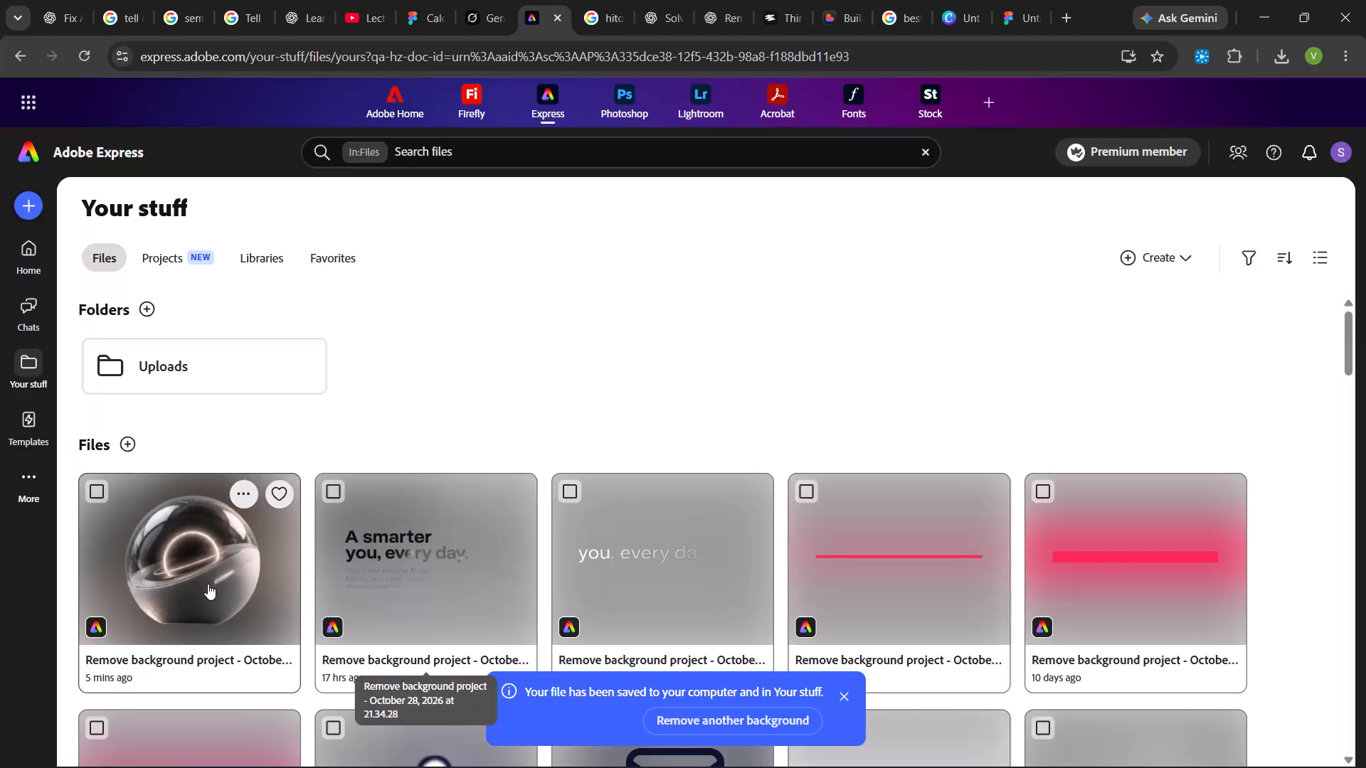
Open canva.in in a new browser tab.
left_click(1072, 4)
type("Camnv")
key("BackSpace")
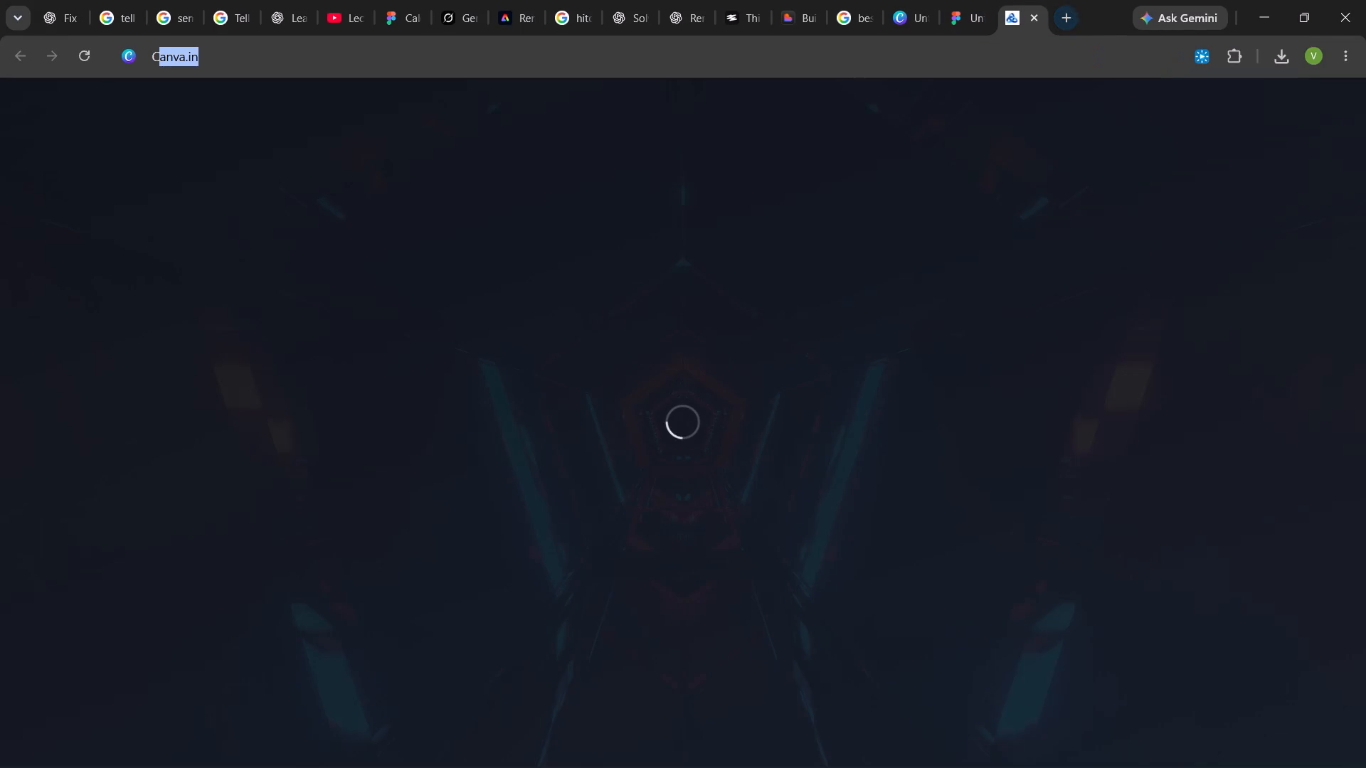
key("BackSpace")
key("BackSpace")
type("nva")
key("Return")
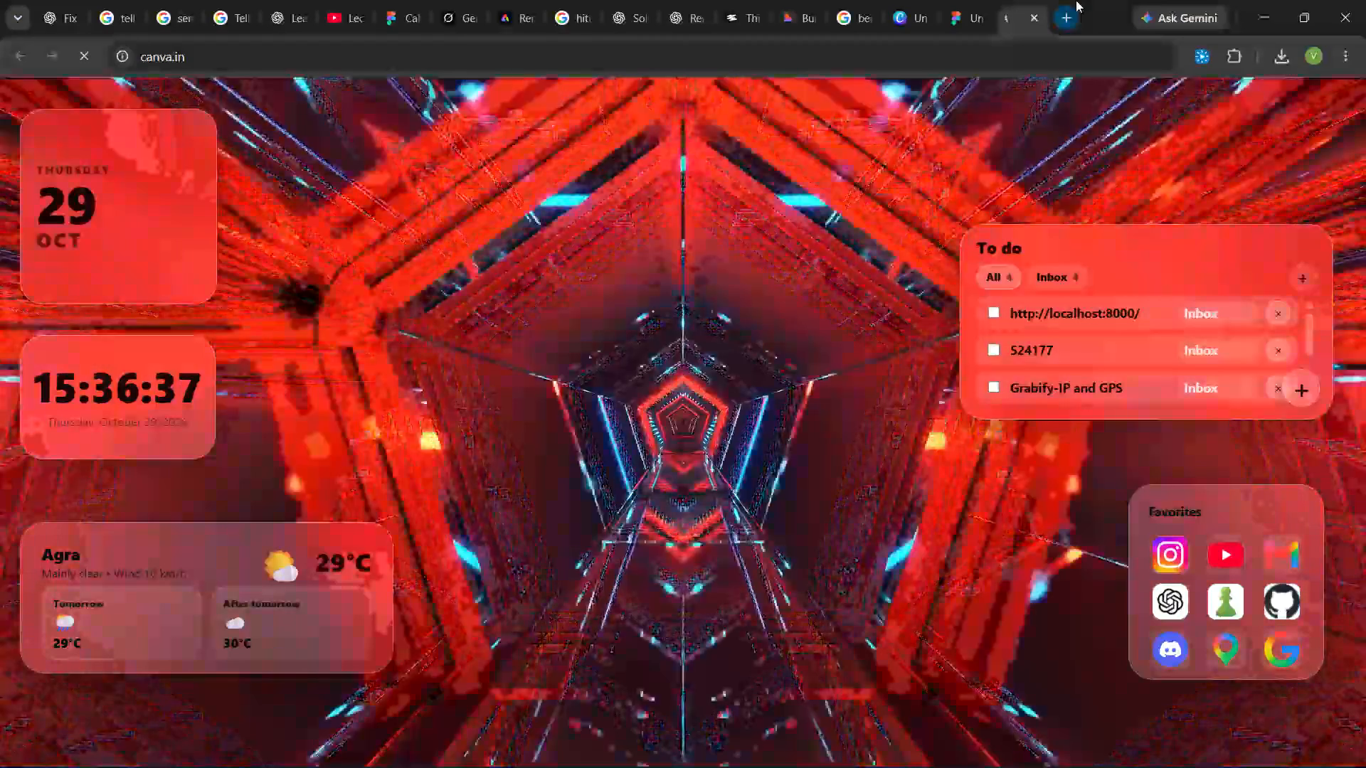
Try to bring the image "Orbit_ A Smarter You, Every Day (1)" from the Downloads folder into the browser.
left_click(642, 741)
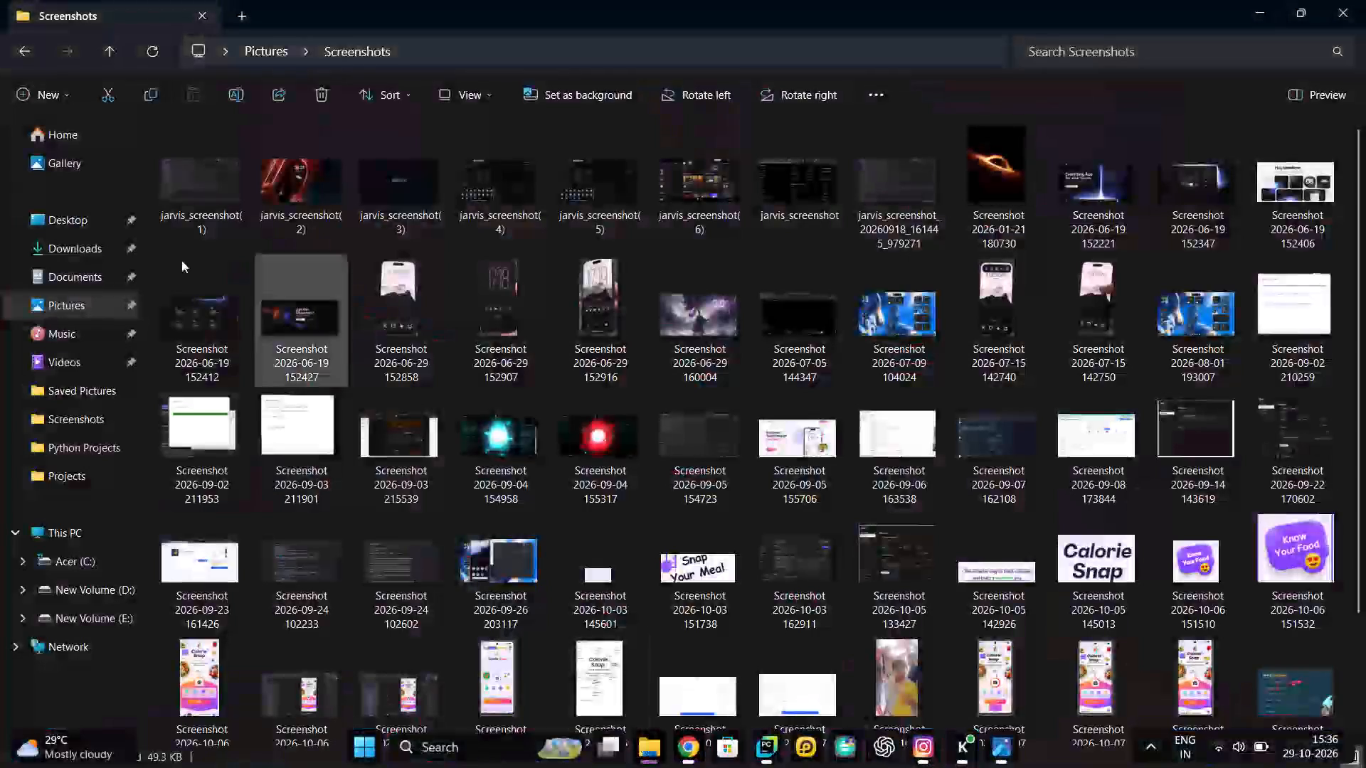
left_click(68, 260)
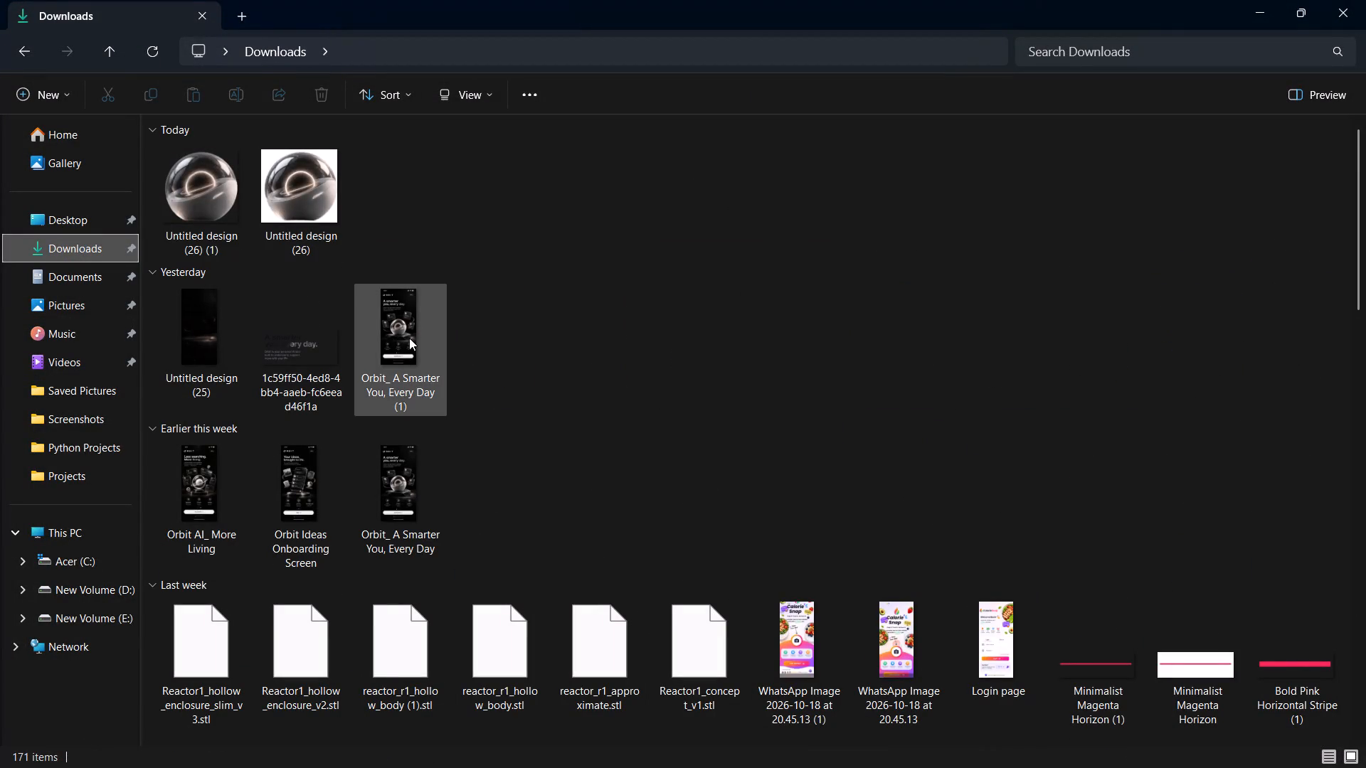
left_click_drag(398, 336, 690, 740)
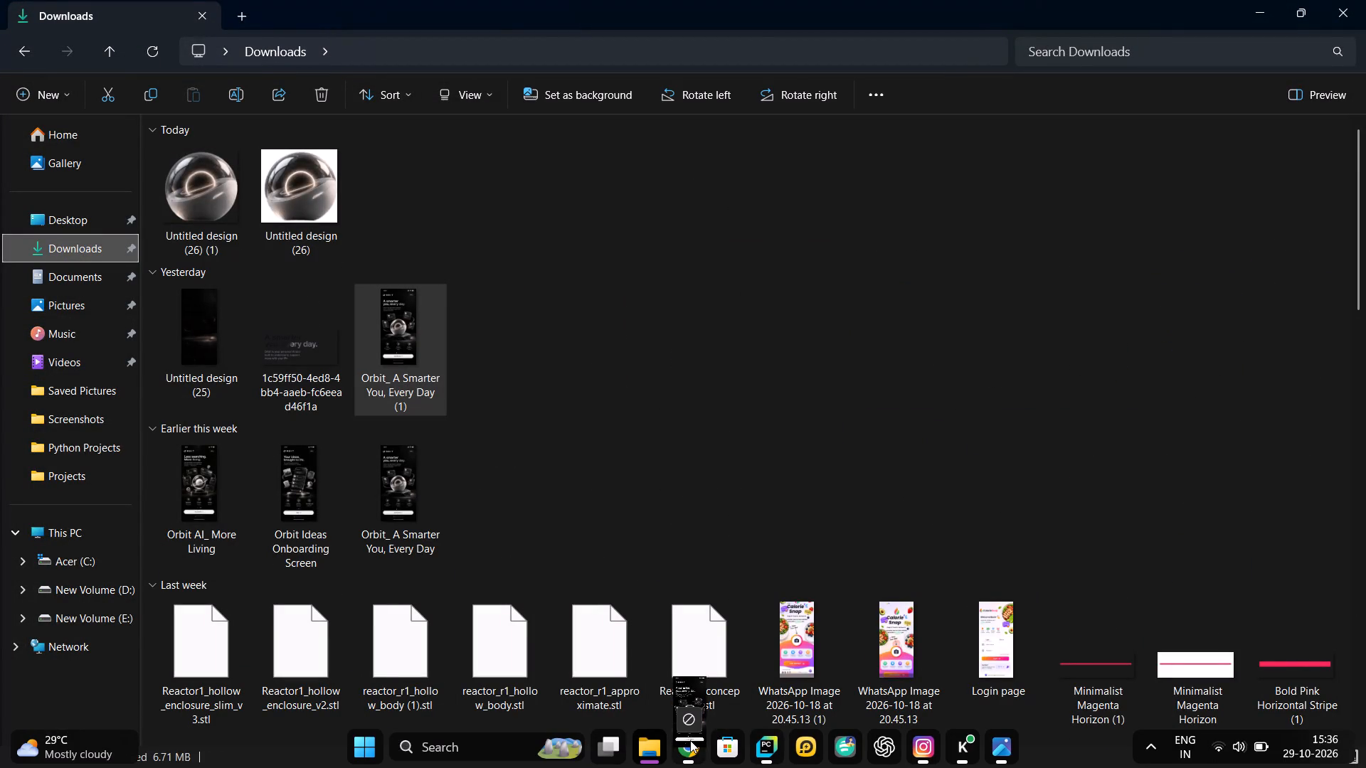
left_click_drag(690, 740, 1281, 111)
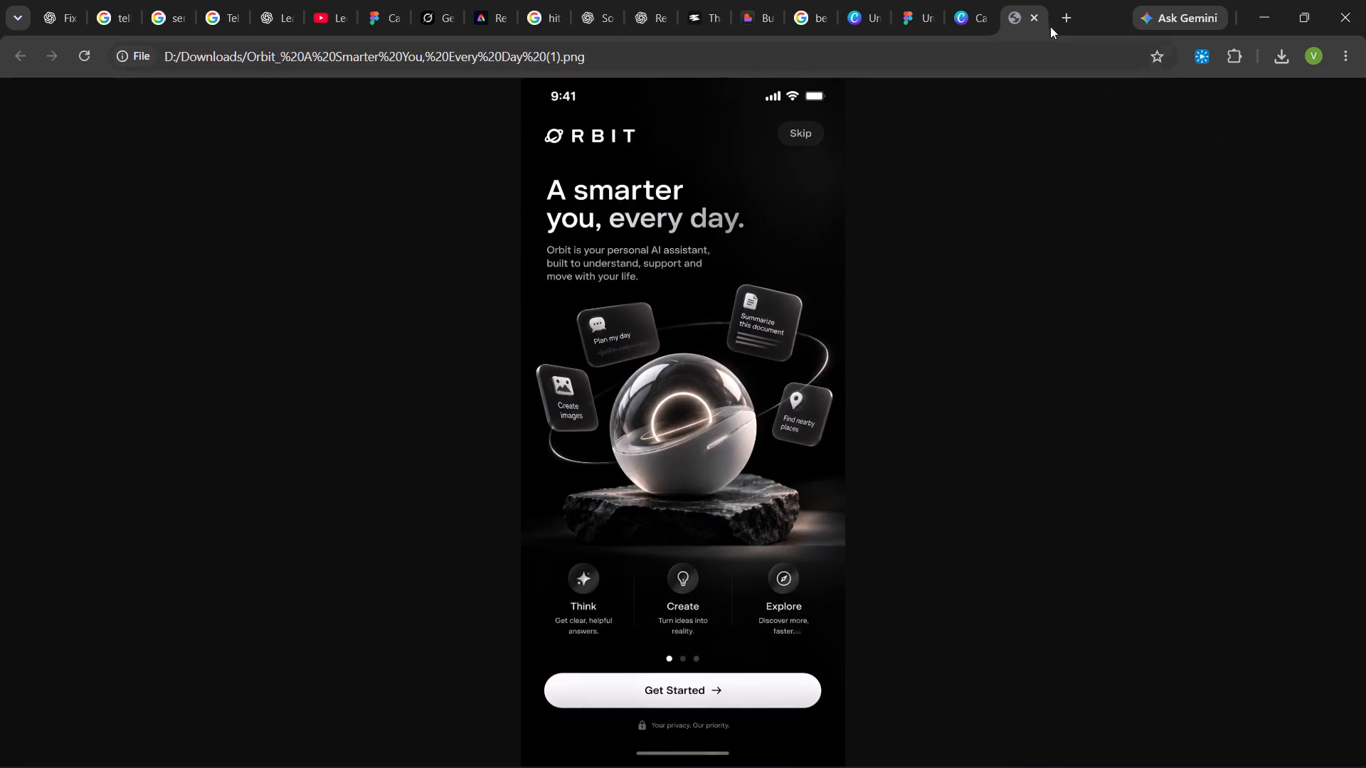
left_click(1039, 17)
Open the Magic Layers tool from the Canva home page.
left_click(1291, 117)
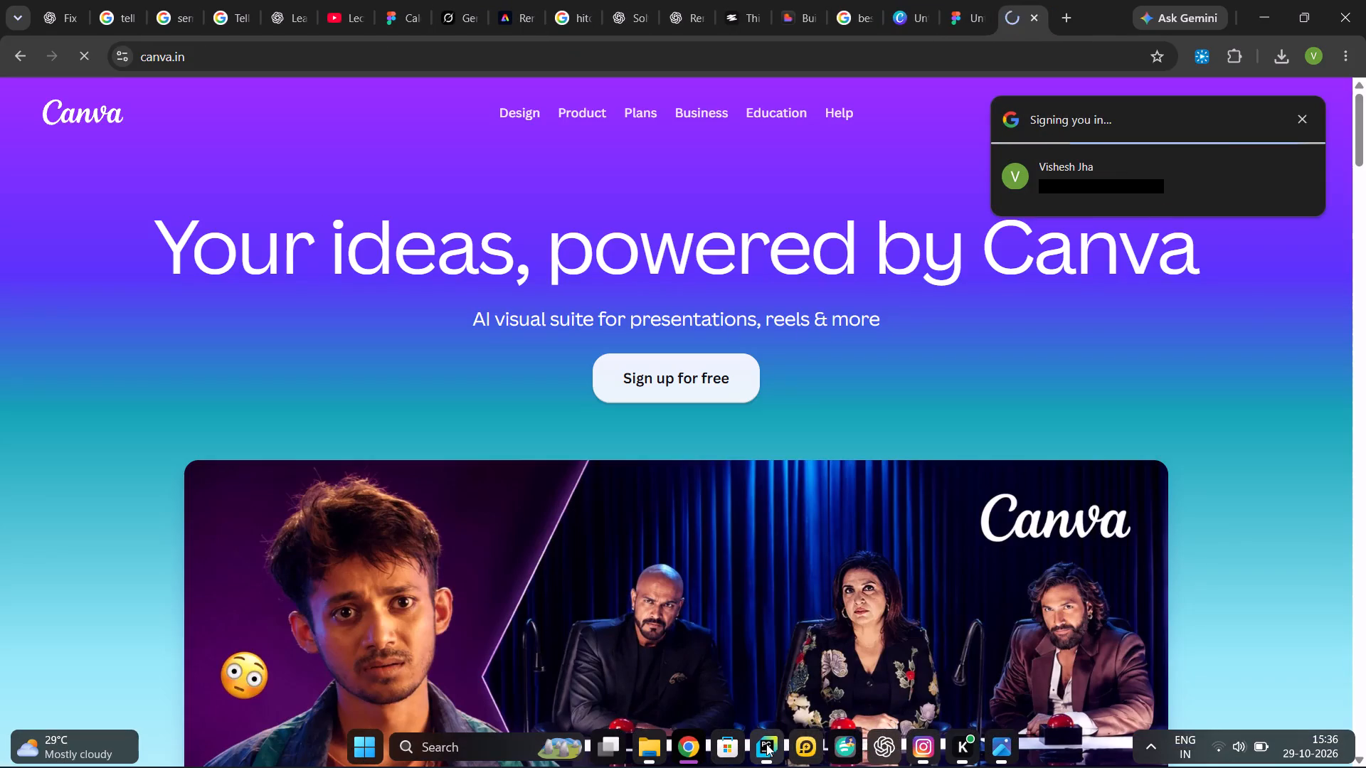
left_click_drag(649, 744, 631, 736)
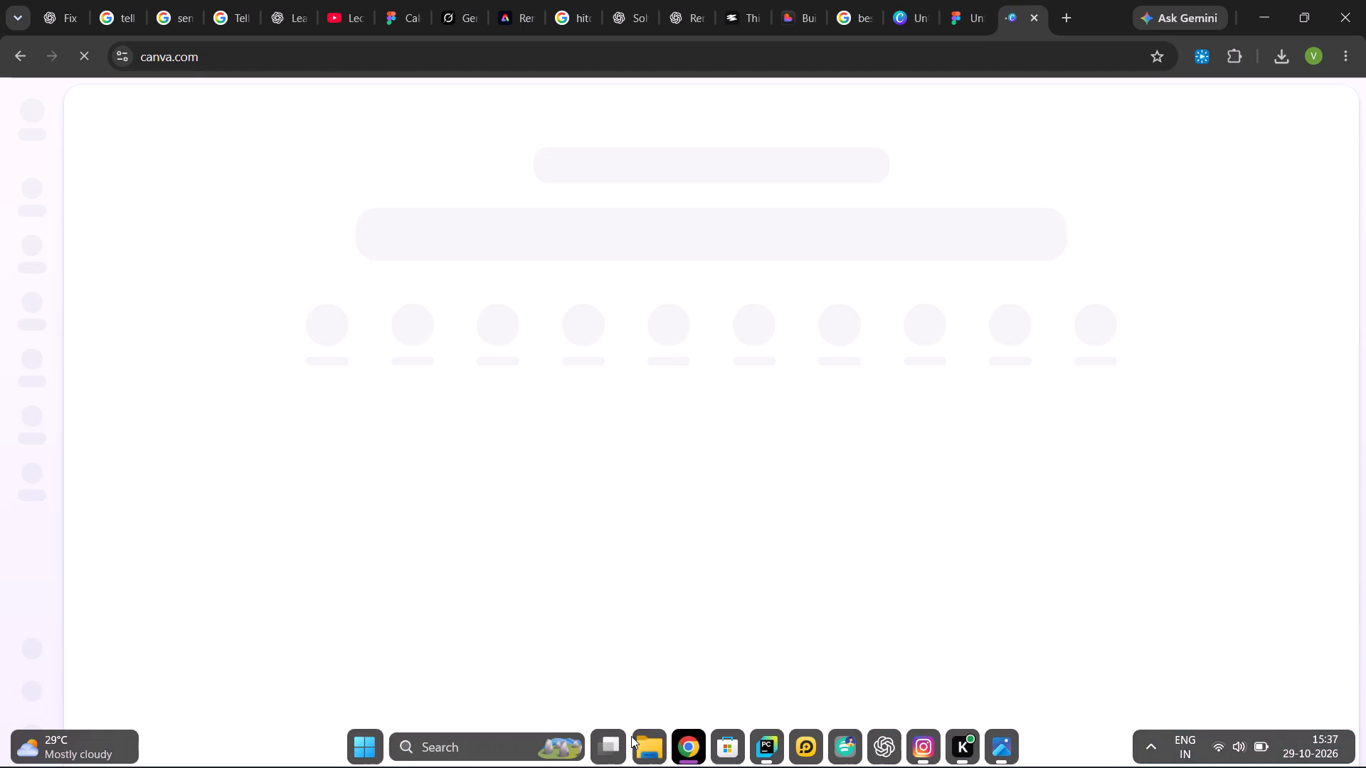
left_click_drag(631, 736, 631, 737)
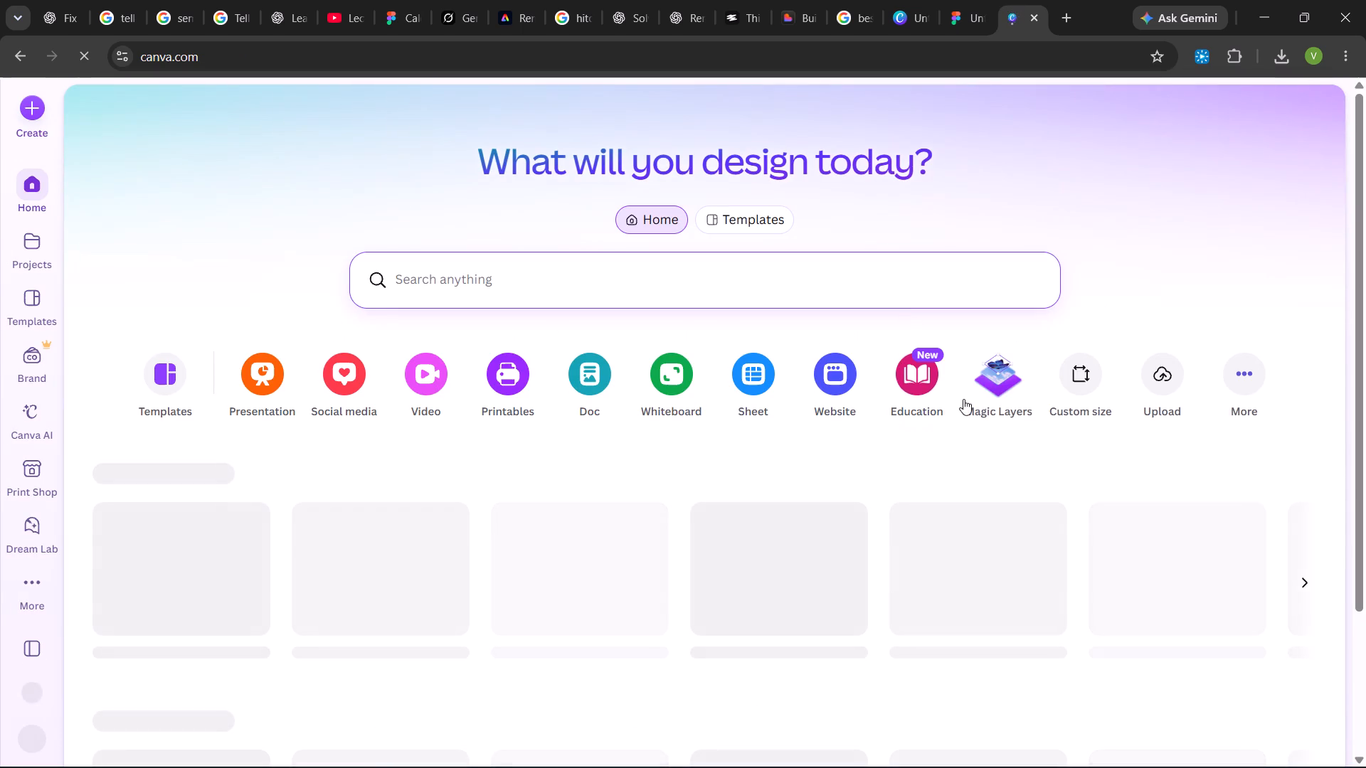
left_click(1013, 380)
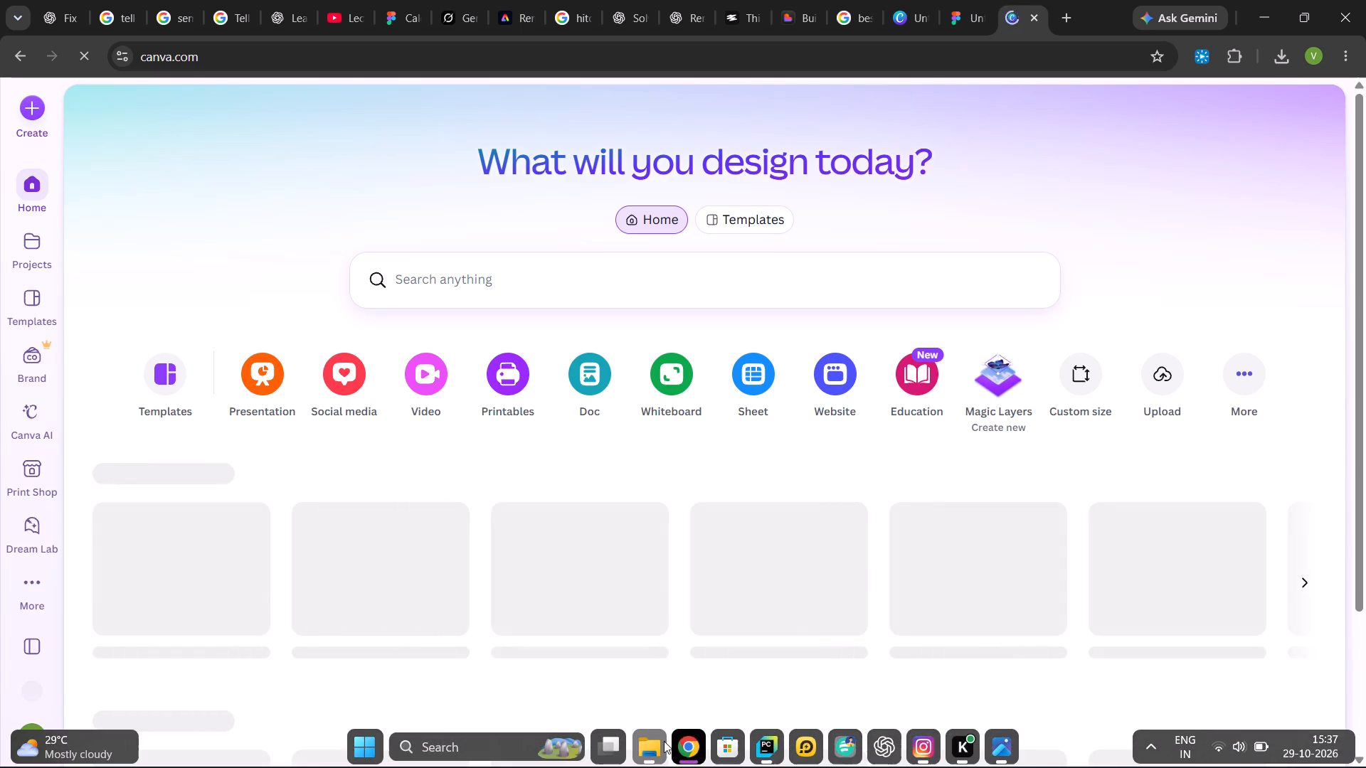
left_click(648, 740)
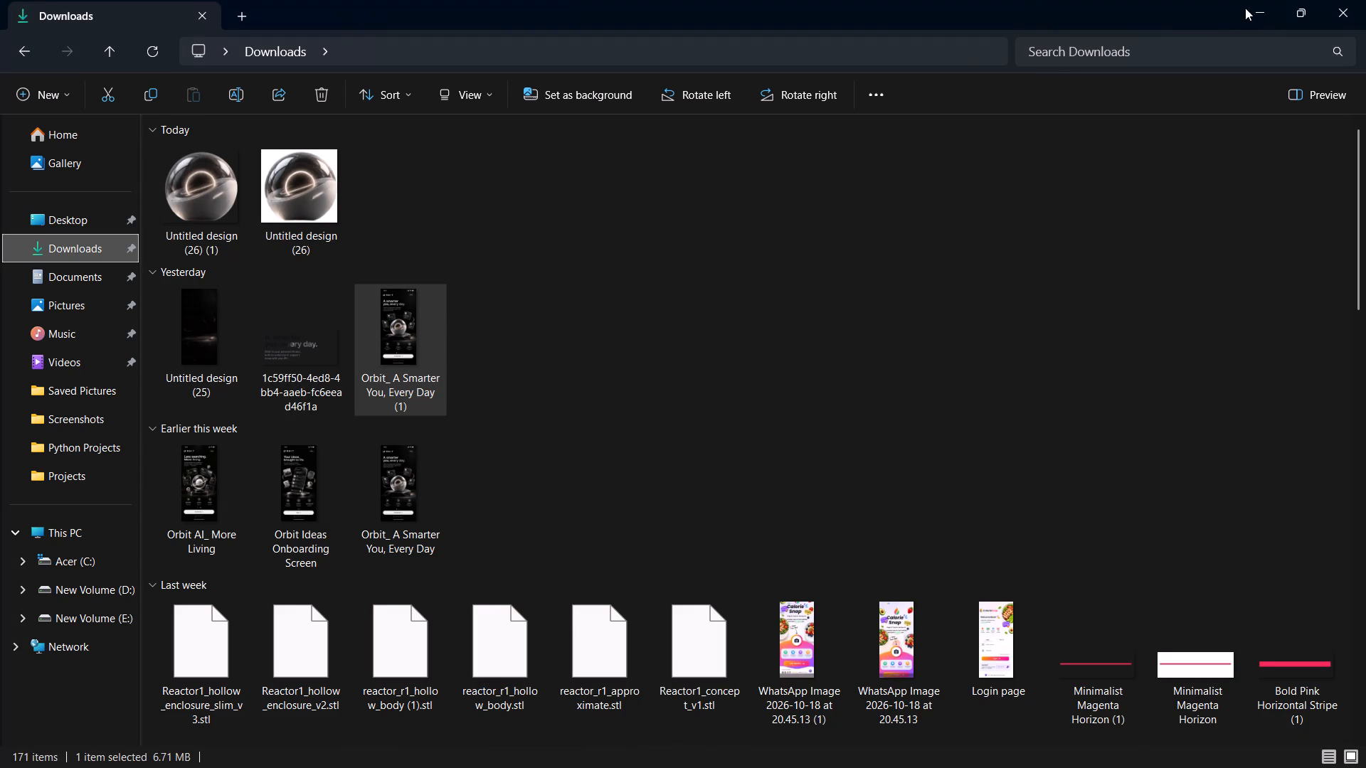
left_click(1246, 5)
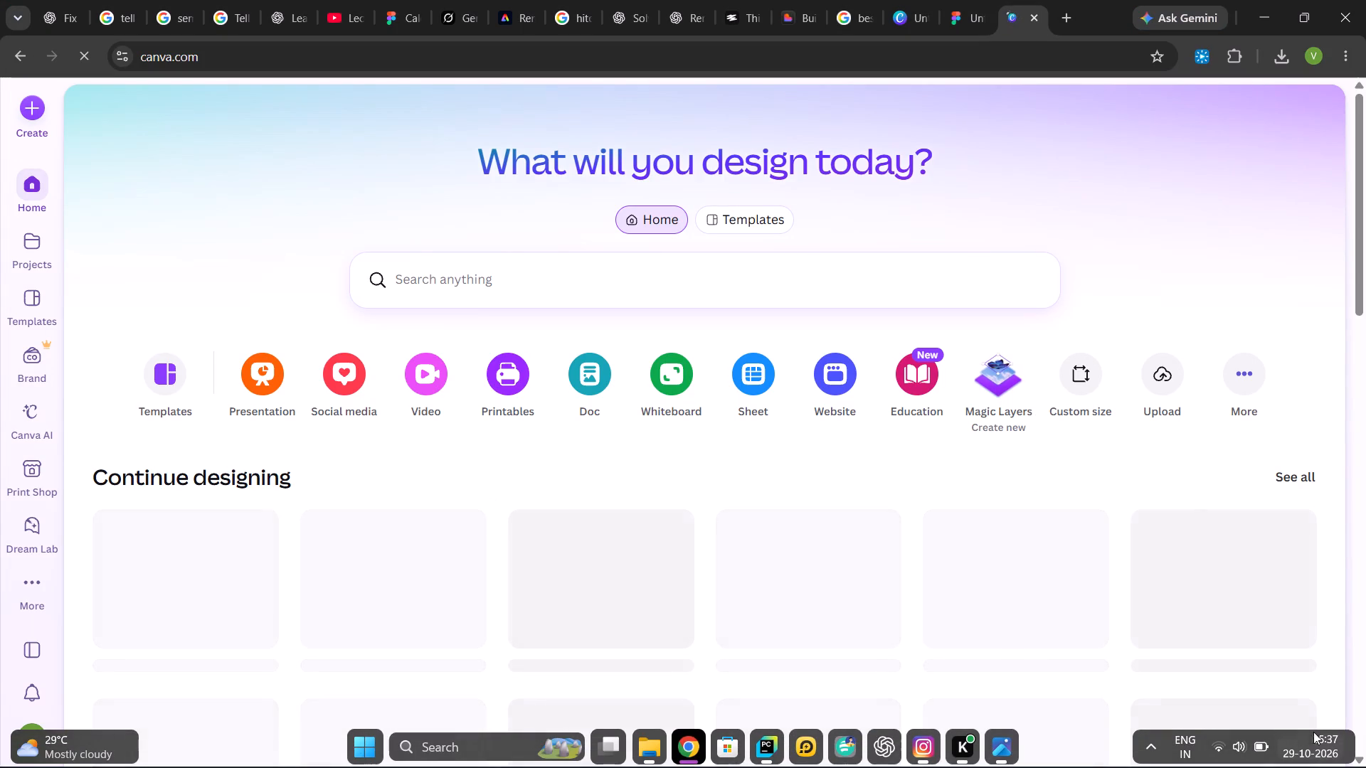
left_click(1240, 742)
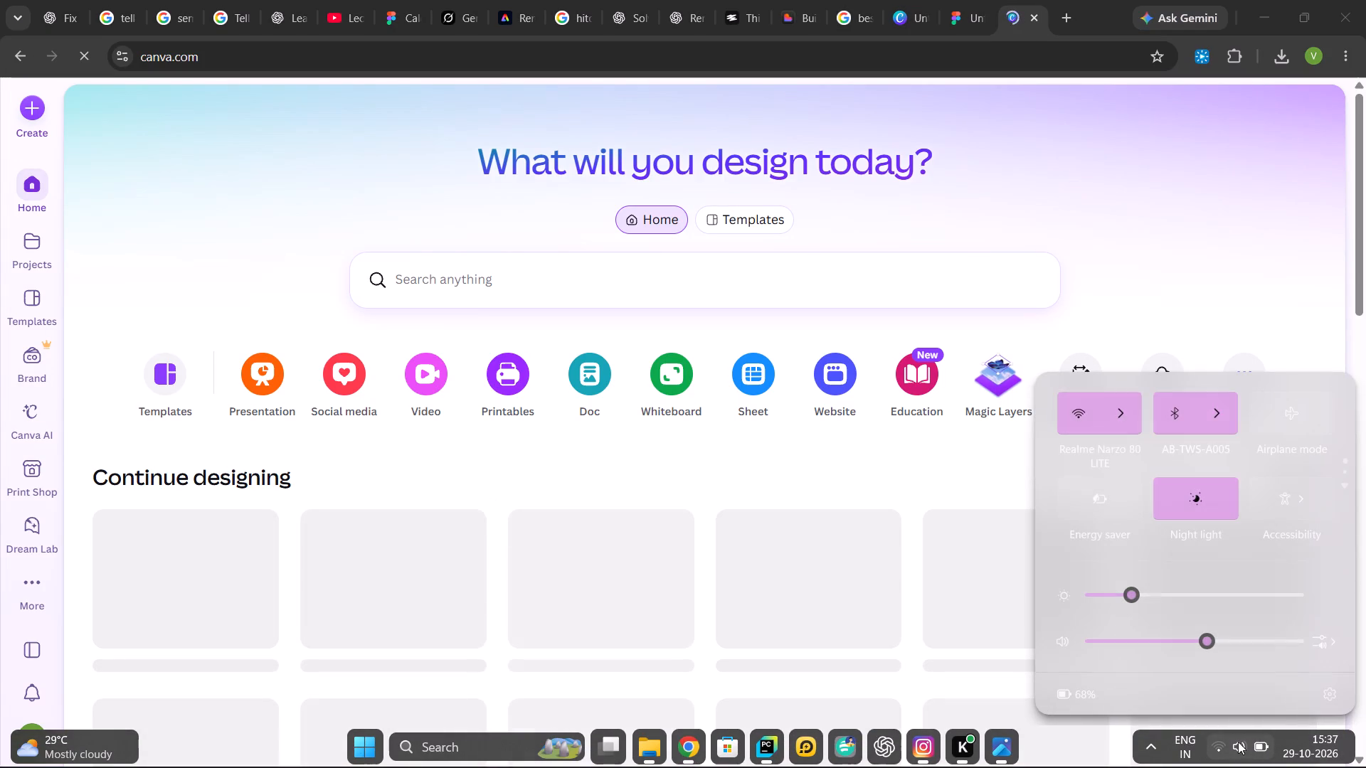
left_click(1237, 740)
Launch Spotify and return to the browser.
left_click(512, 750)
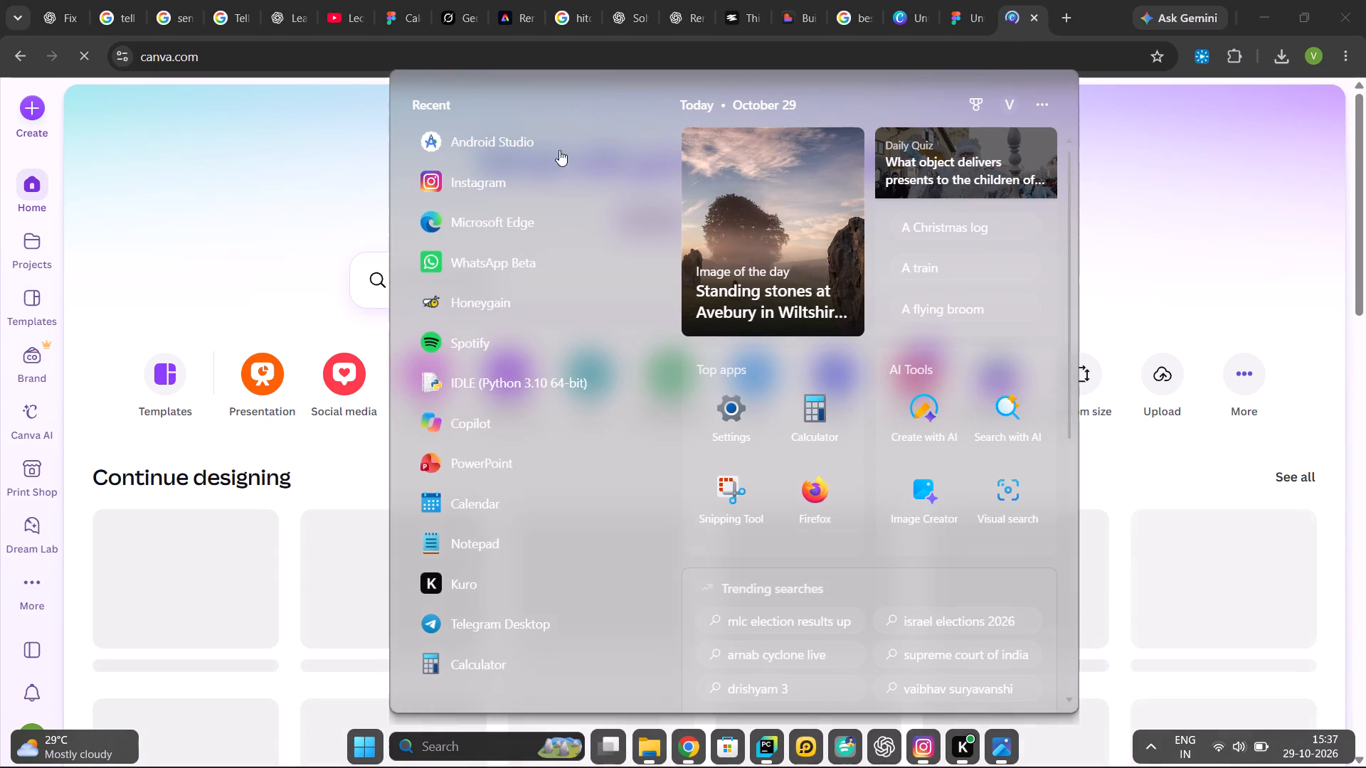
left_click(530, 357)
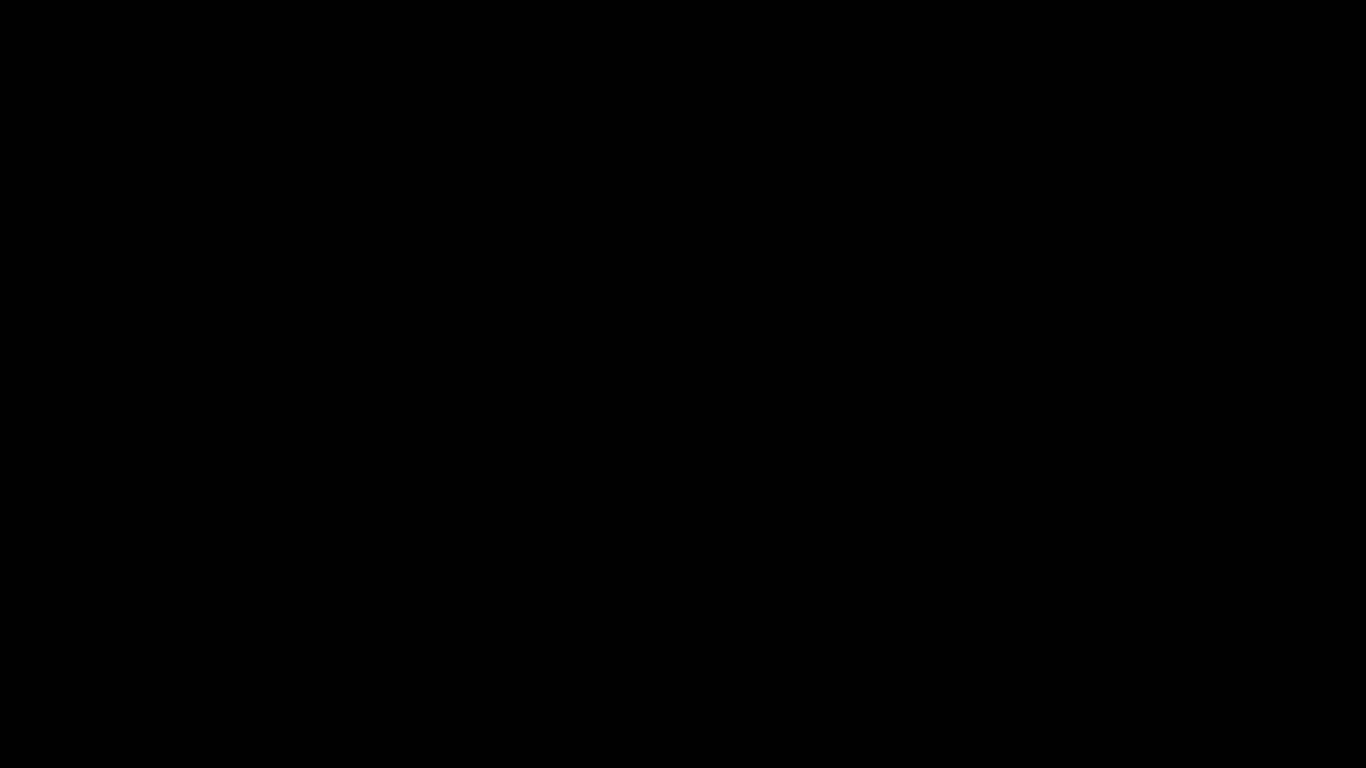
left_click(1259, 20)
Upload the image "Orbit_ A Smarter You, Every Day (1)" from the Downloads folder as media for Magic Layers.
left_click(203, 372)
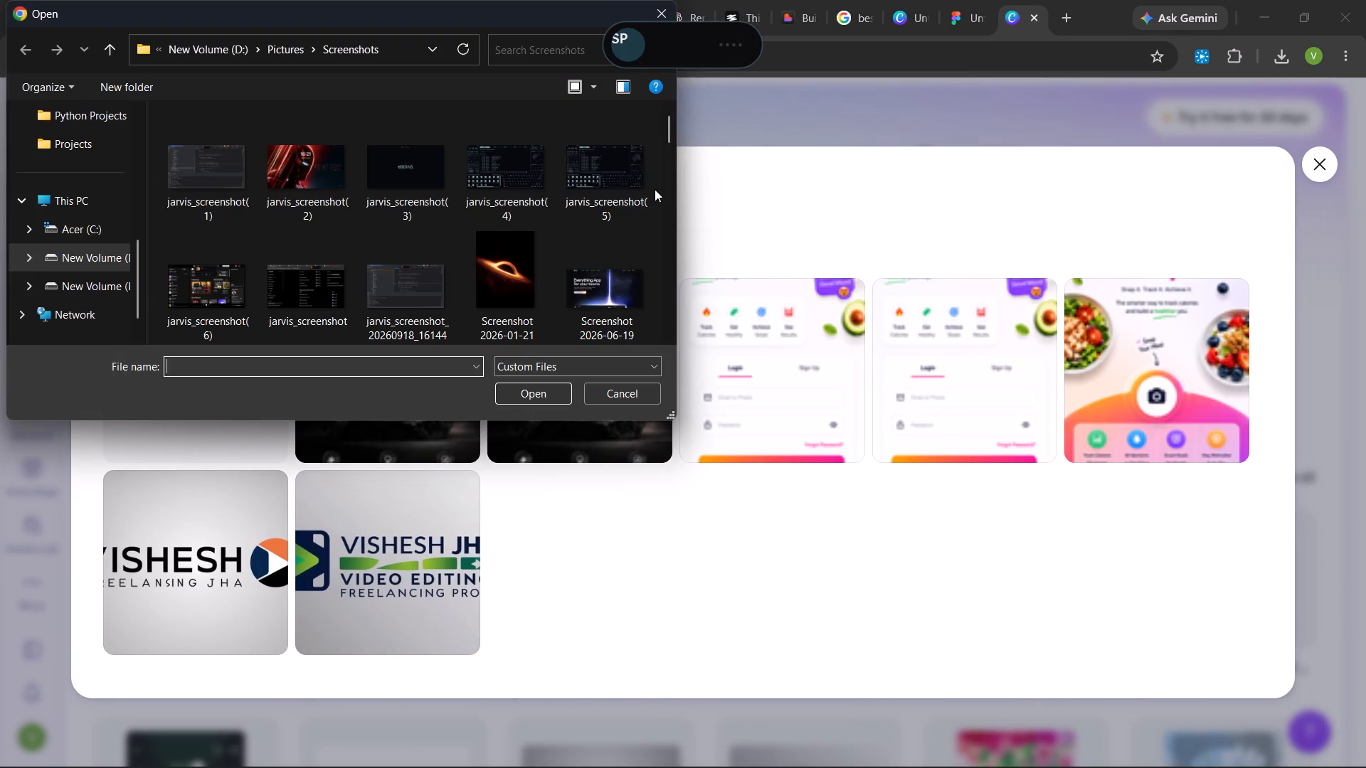
left_click(73, 227)
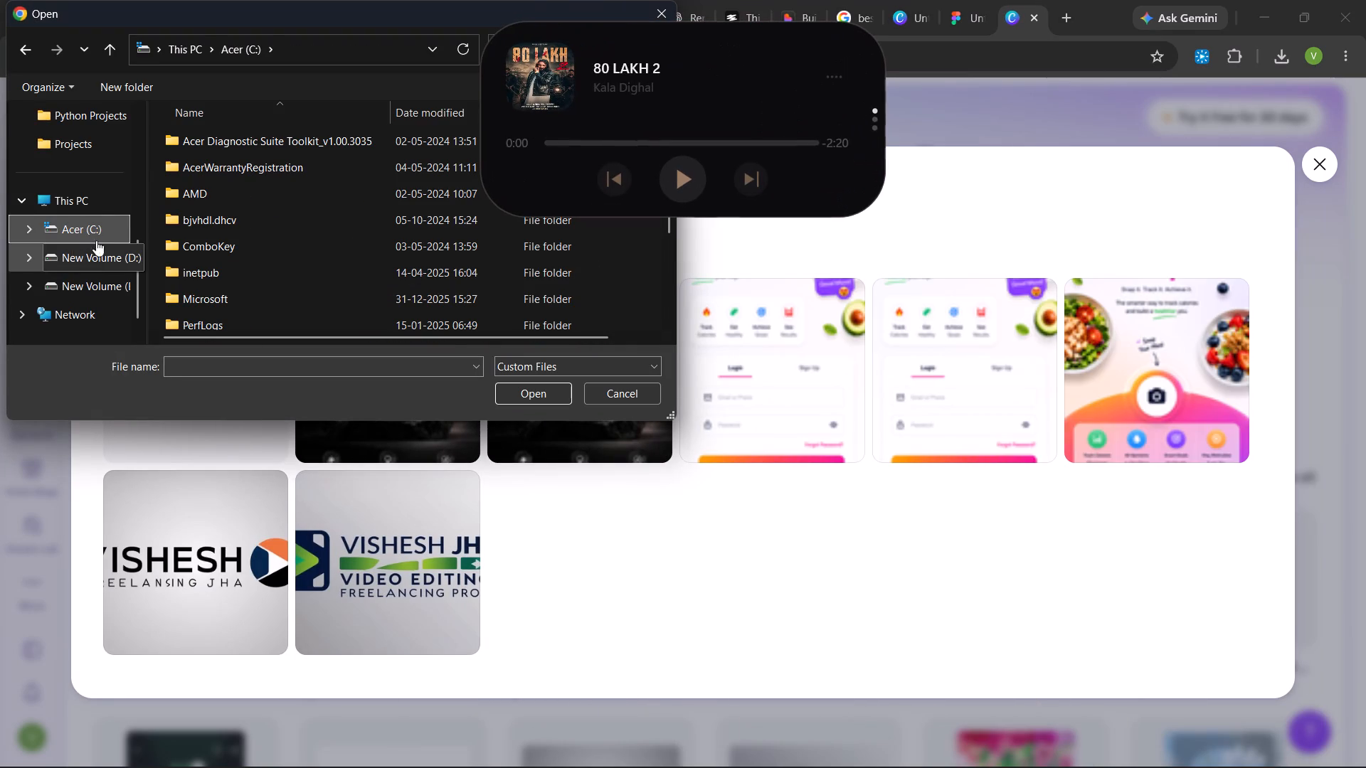
scroll(96, 201, "up", 11)
left_click(81, 242)
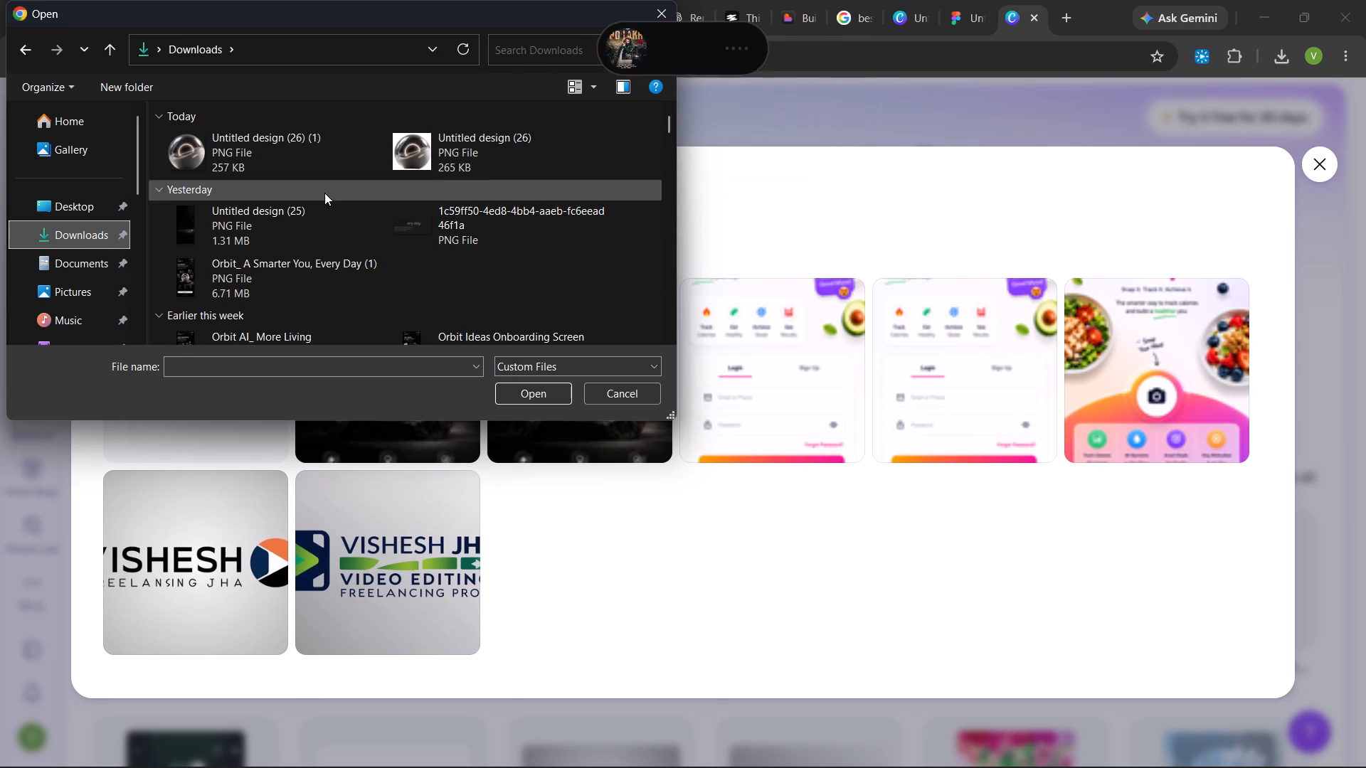
left_click(339, 274)
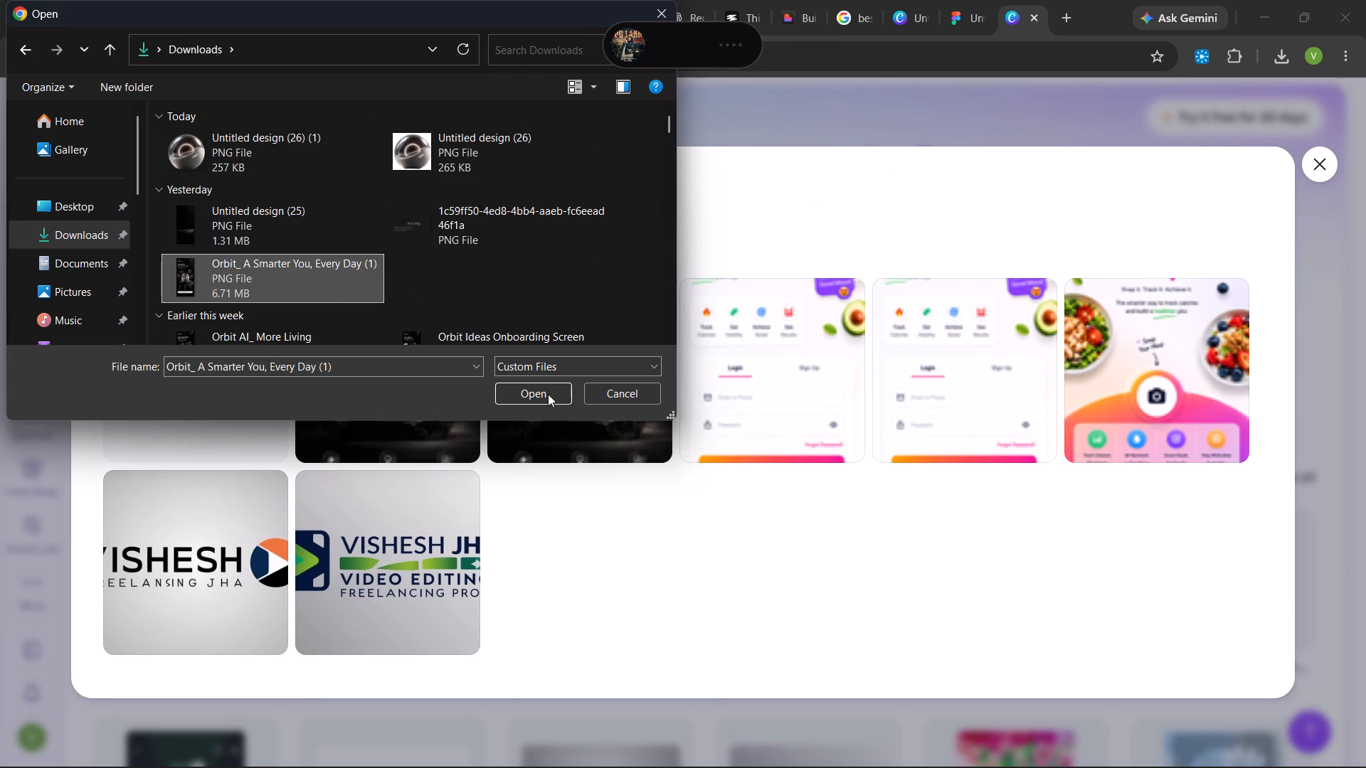
left_click(546, 394)
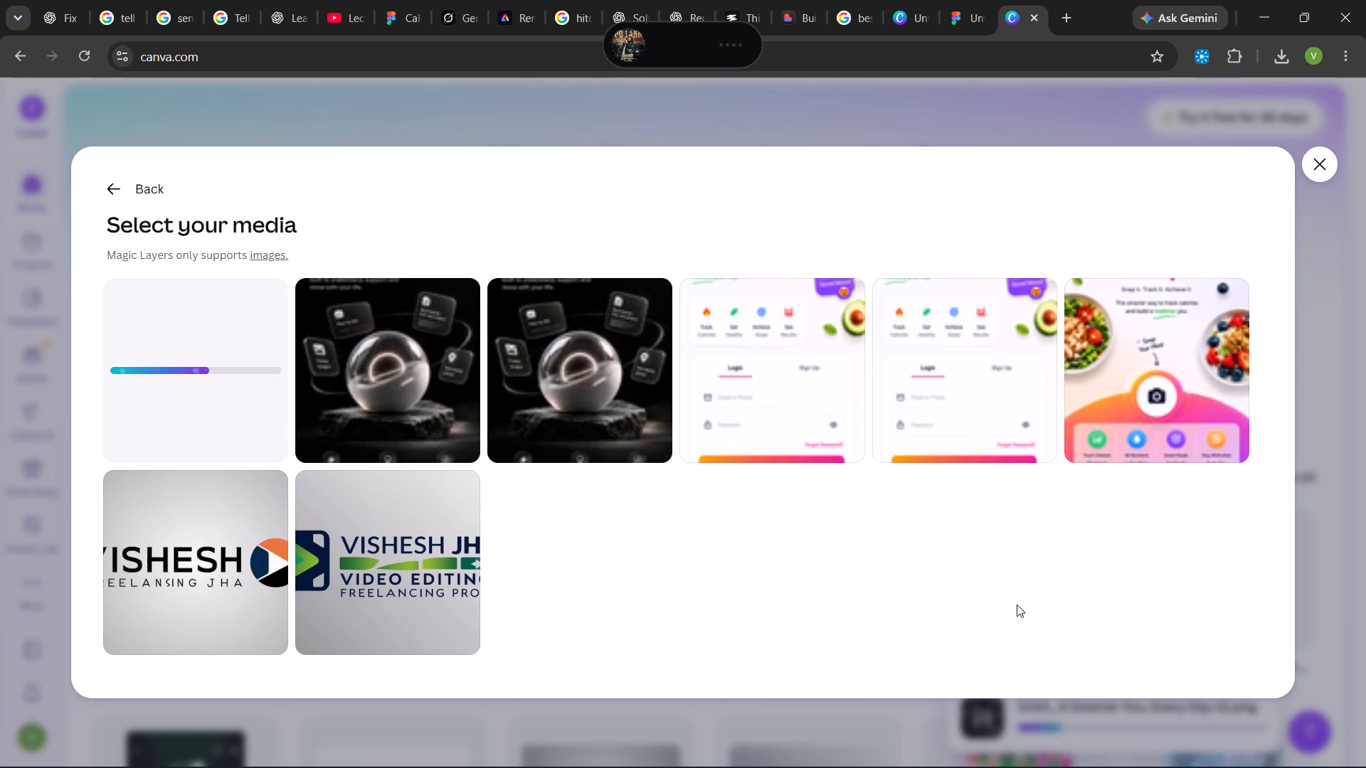
Switch to Spotify, start playing the track 80 LAKH 2, and return to the browser.
left_click(1023, 735)
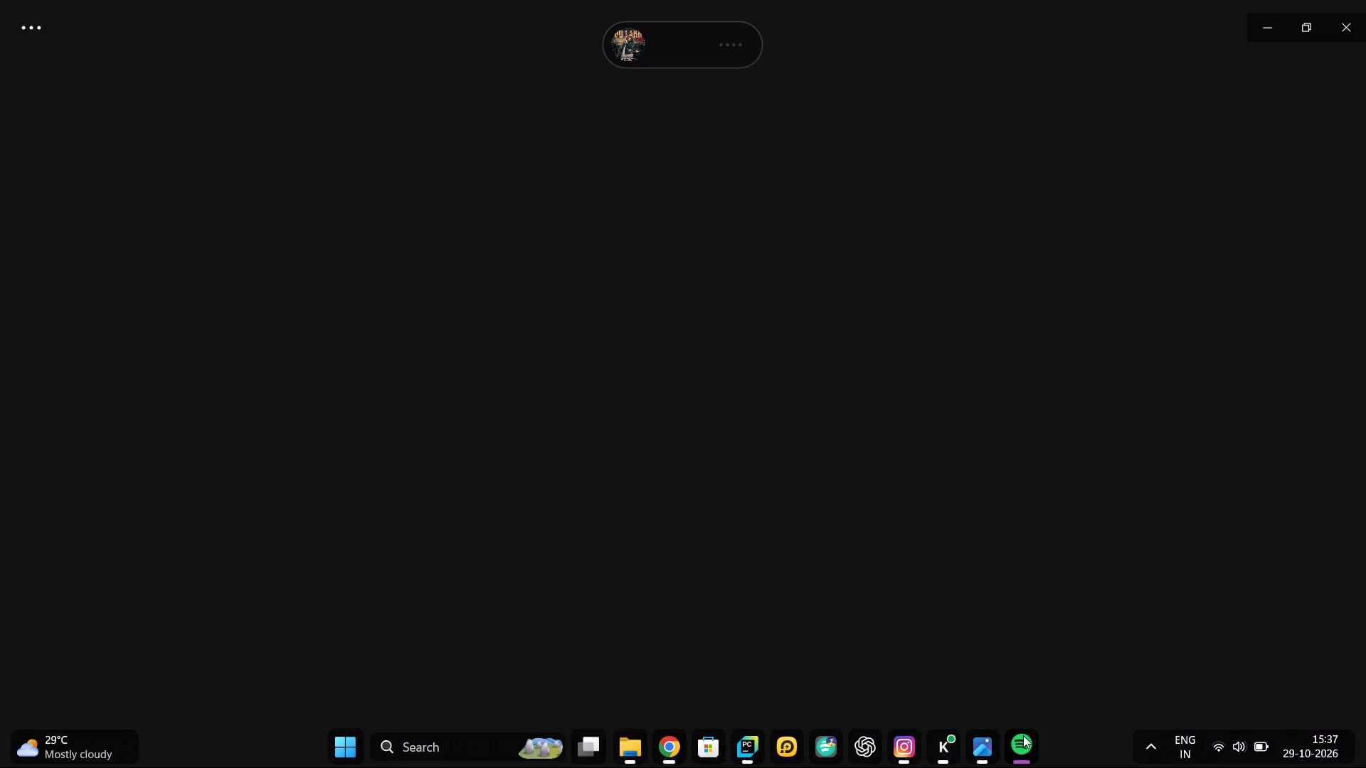
left_click(1023, 736)
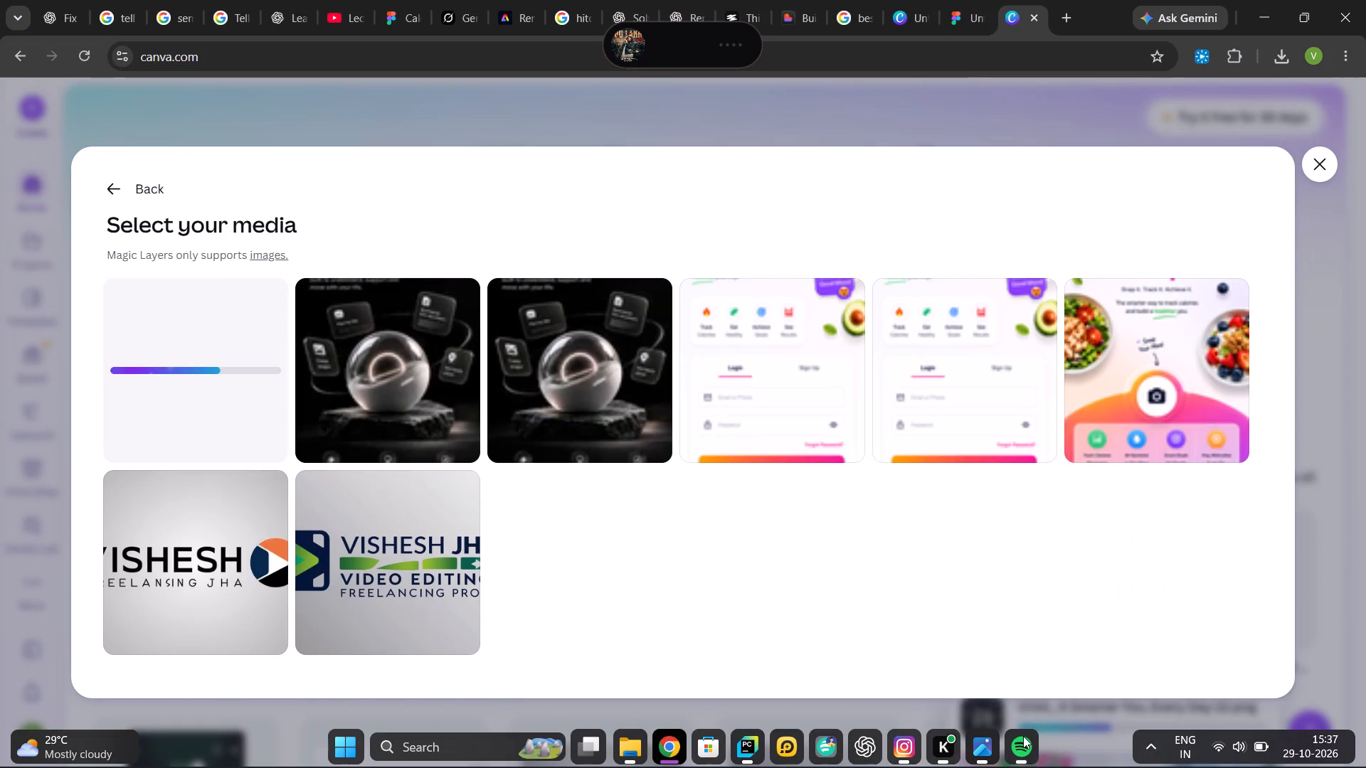
left_click(1023, 736)
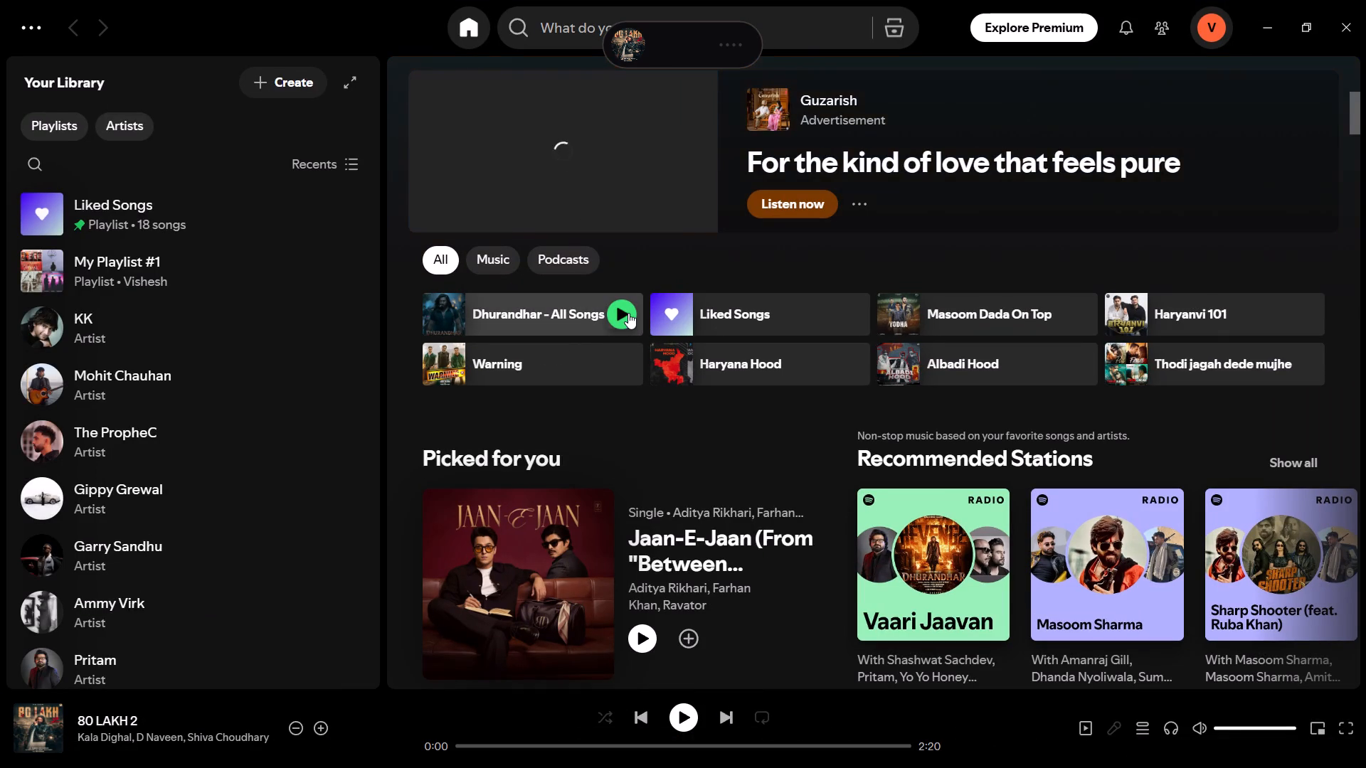
left_click(677, 713)
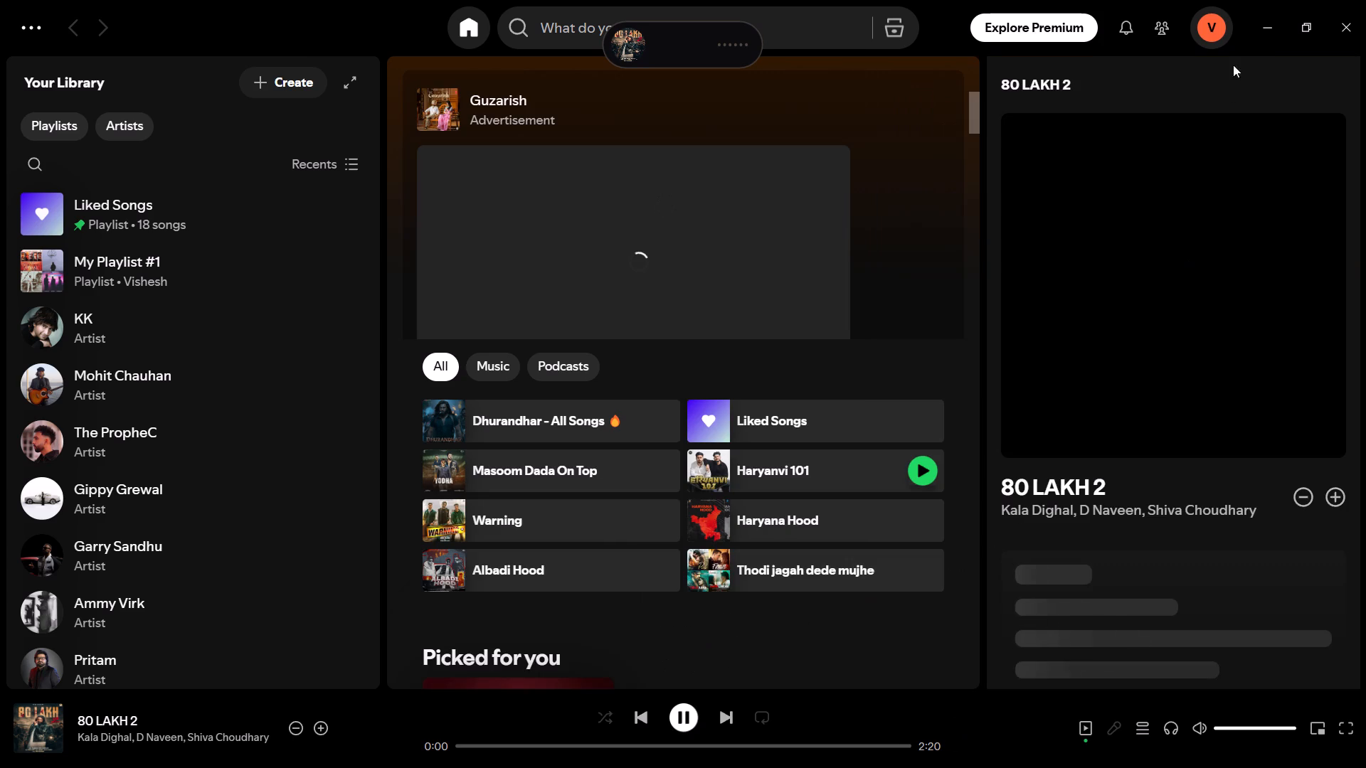
left_click(1266, 23)
Adjust the system volume.
scroll(899, 757, "down", 5)
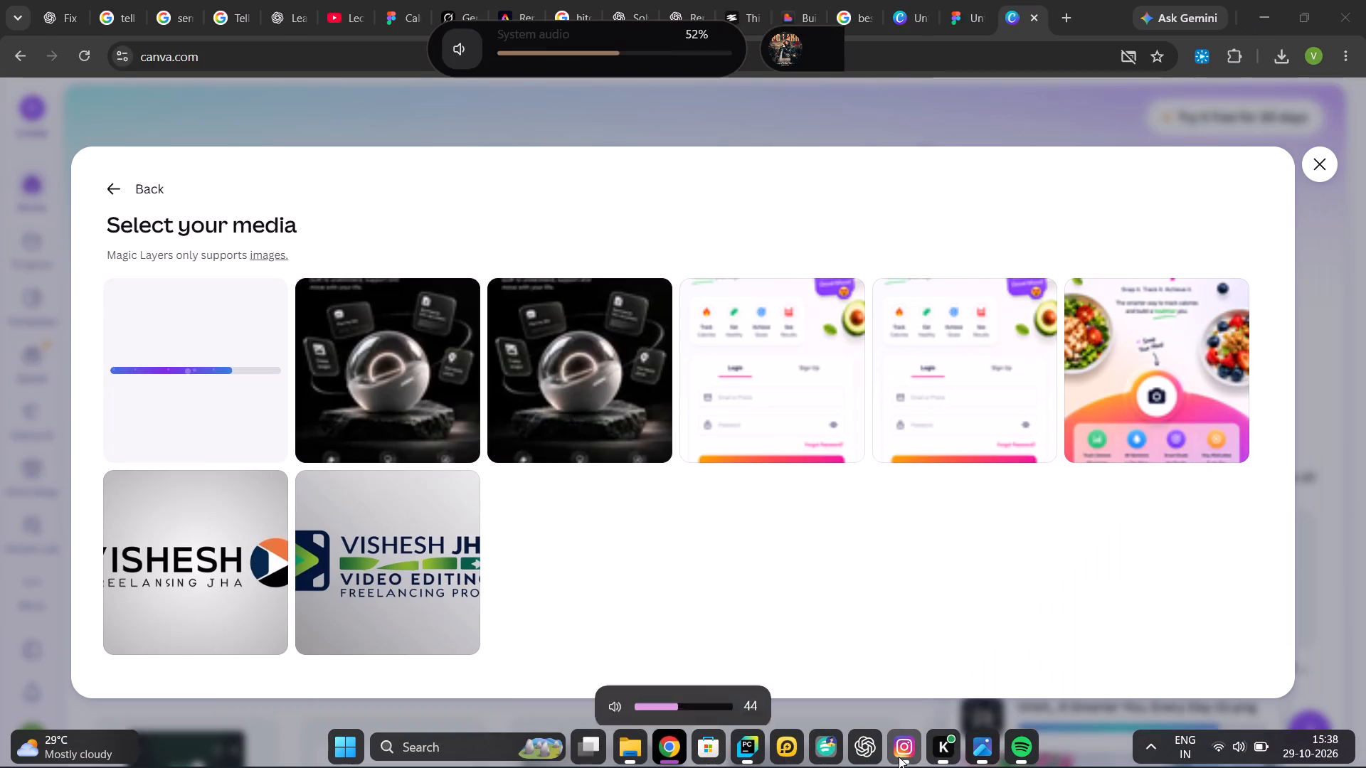
scroll(899, 753, "up", 6)
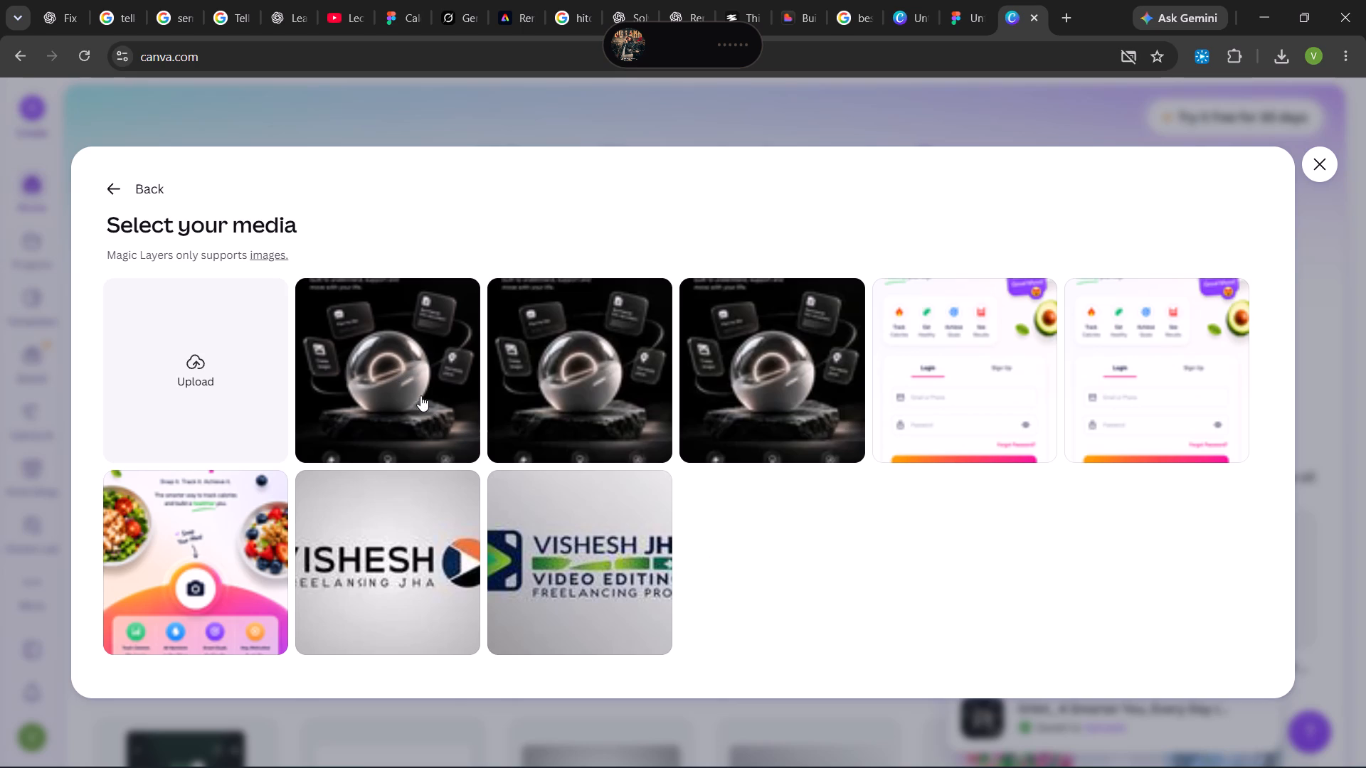
Open the newly uploaded Orbit image in the editor and split it into editable layers with Magic Layers.
left_click(384, 374)
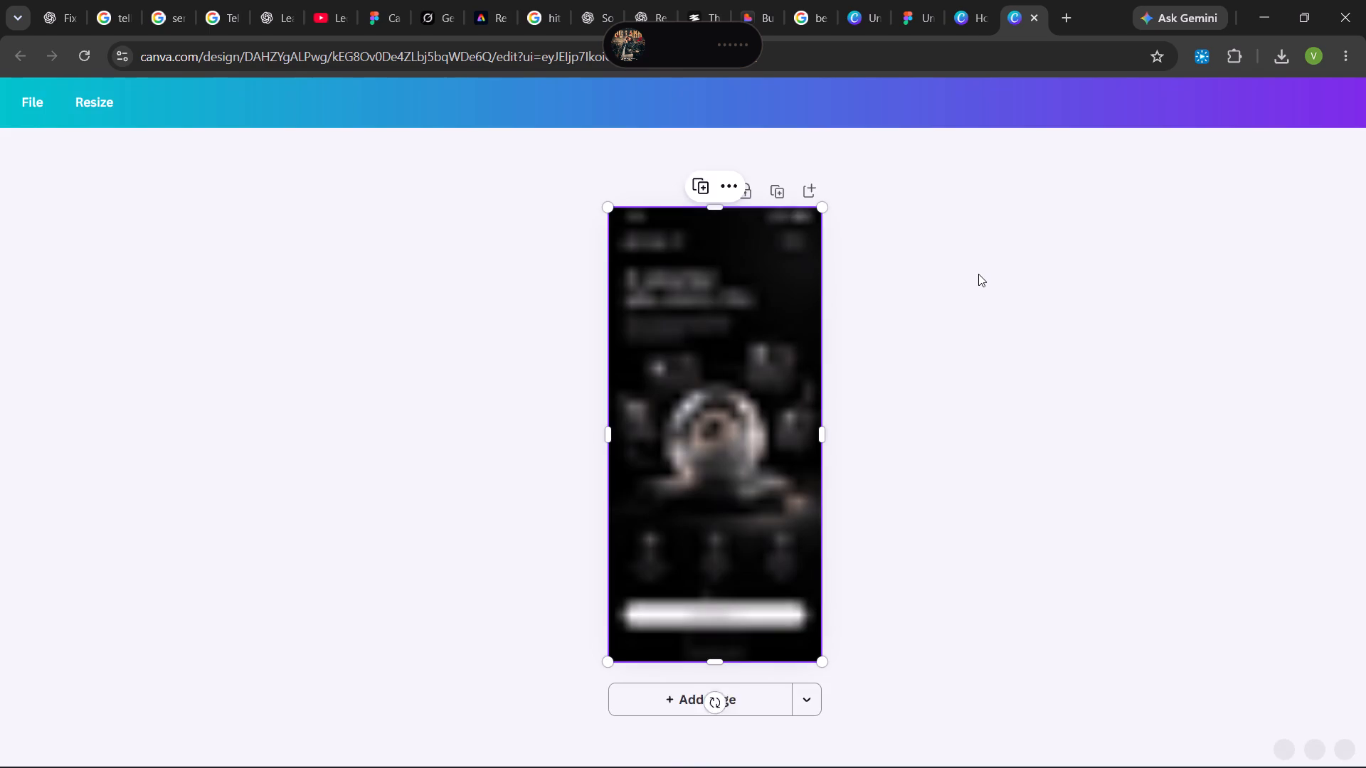
right_click(718, 354)
left_click(1279, 478)
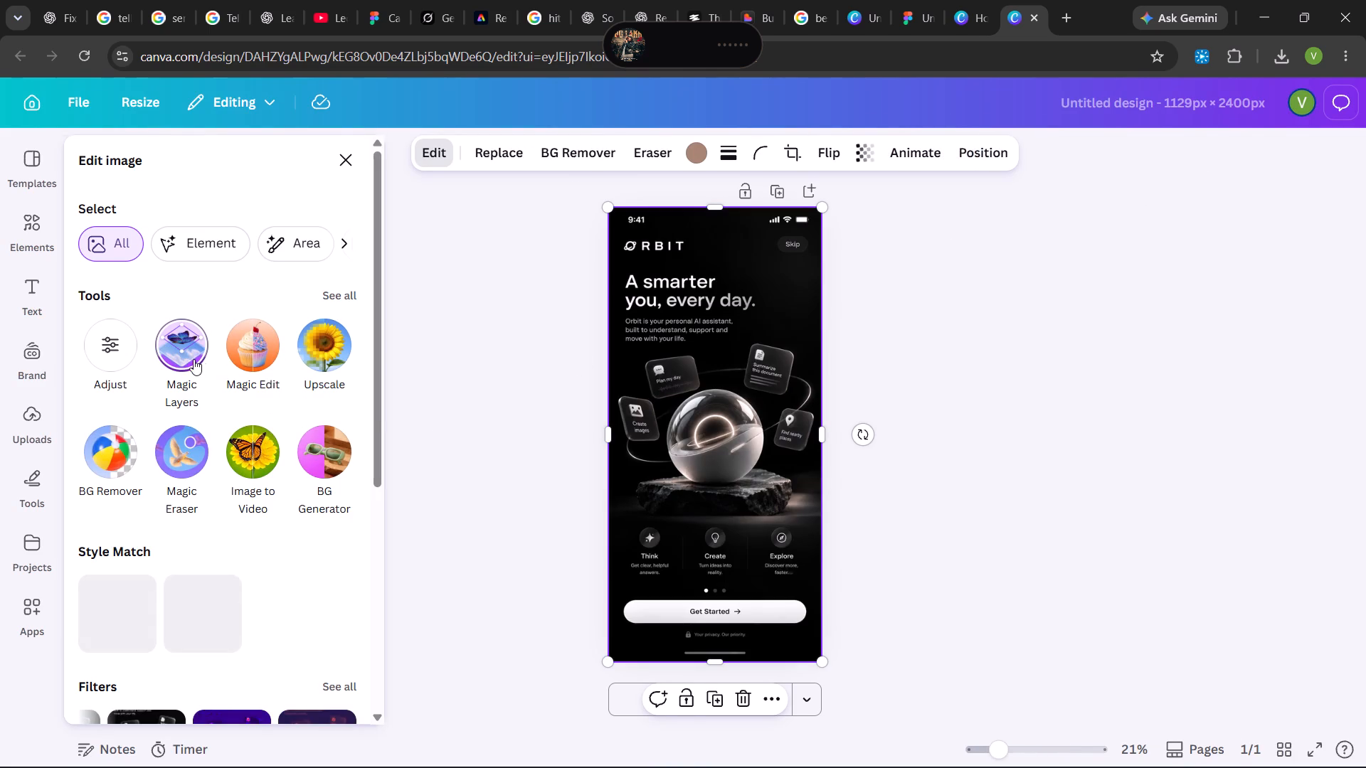
left_click(185, 355)
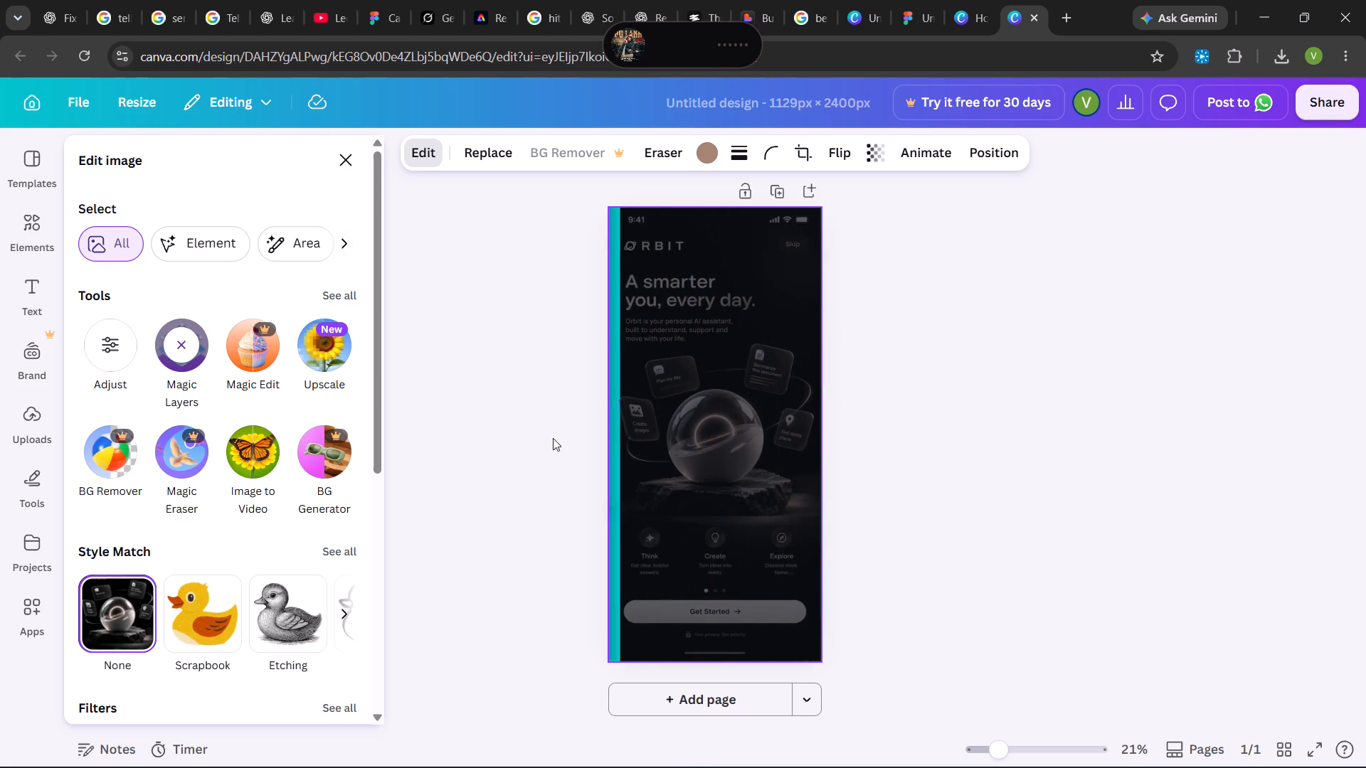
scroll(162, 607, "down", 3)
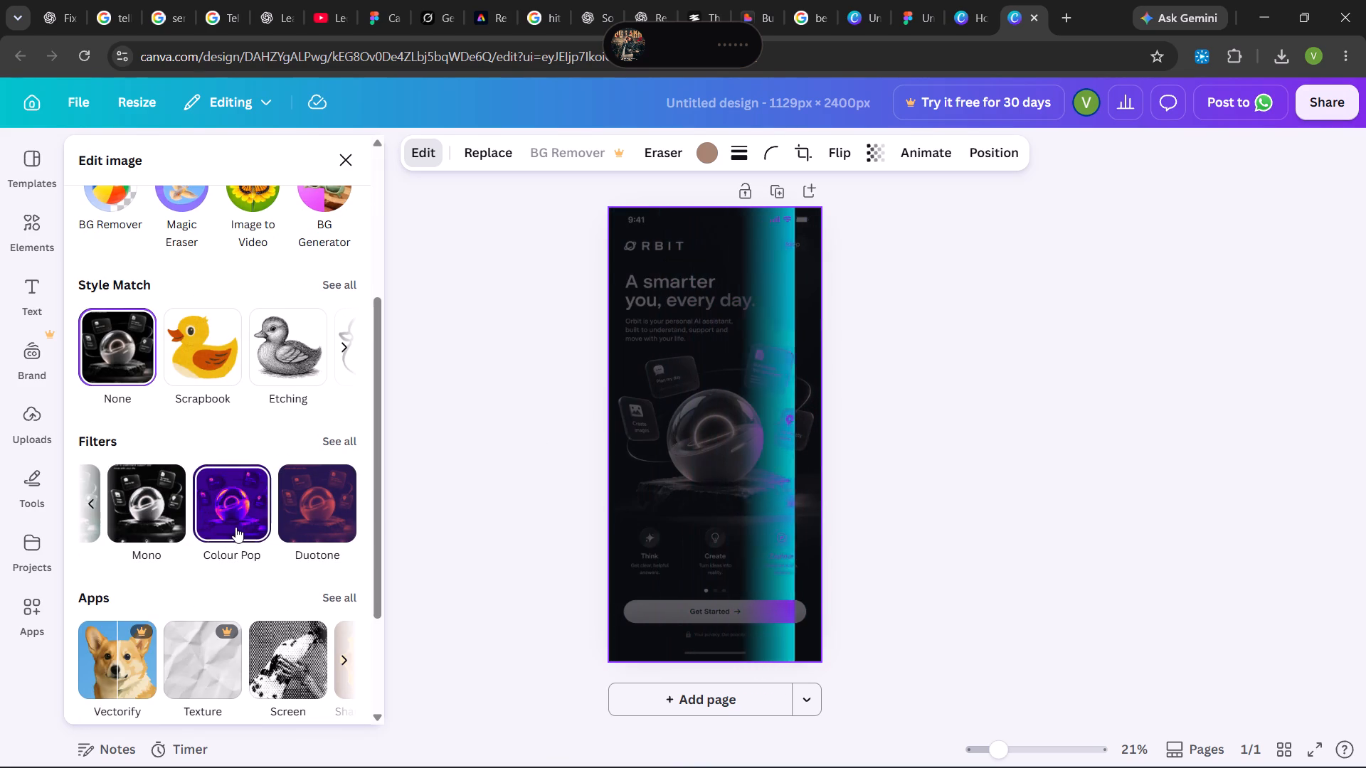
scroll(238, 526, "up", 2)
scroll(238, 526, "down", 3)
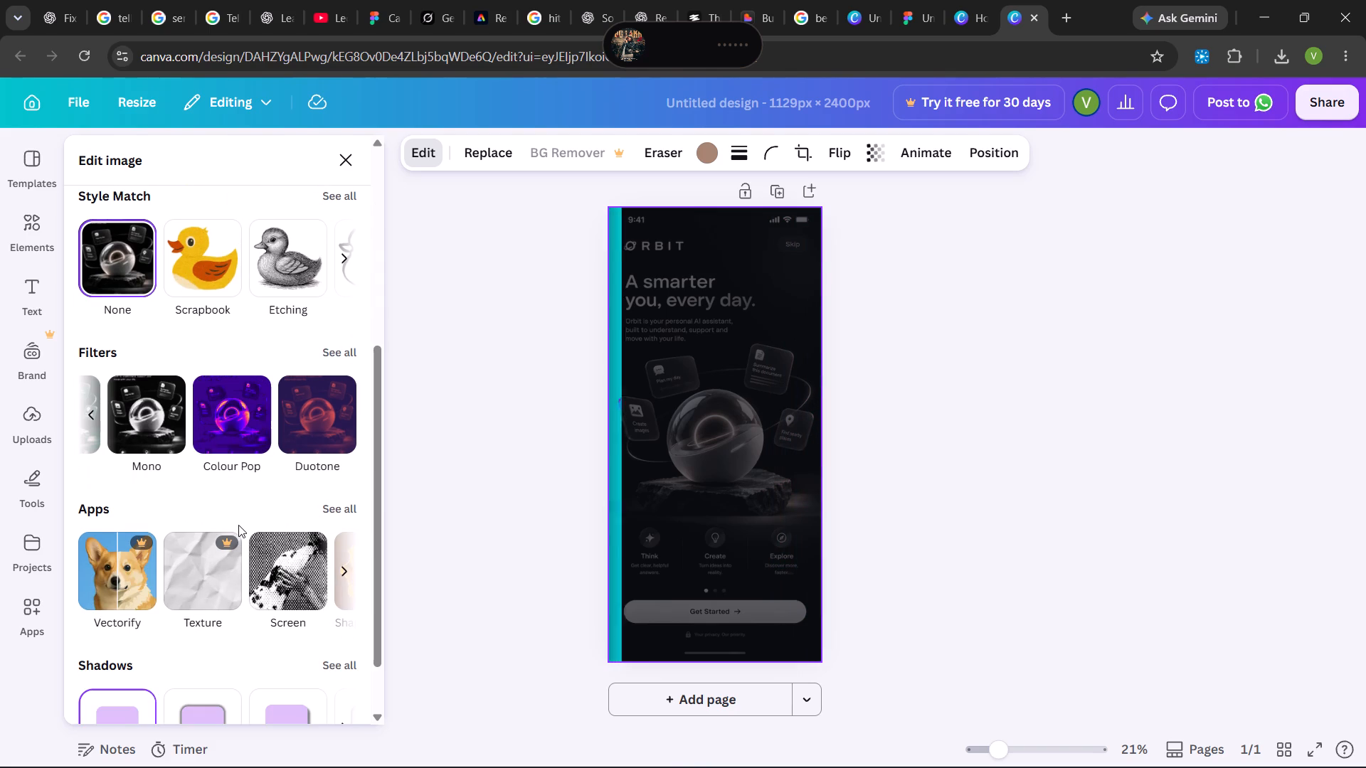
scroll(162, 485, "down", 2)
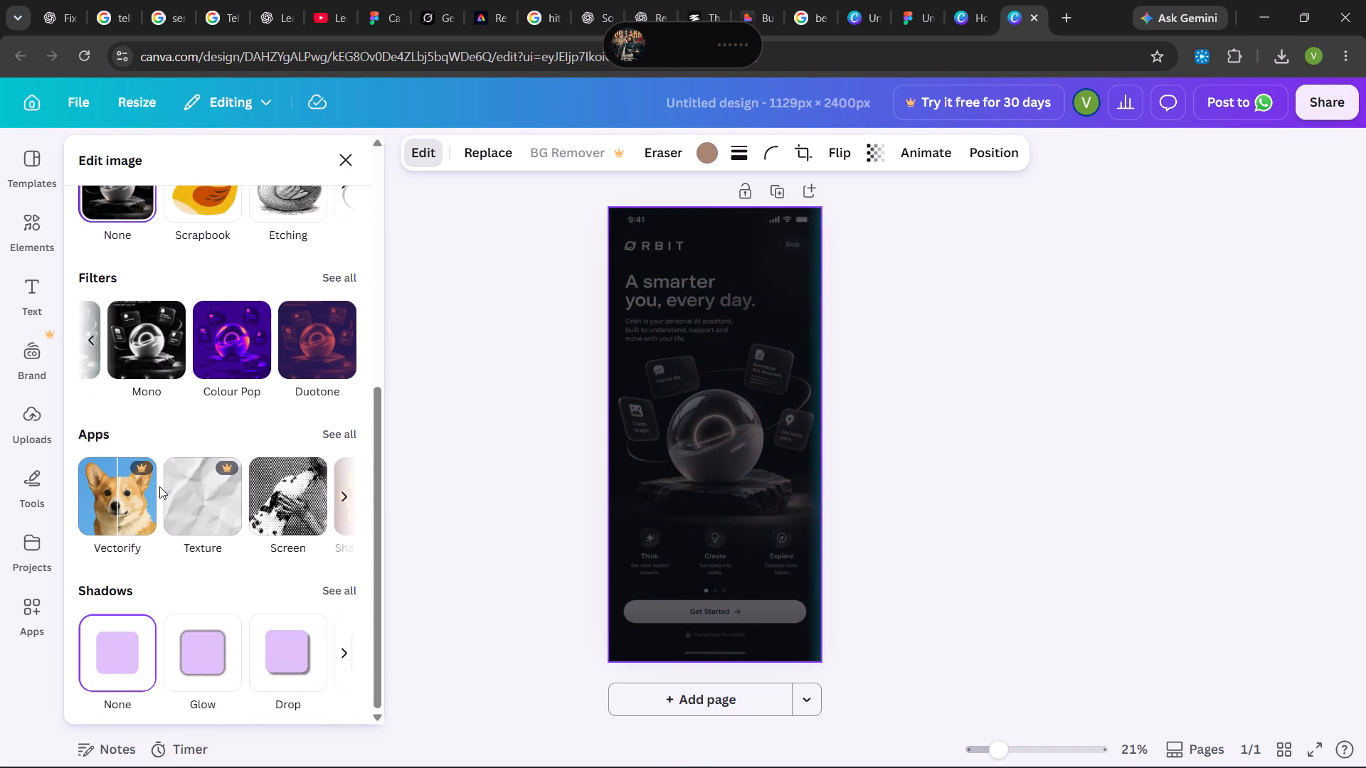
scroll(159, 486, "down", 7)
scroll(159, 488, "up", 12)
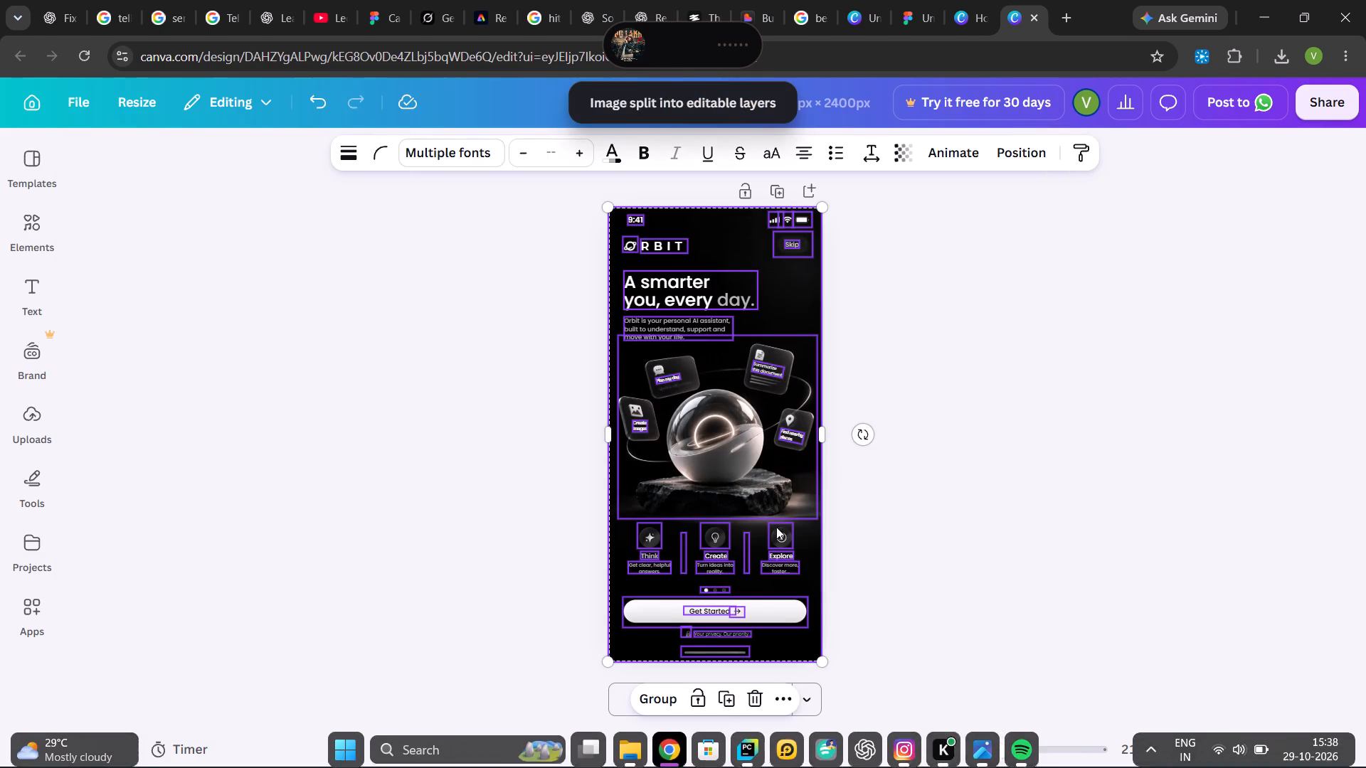
Select the orb illustration on the Orbit page and show it in the layers list.
left_click(720, 432)
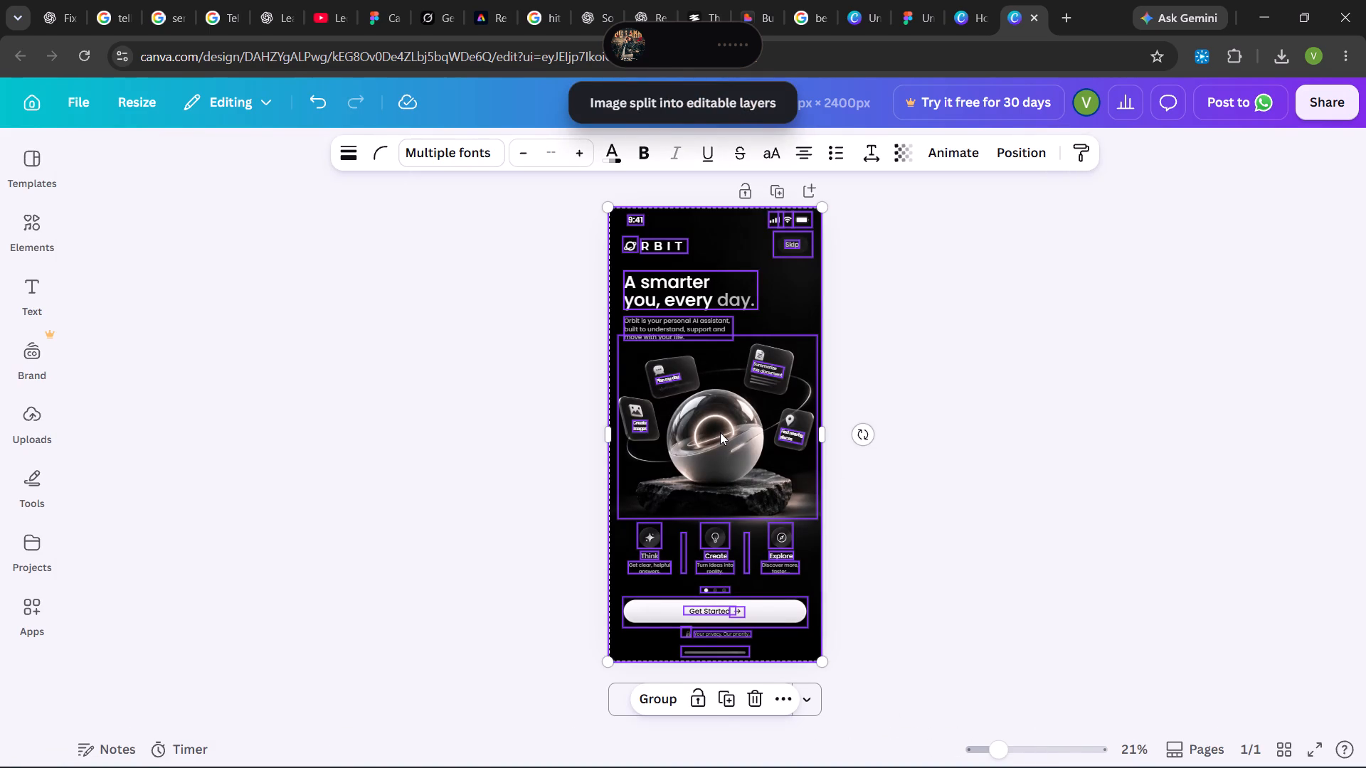
left_click(709, 420)
left_click(722, 432)
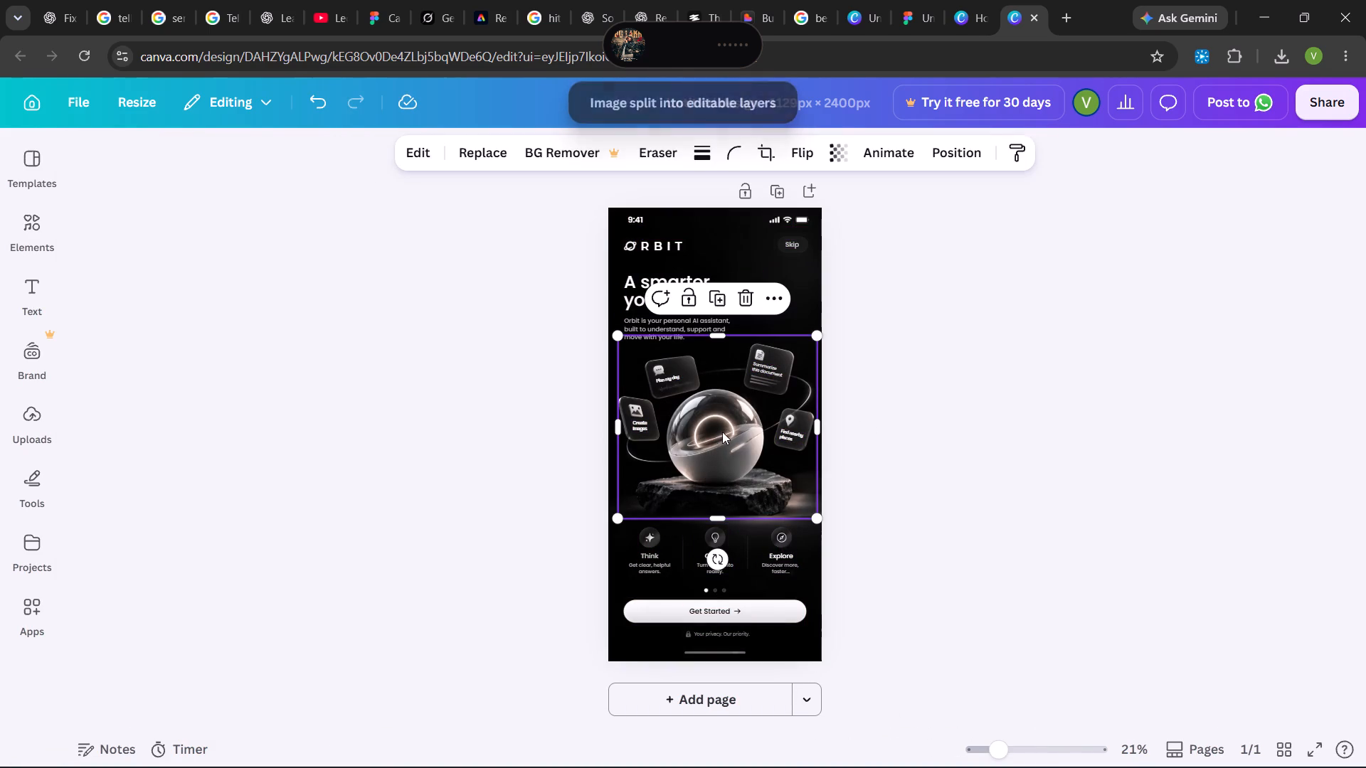
triple_click(719, 437)
left_click(714, 533)
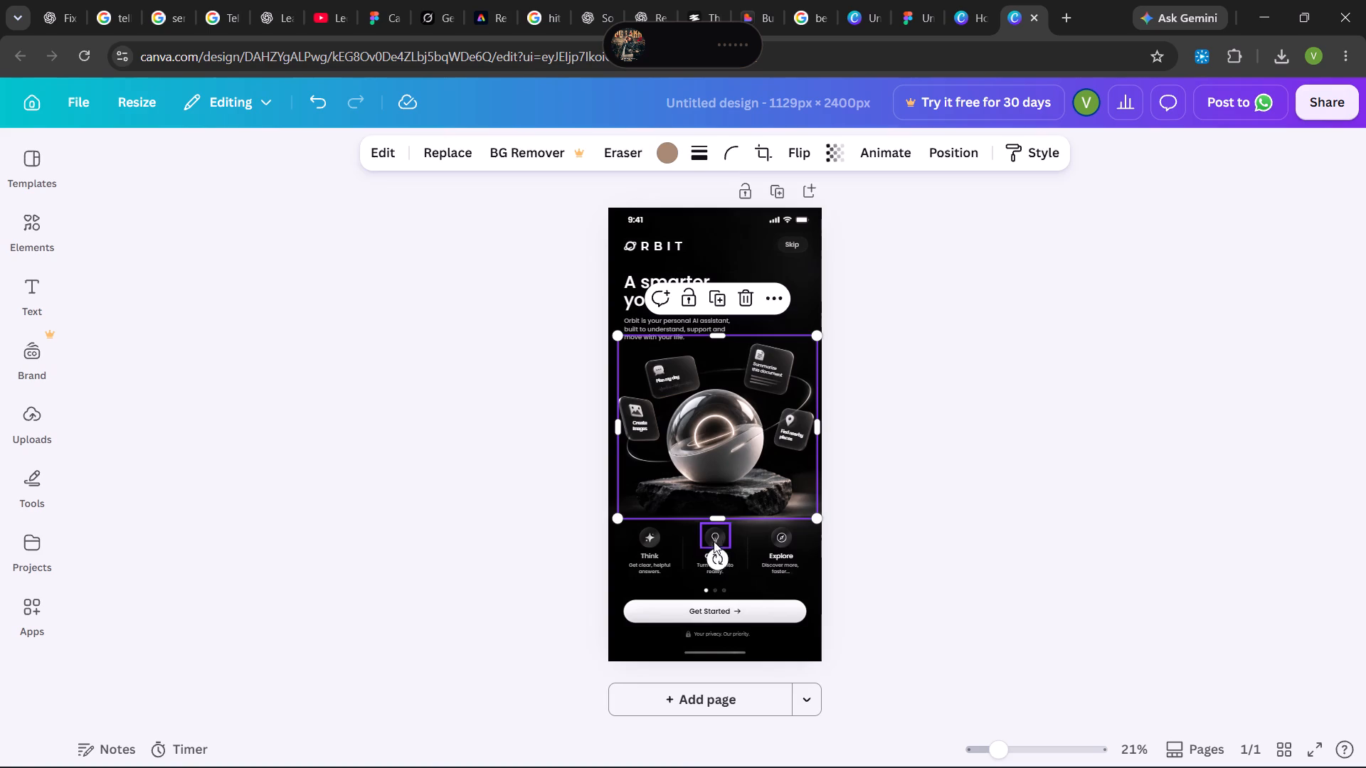
left_click(719, 429)
right_click(715, 442)
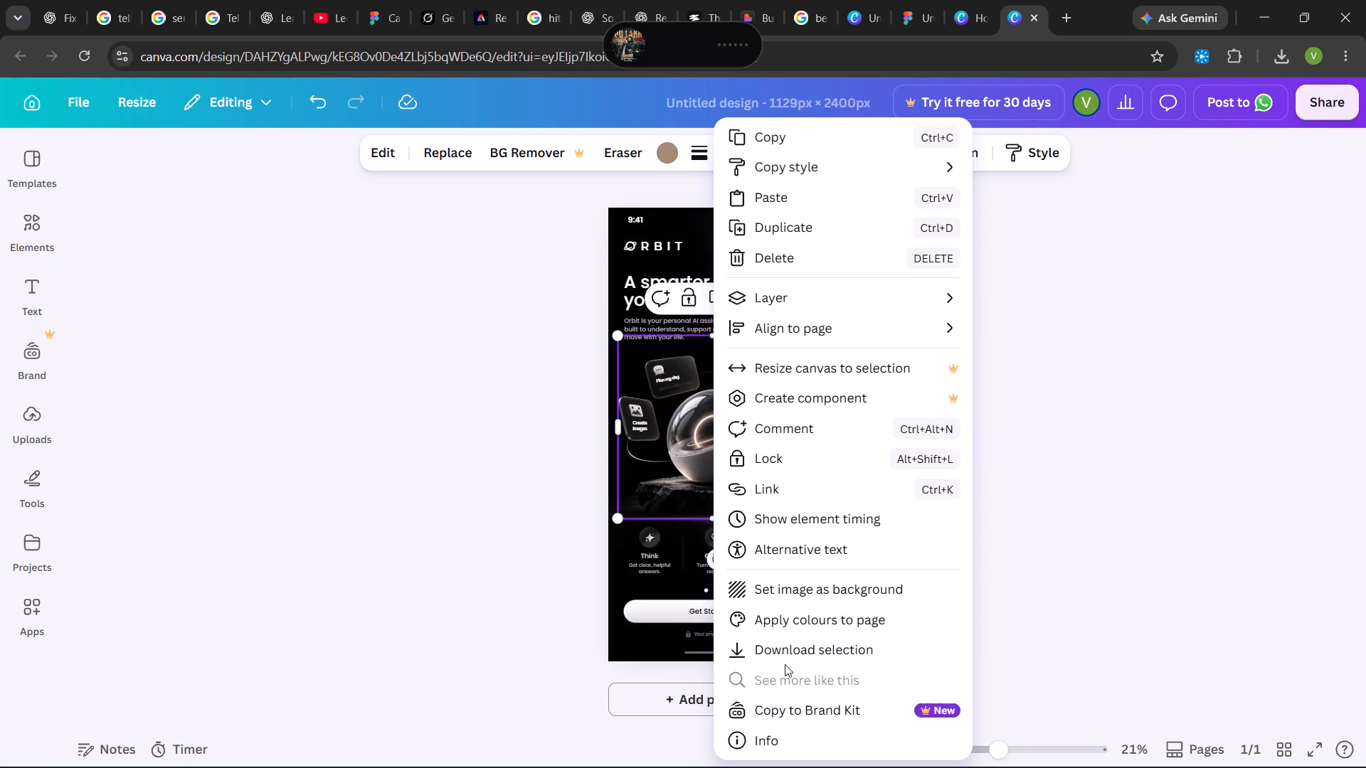
left_click(870, 336)
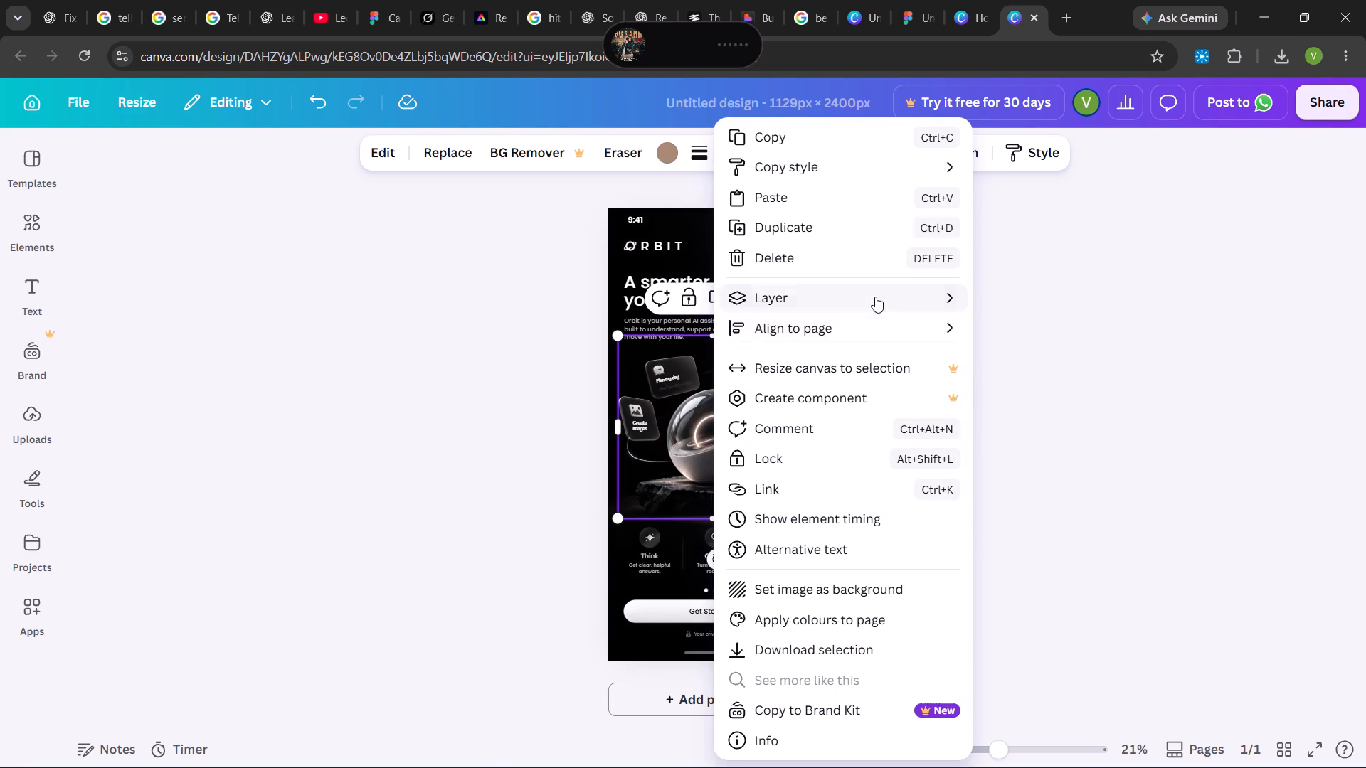
left_click(875, 297)
left_click(835, 289)
left_click(1049, 428)
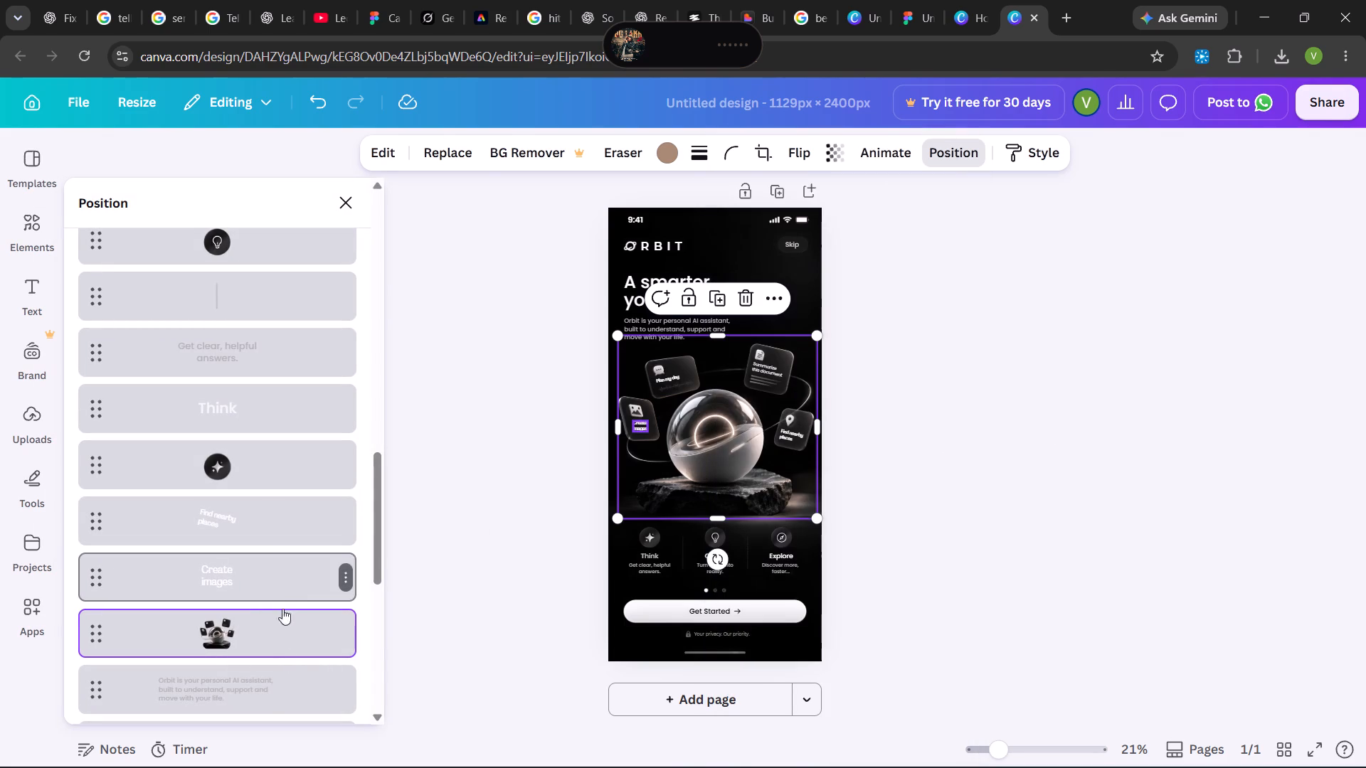
Download only the orb illustration layer as a PNG.
left_click(269, 629)
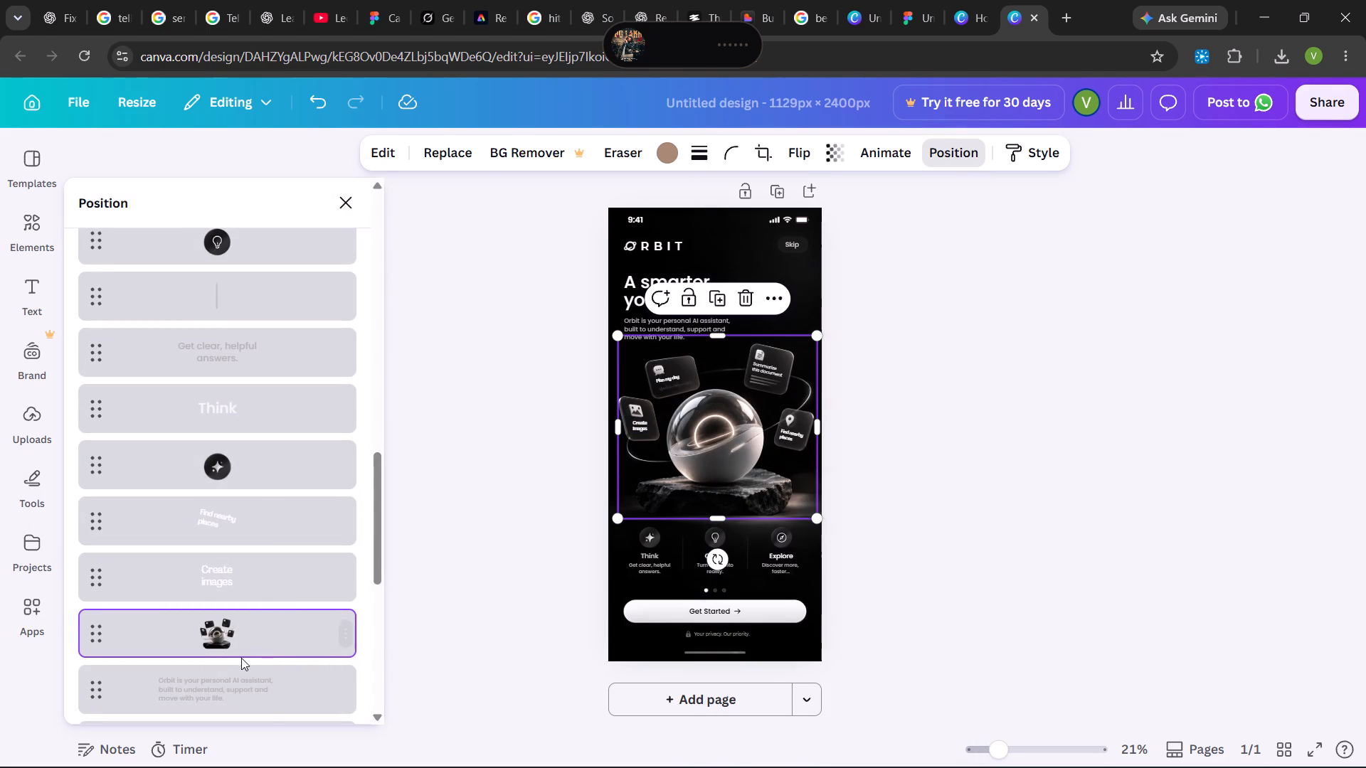
left_click(349, 634)
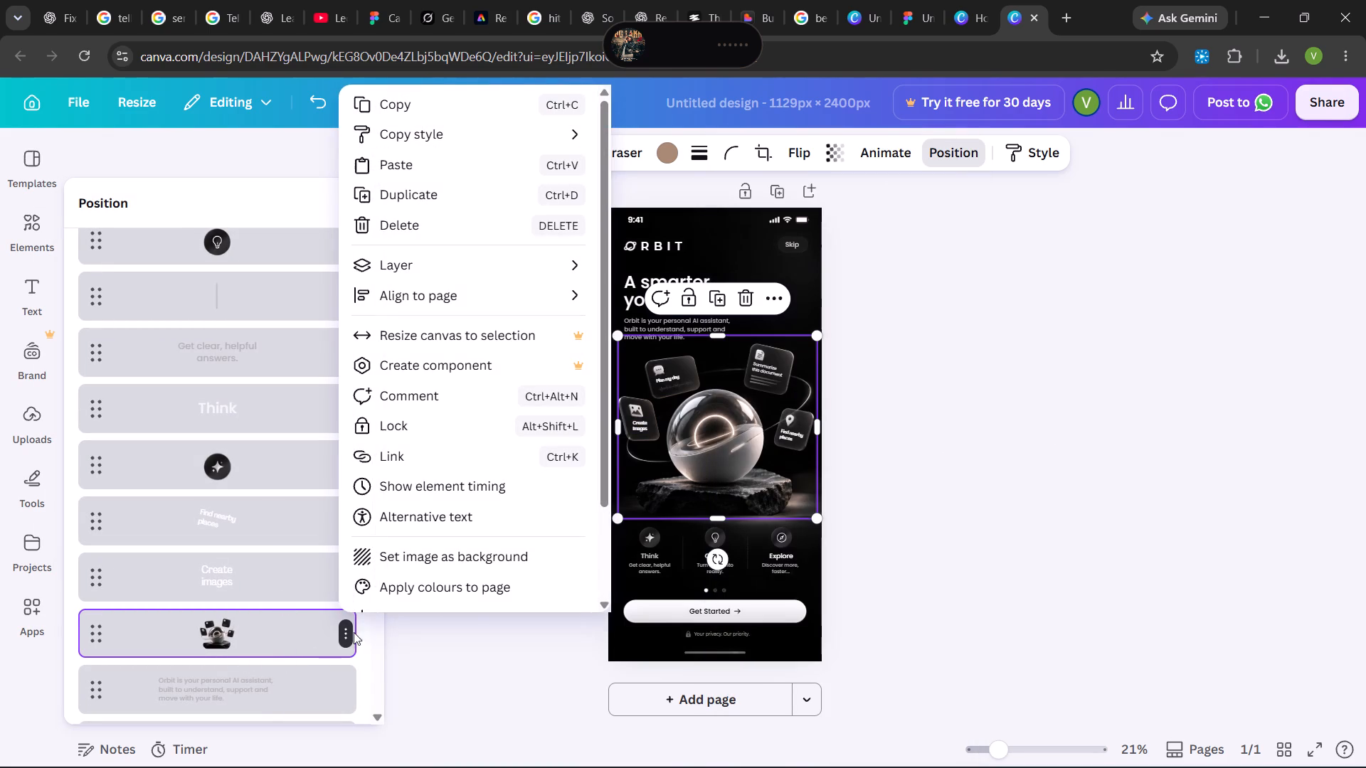
scroll(461, 566, "up", 1)
scroll(461, 566, "down", 4)
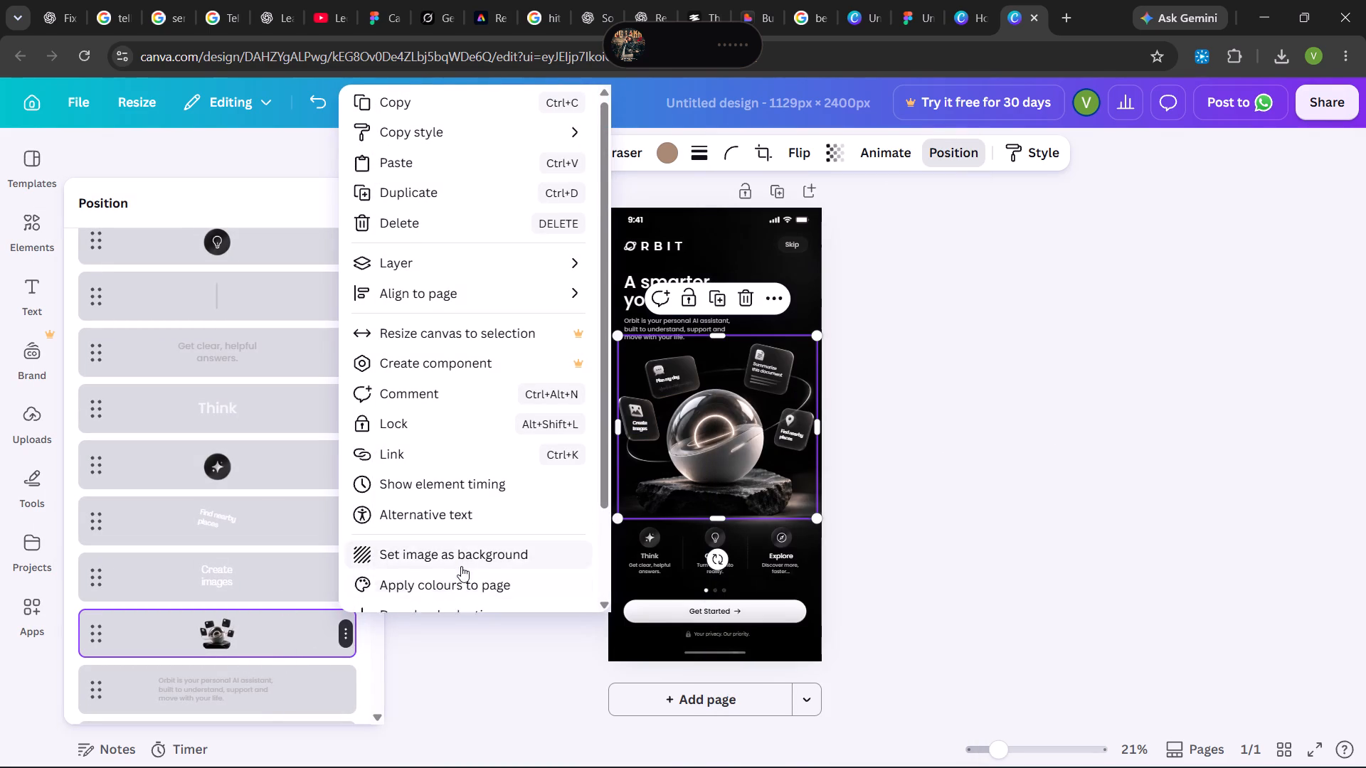
left_click(467, 501)
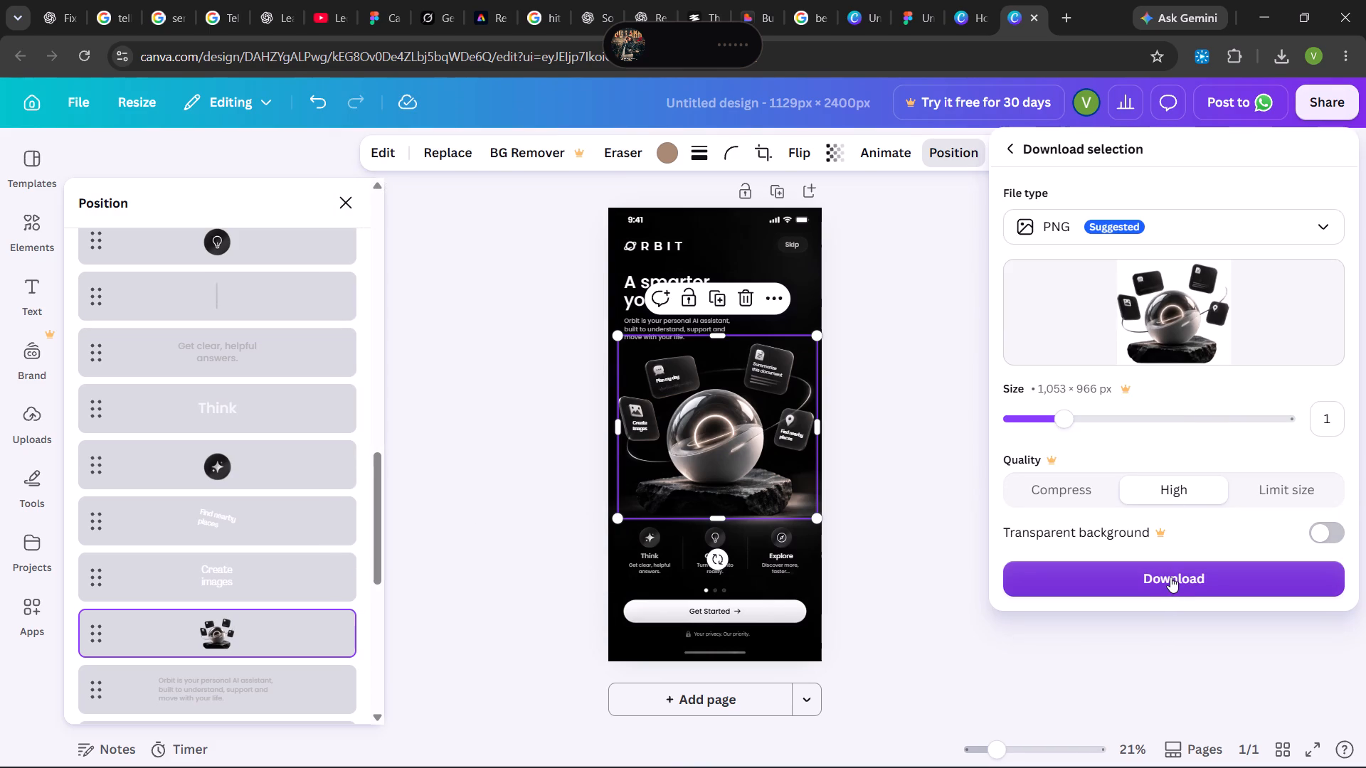
left_click(1170, 577)
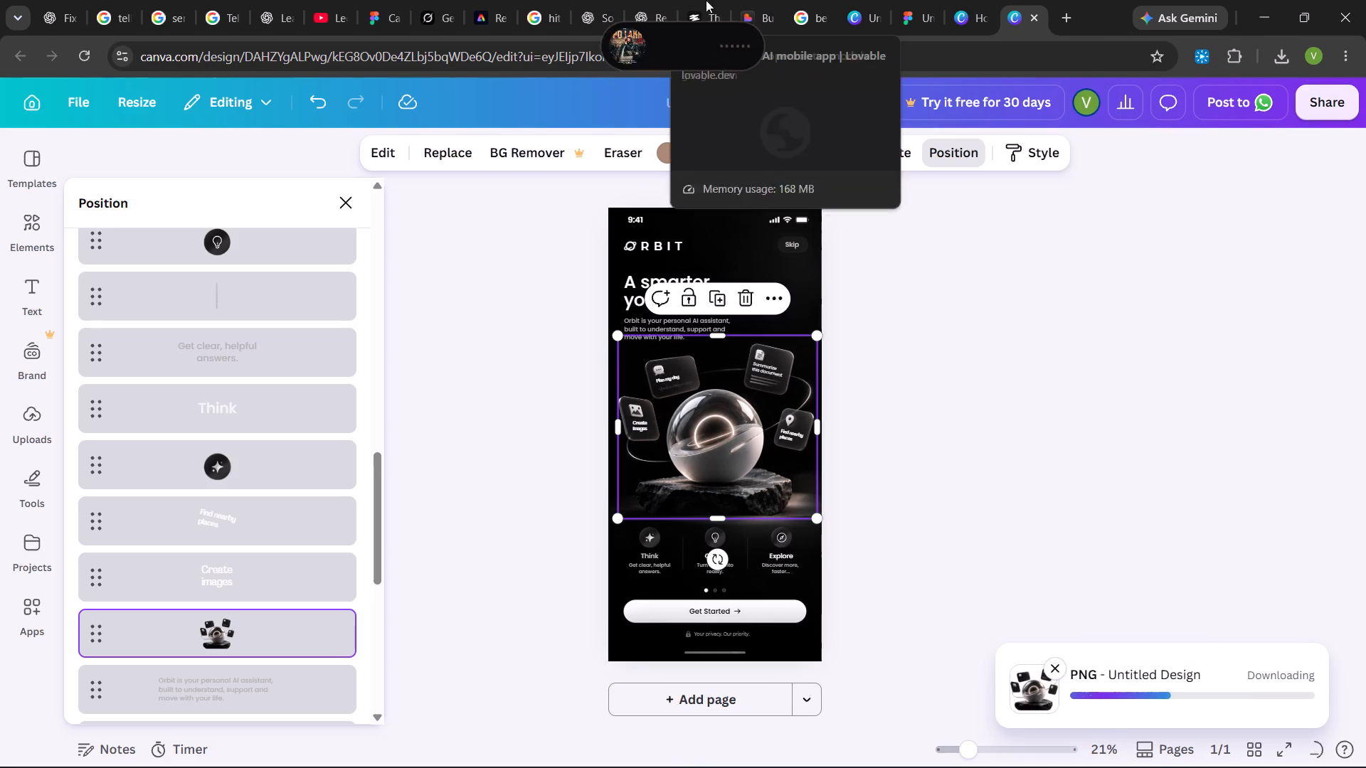
Switch to Adobe Express, remove the background from Untitled design (27).png and download the resulting image.
left_click(480, 0)
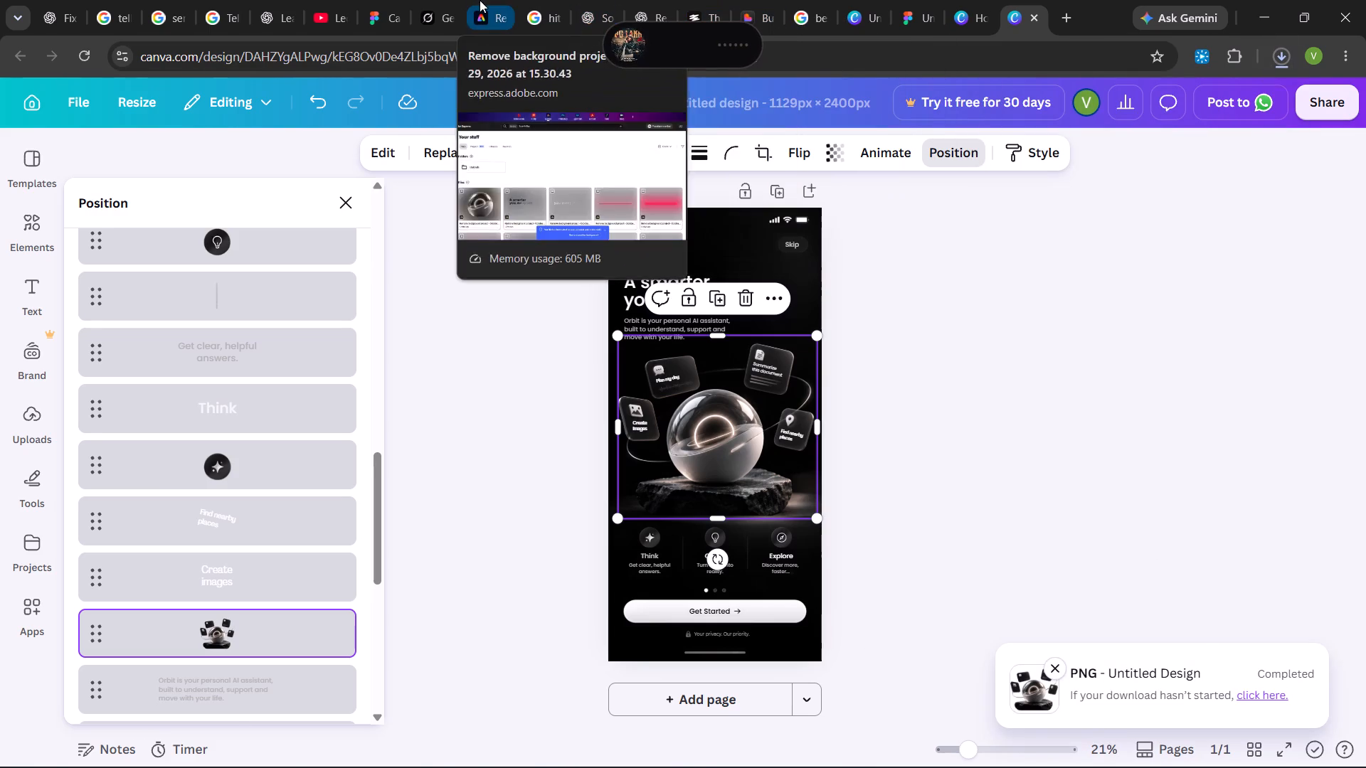
left_click(711, 713)
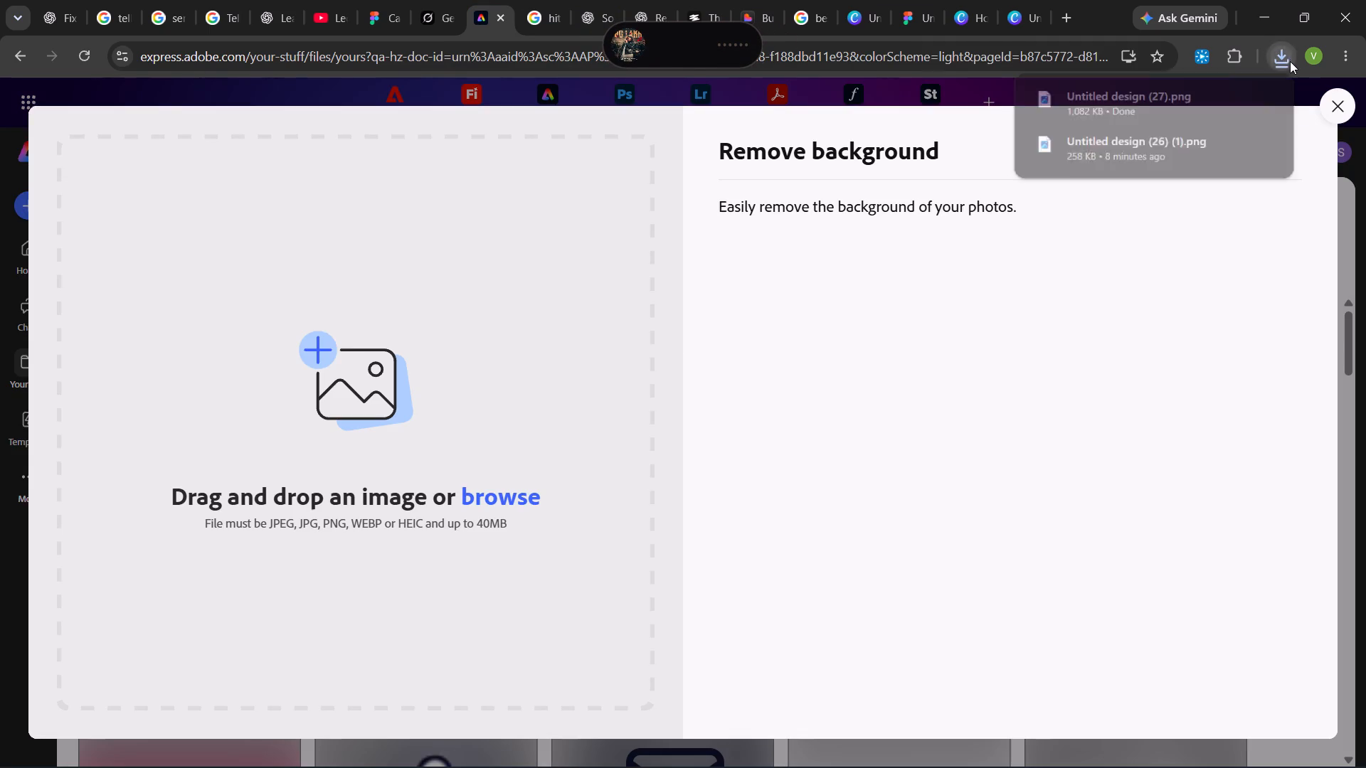
left_click_drag(1194, 109, 452, 321)
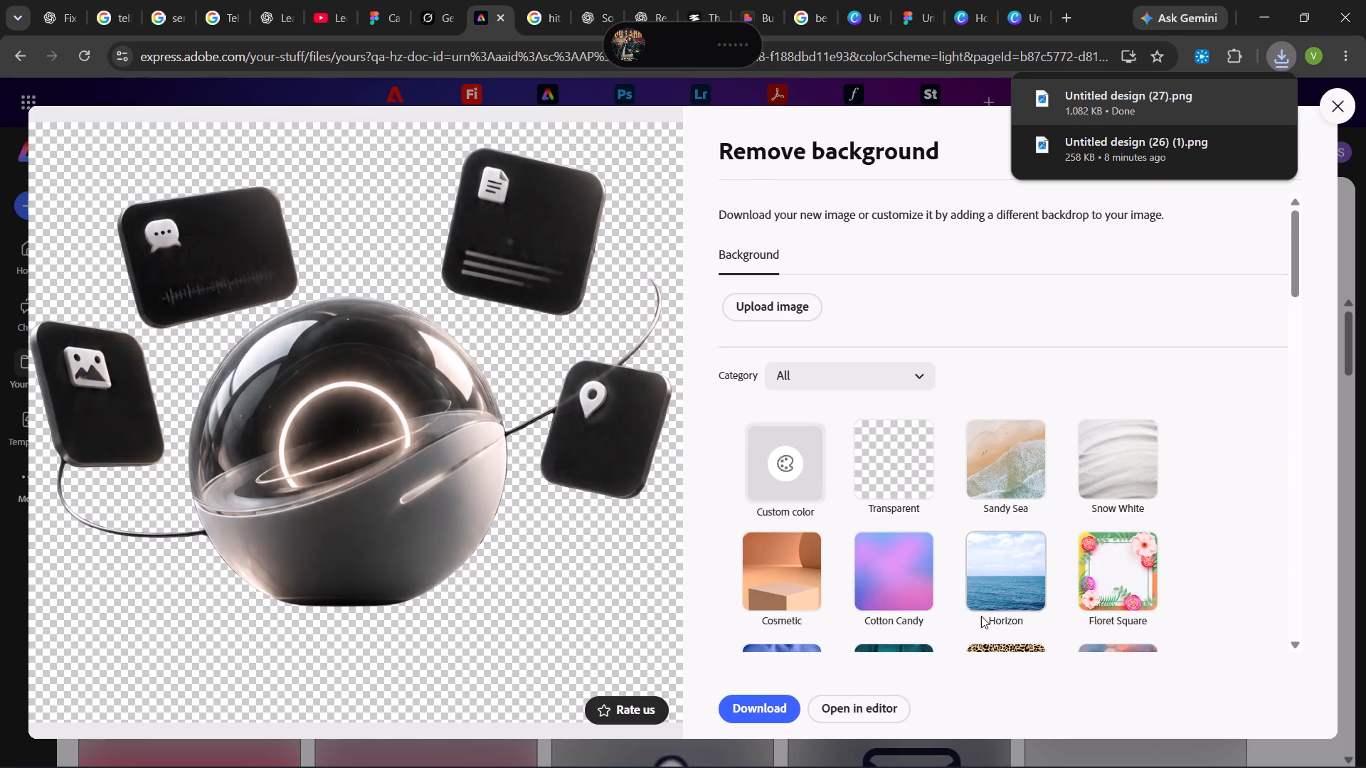
left_click(762, 706)
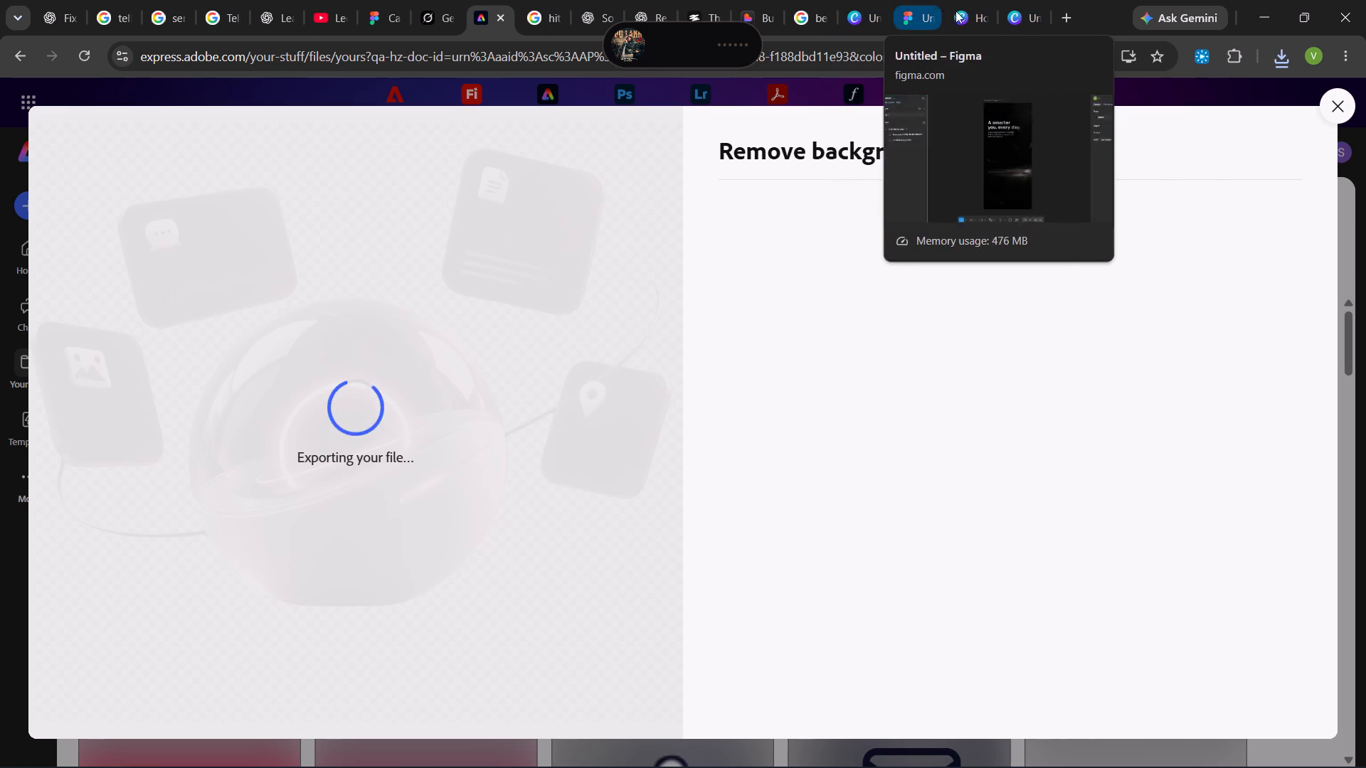
Close the Canva page with the Magic Layers media selection and switch to the untitled Figma design.
left_click(979, 9)
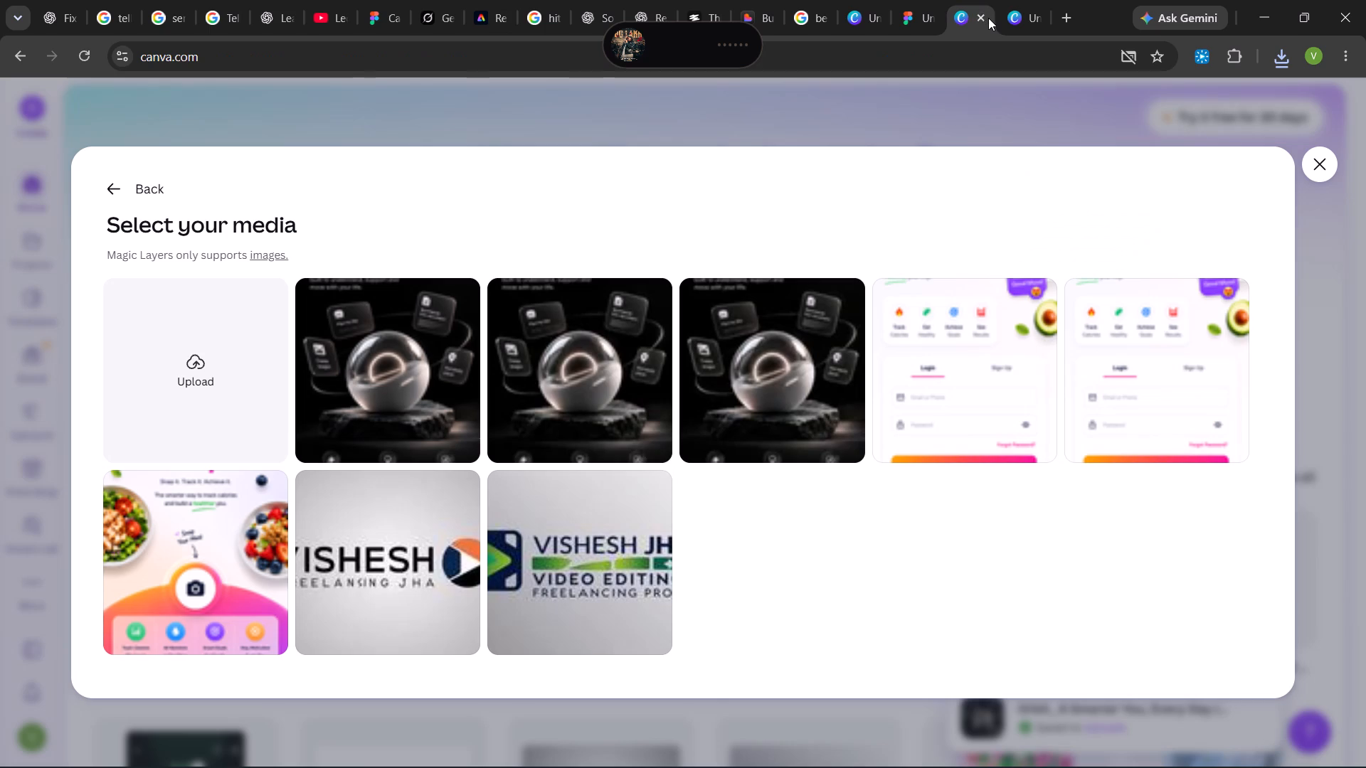
left_click(984, 16)
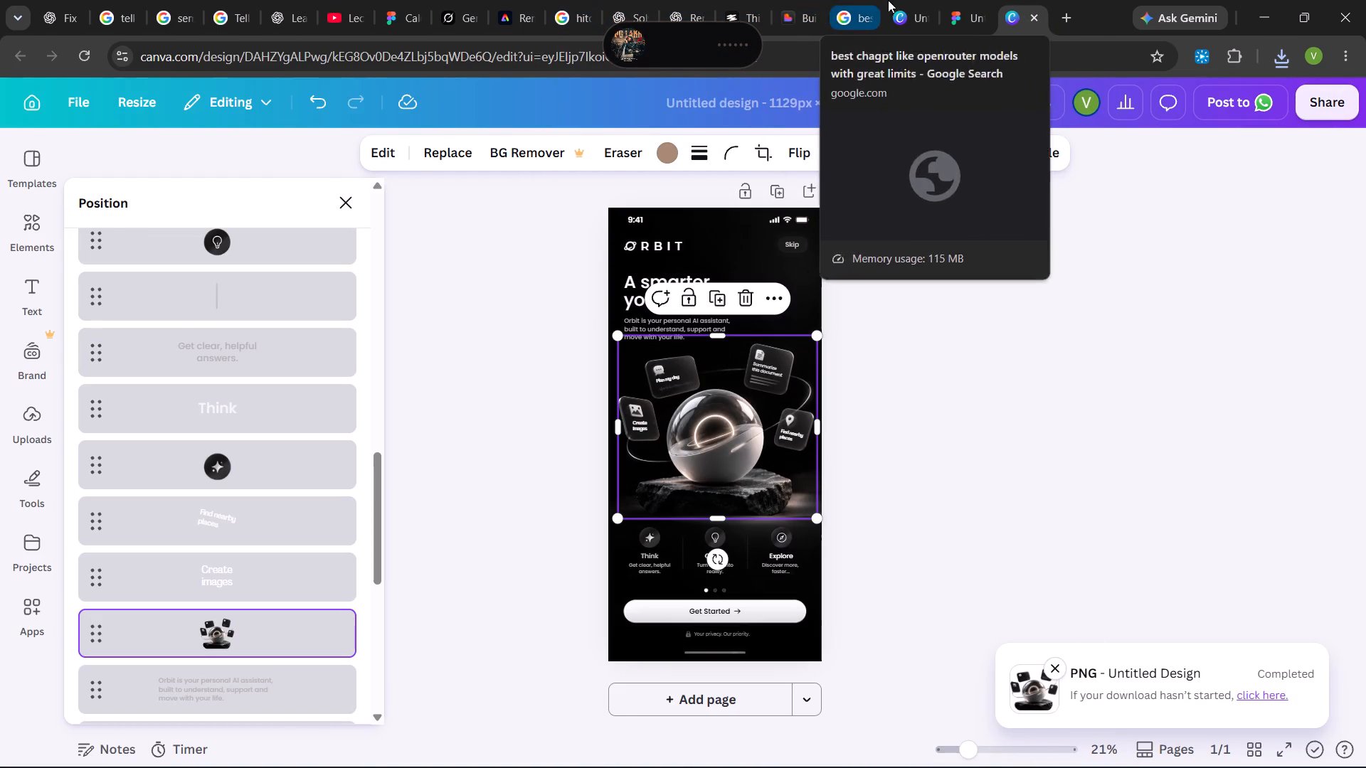
left_click(955, 0)
left_click(795, 0)
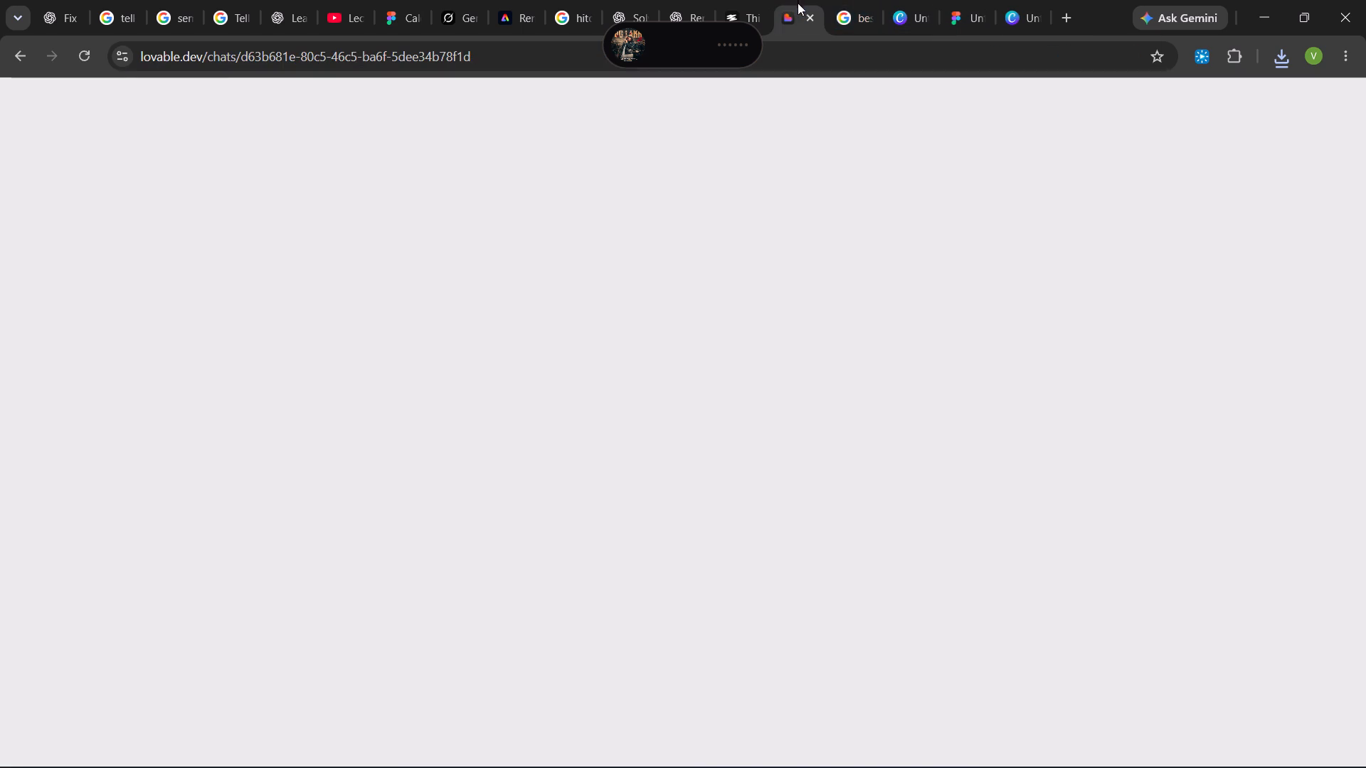
left_click(968, 0)
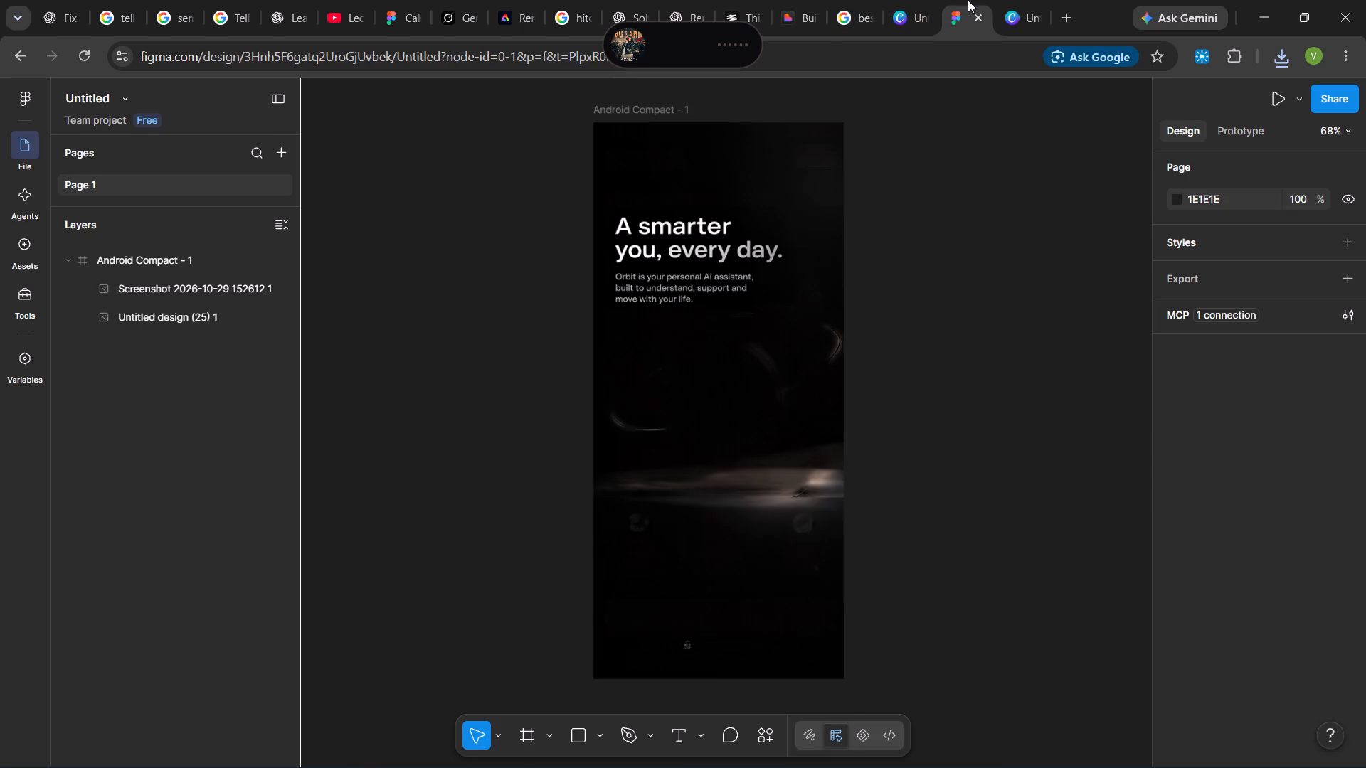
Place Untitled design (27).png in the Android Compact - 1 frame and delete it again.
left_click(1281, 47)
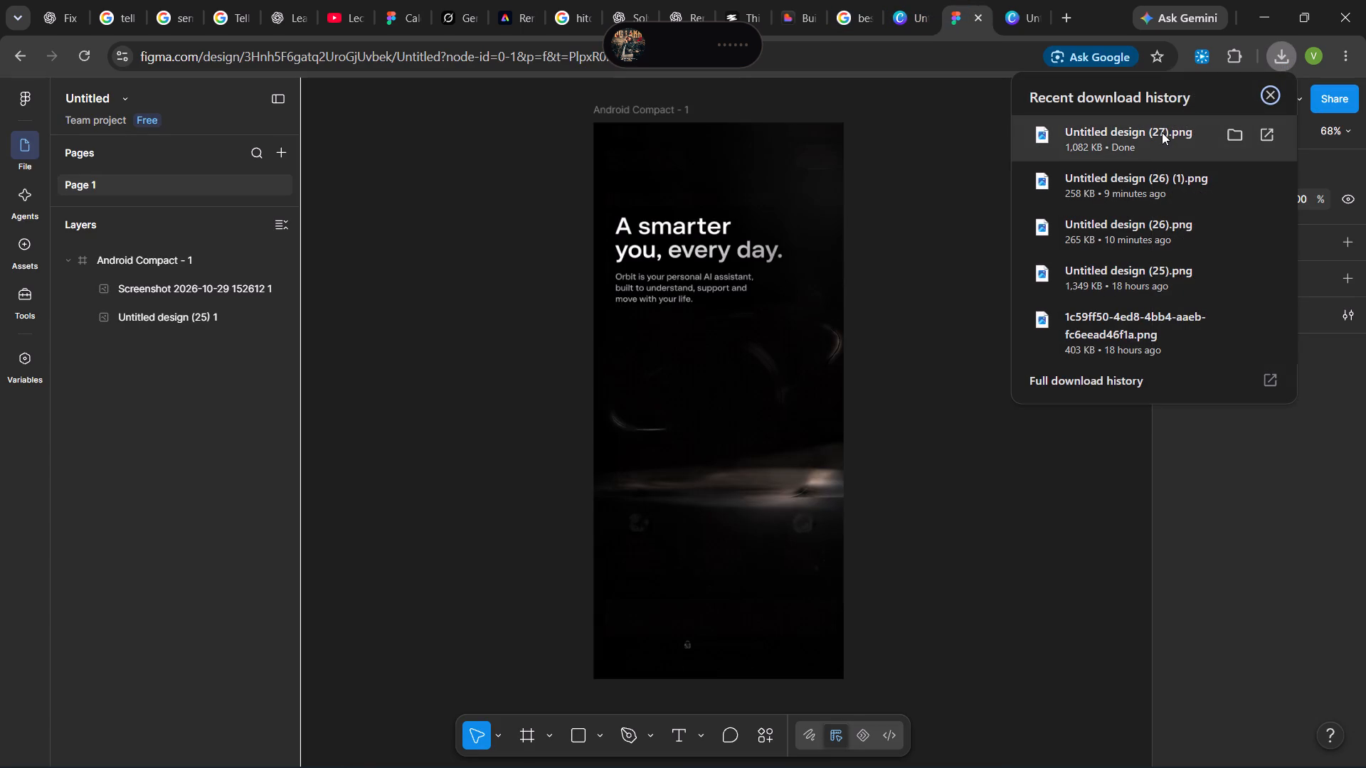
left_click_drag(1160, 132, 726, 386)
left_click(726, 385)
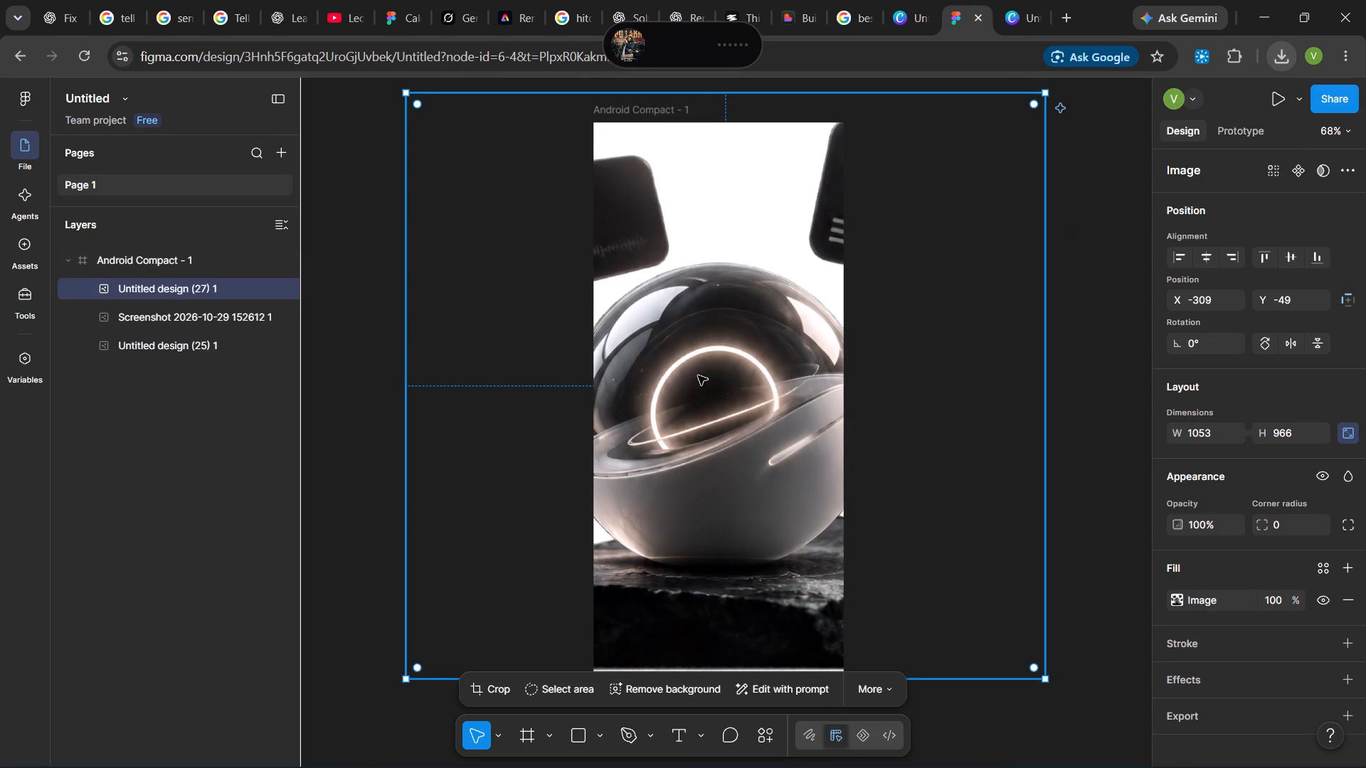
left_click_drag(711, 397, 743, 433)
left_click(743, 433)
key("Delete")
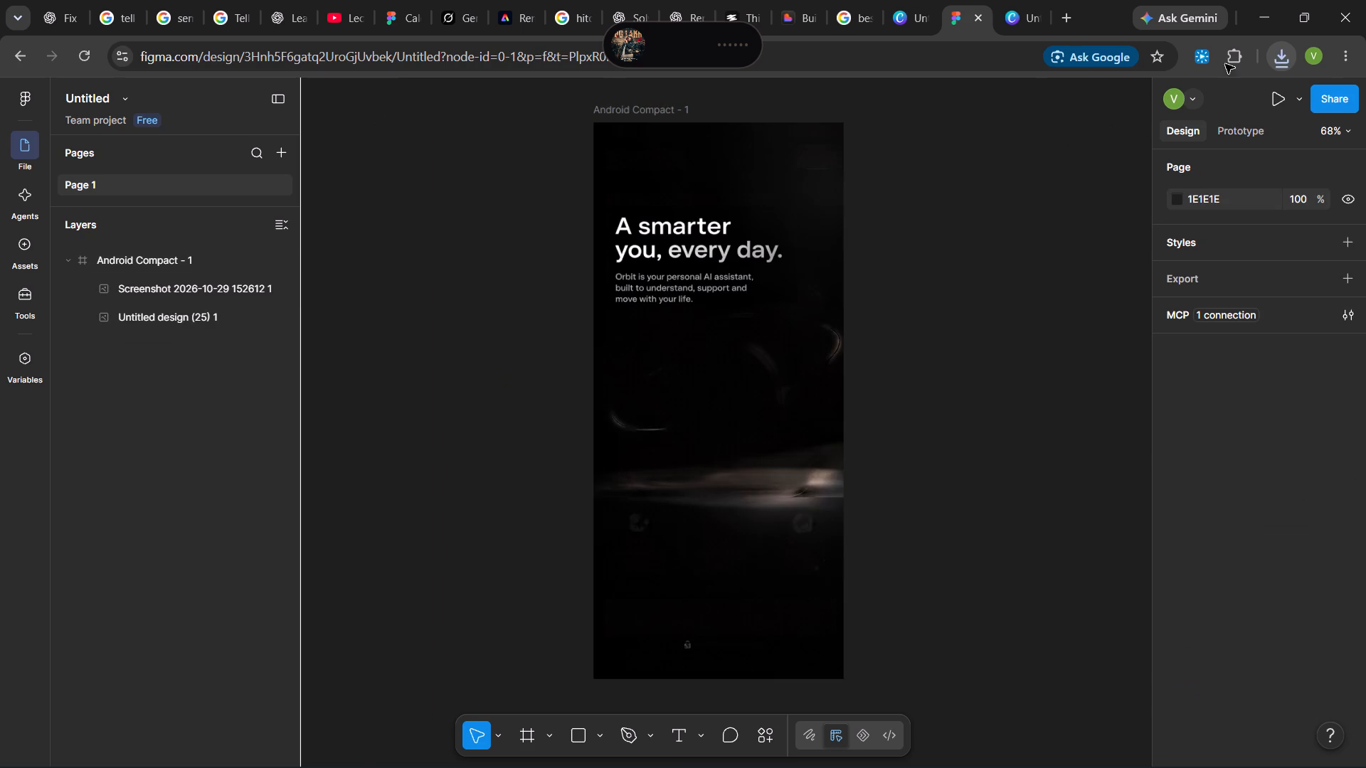
Place the background-removed image Untitled design (27) (1).png in the Android Compact - 1 frame.
left_click_drag(1185, 93, 647, 407)
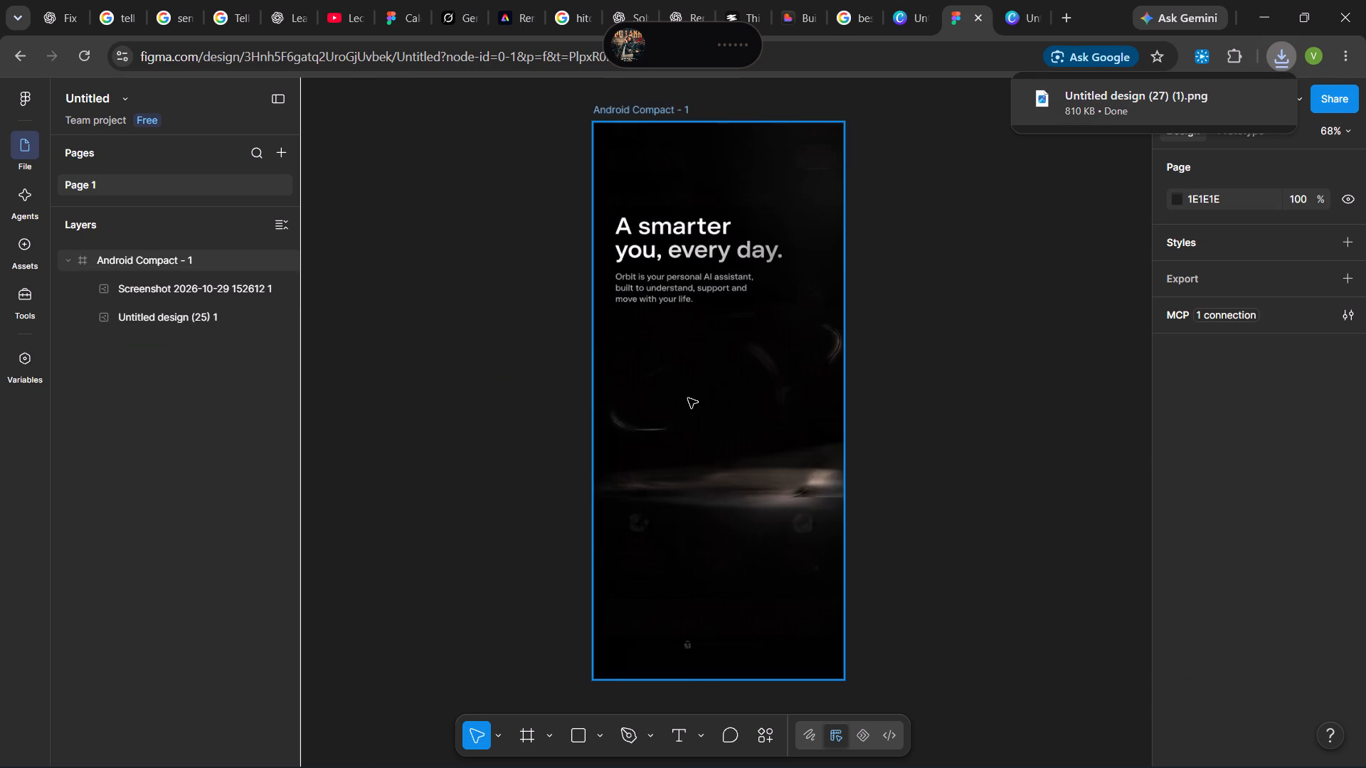
left_click_drag(656, 425, 735, 429)
Scale the placed orb image down to about 387 × 355 and position it below the intro text at about X 16, Y 308.
left_click_drag(398, 112, 630, 375)
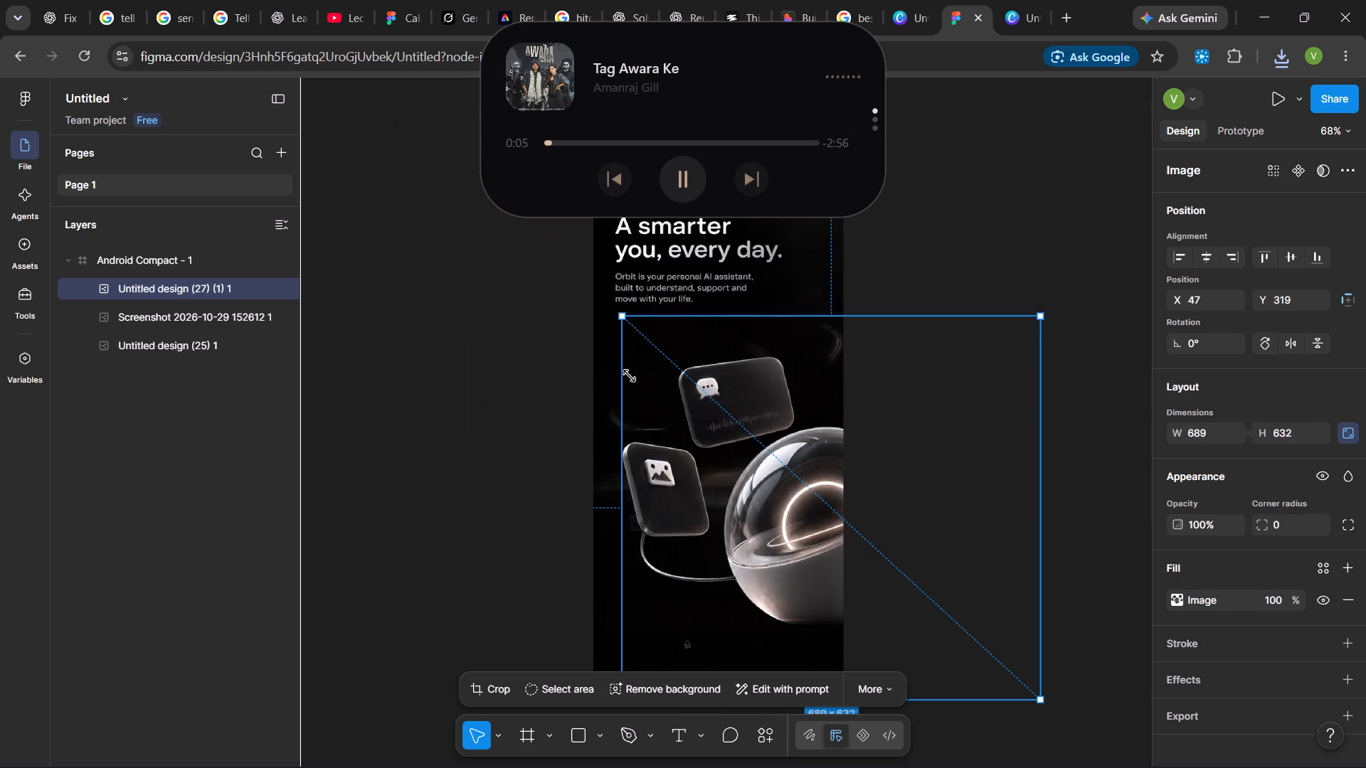
left_click_drag(630, 375, 727, 462)
left_click_drag(828, 594, 706, 452)
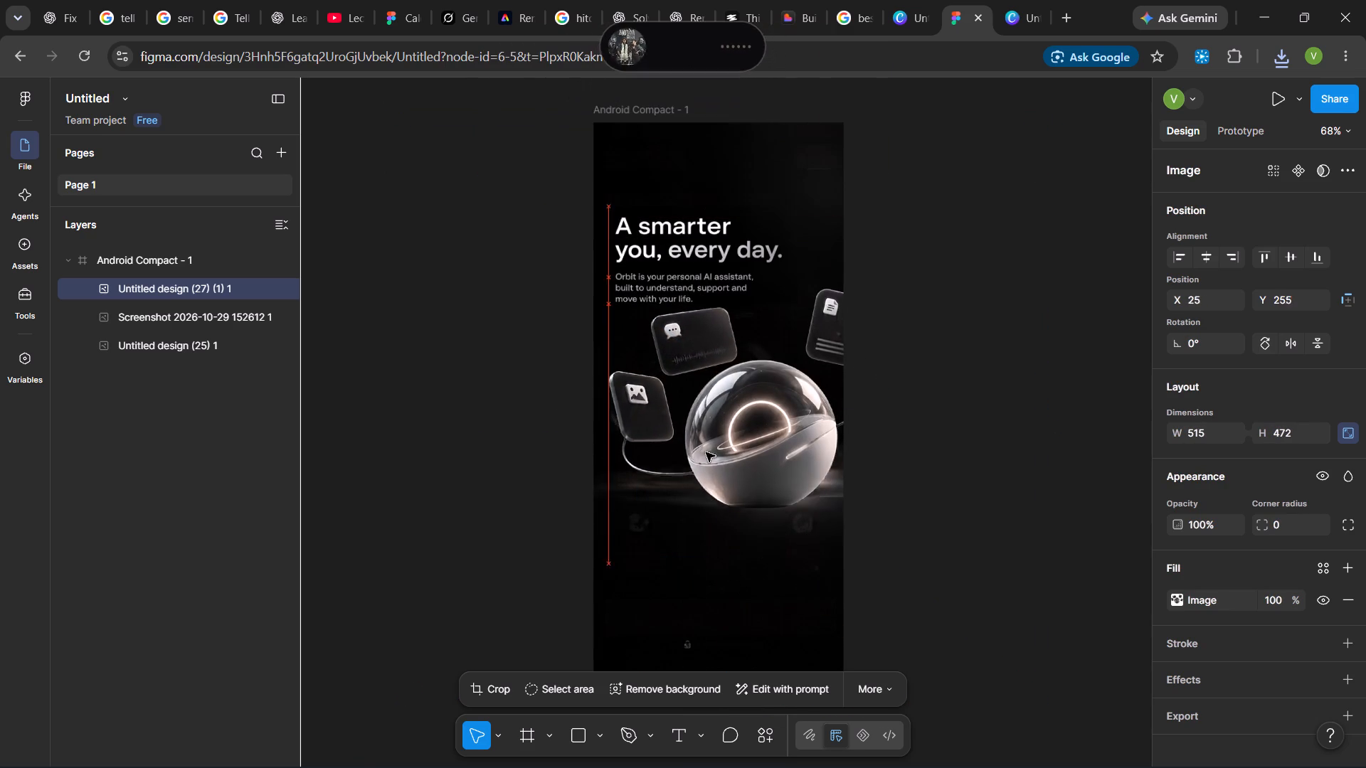
left_click_drag(706, 452, 669, 439)
left_click_drag(880, 255, 798, 329)
left_click_drag(693, 472, 728, 462)
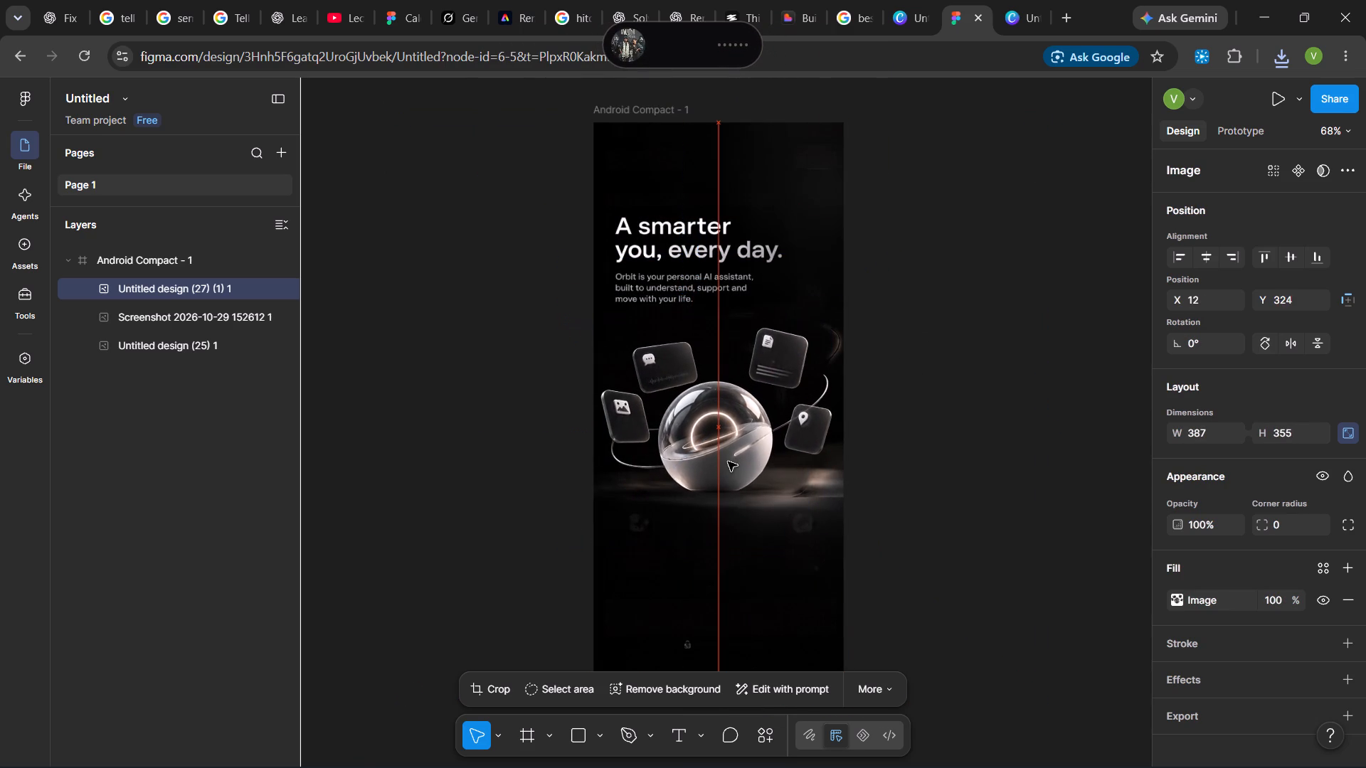
left_click_drag(728, 462, 731, 464)
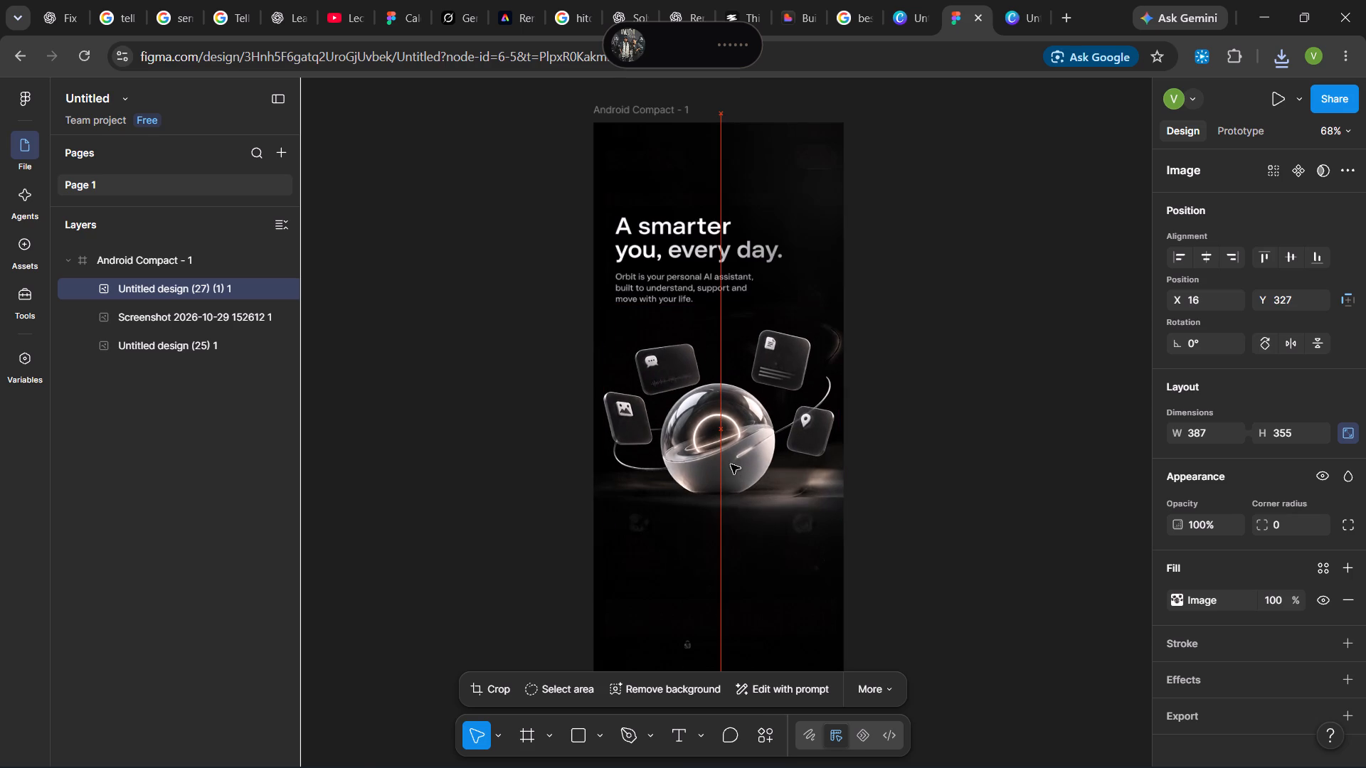
left_click_drag(731, 464, 733, 452)
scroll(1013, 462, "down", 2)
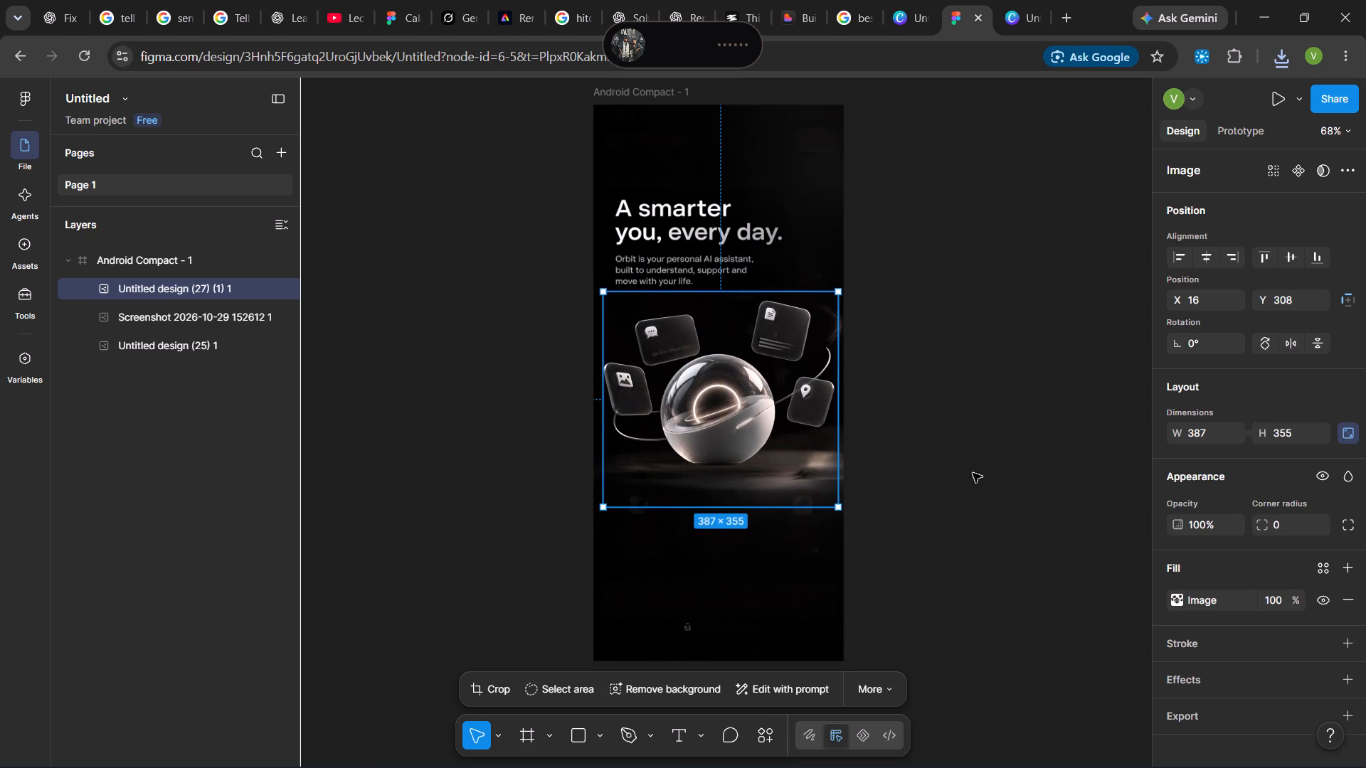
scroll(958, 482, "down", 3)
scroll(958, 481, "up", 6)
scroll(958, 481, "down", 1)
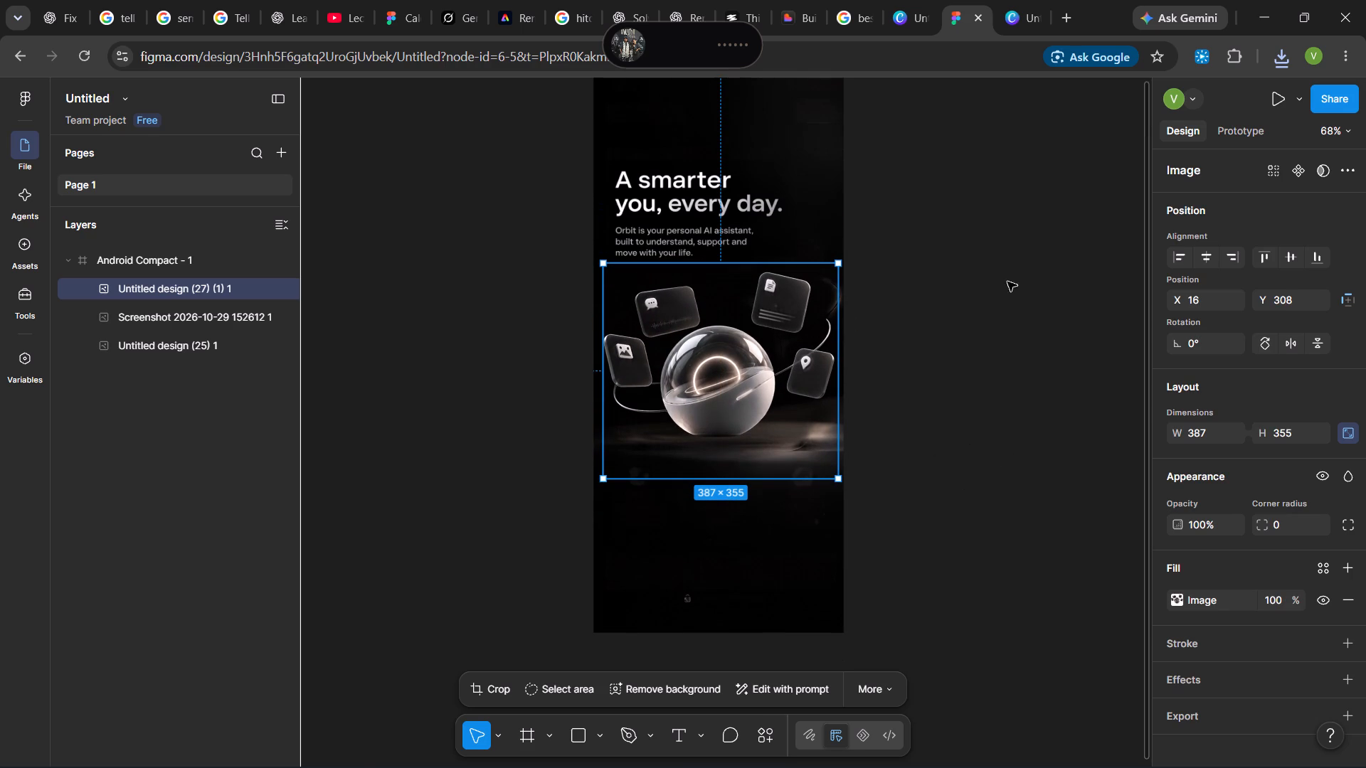
Return to the Canva Orbit design, select the orb illustration and show the full list of page layers.
left_click(1017, 0)
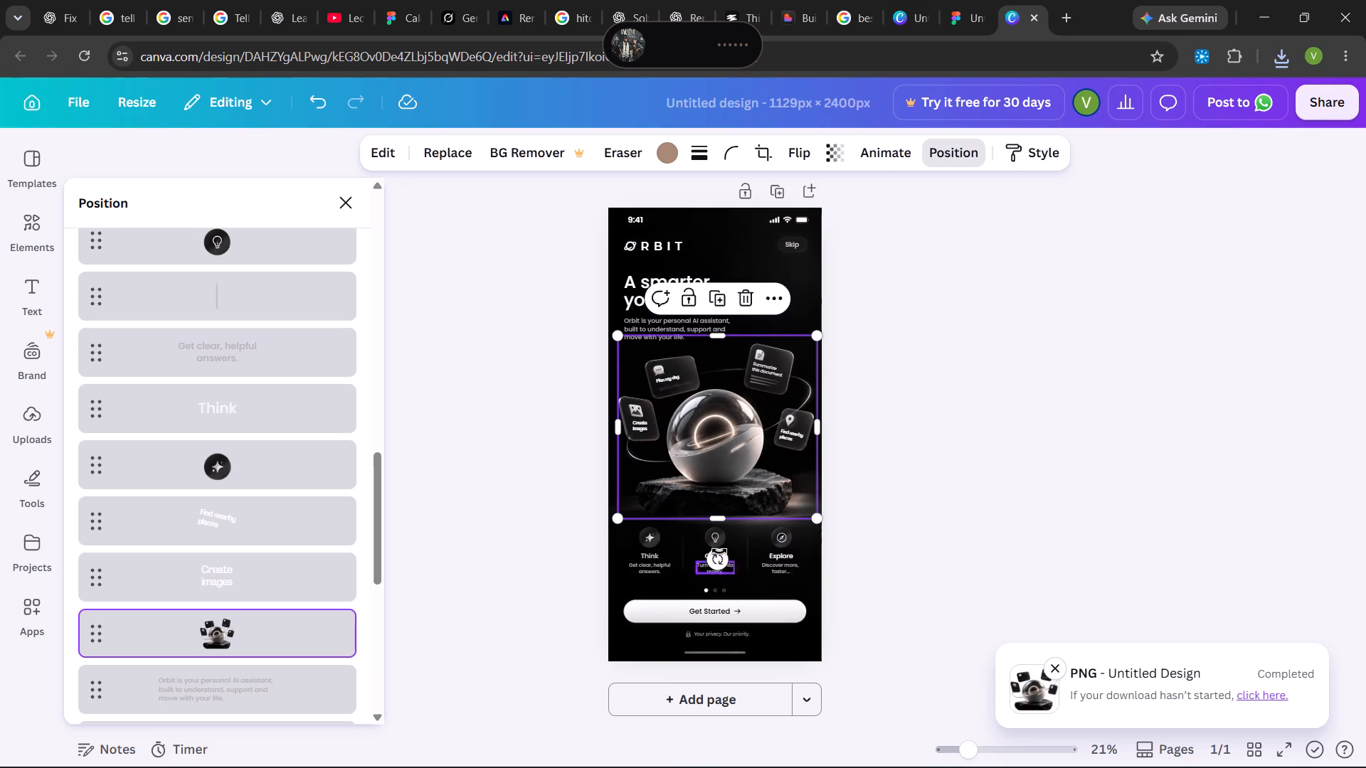
left_click(897, 328)
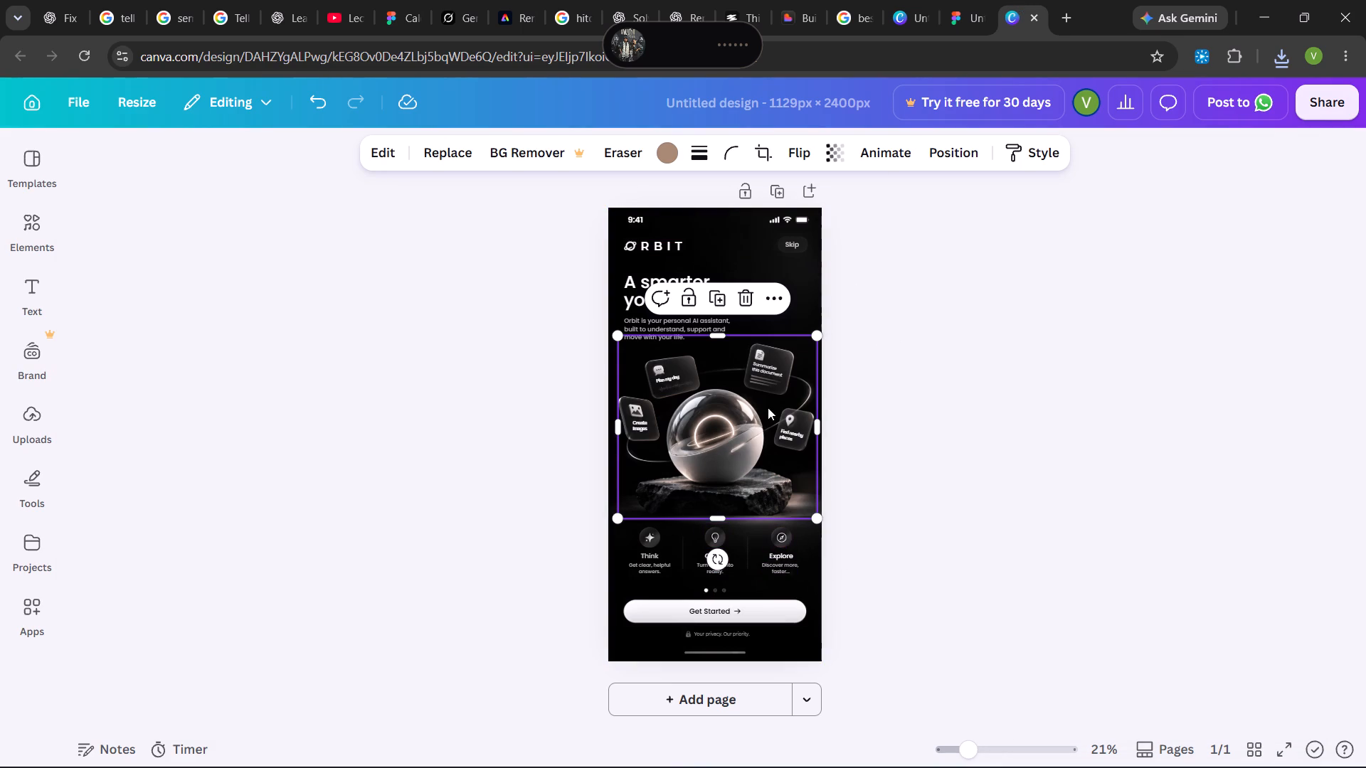
left_click(741, 499)
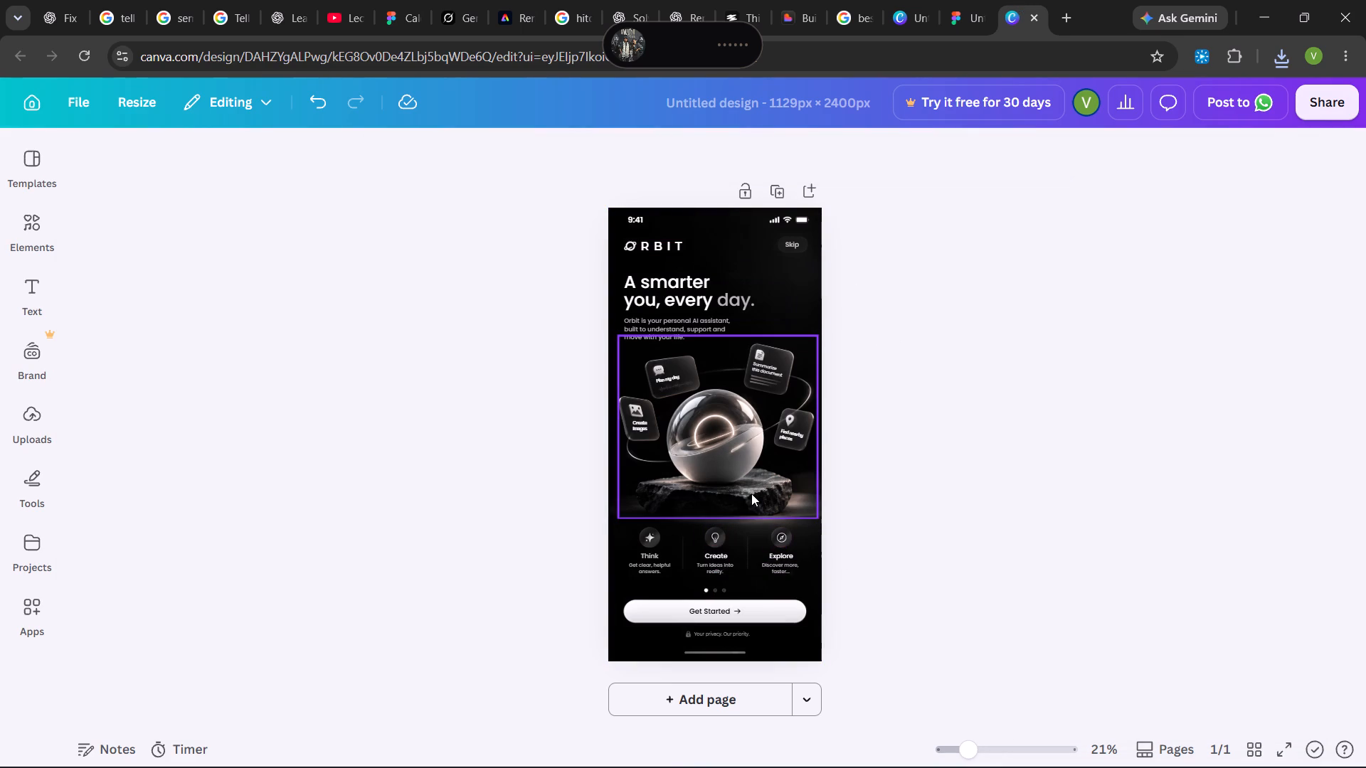
left_click(751, 494)
right_click(738, 478)
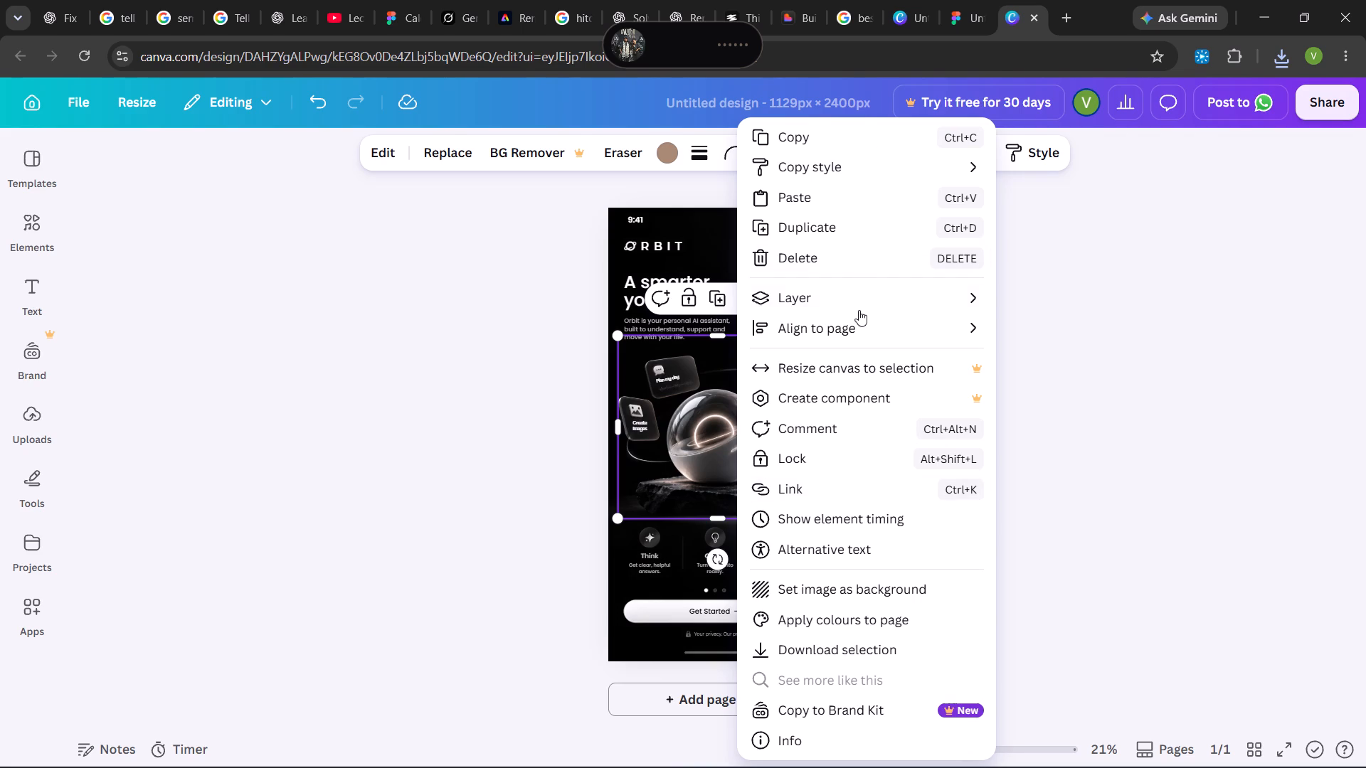
left_click(857, 314)
left_click(864, 298)
left_click(1062, 427)
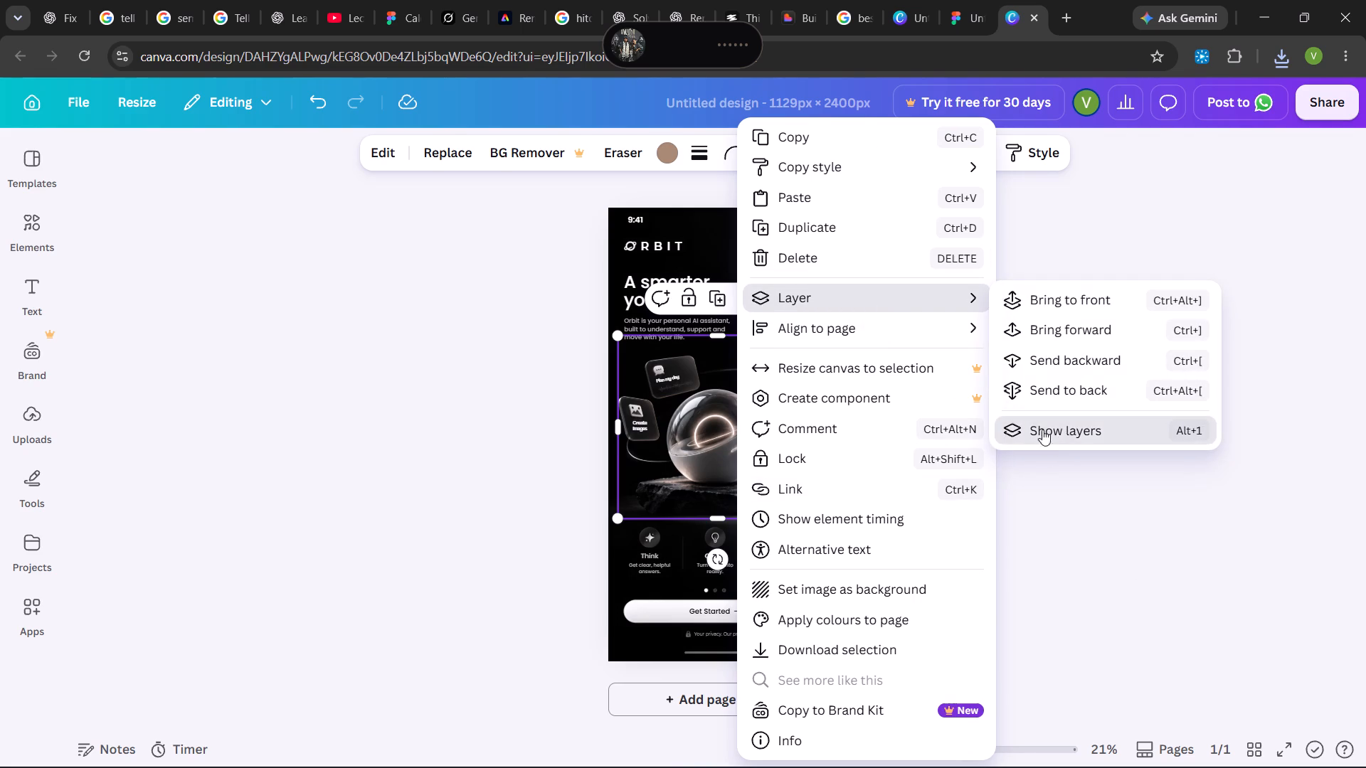
left_click(725, 426)
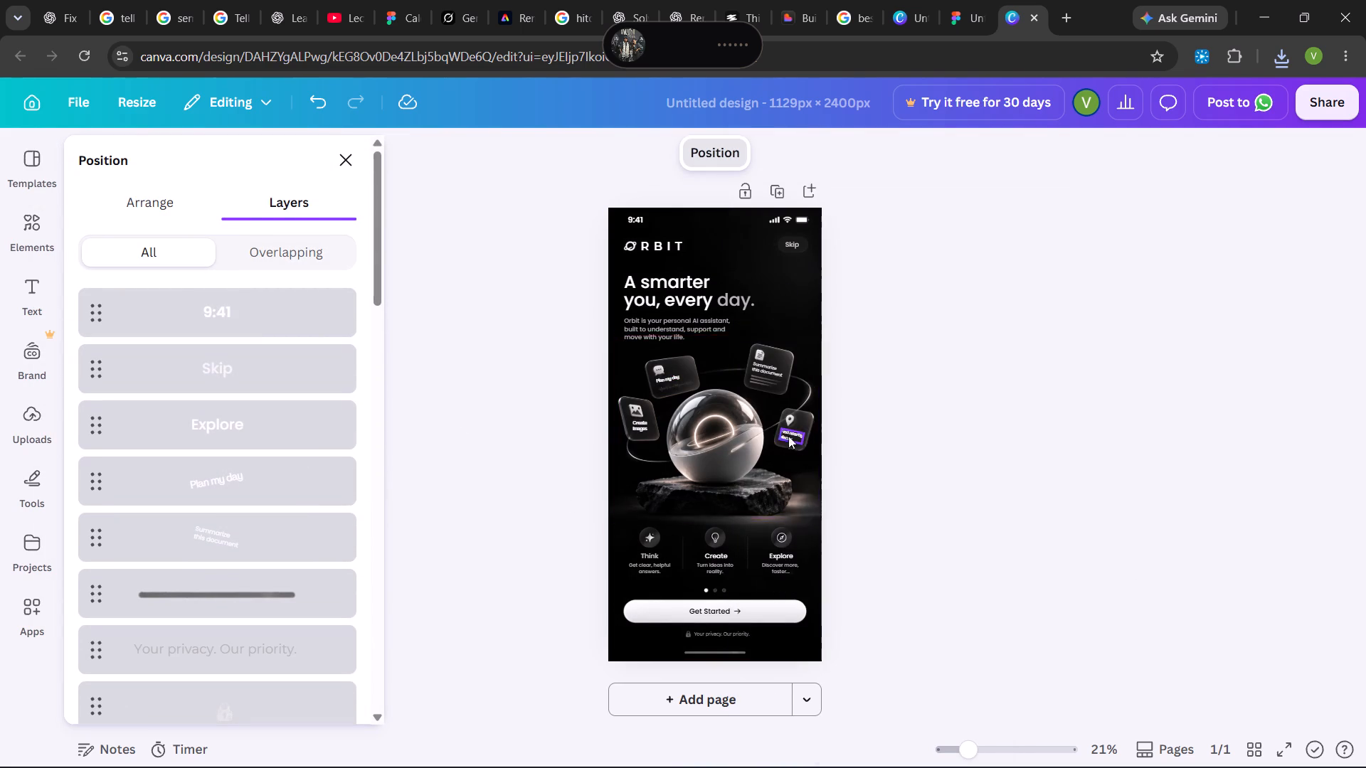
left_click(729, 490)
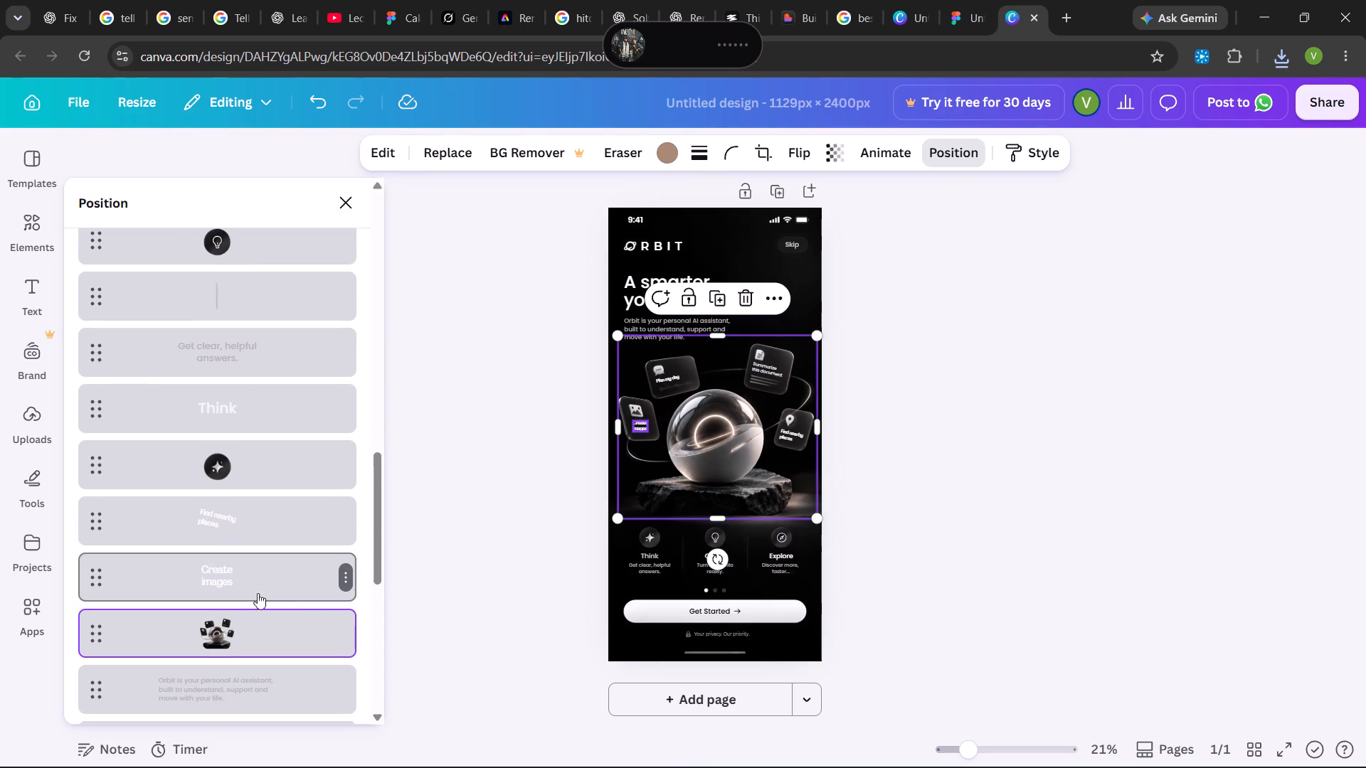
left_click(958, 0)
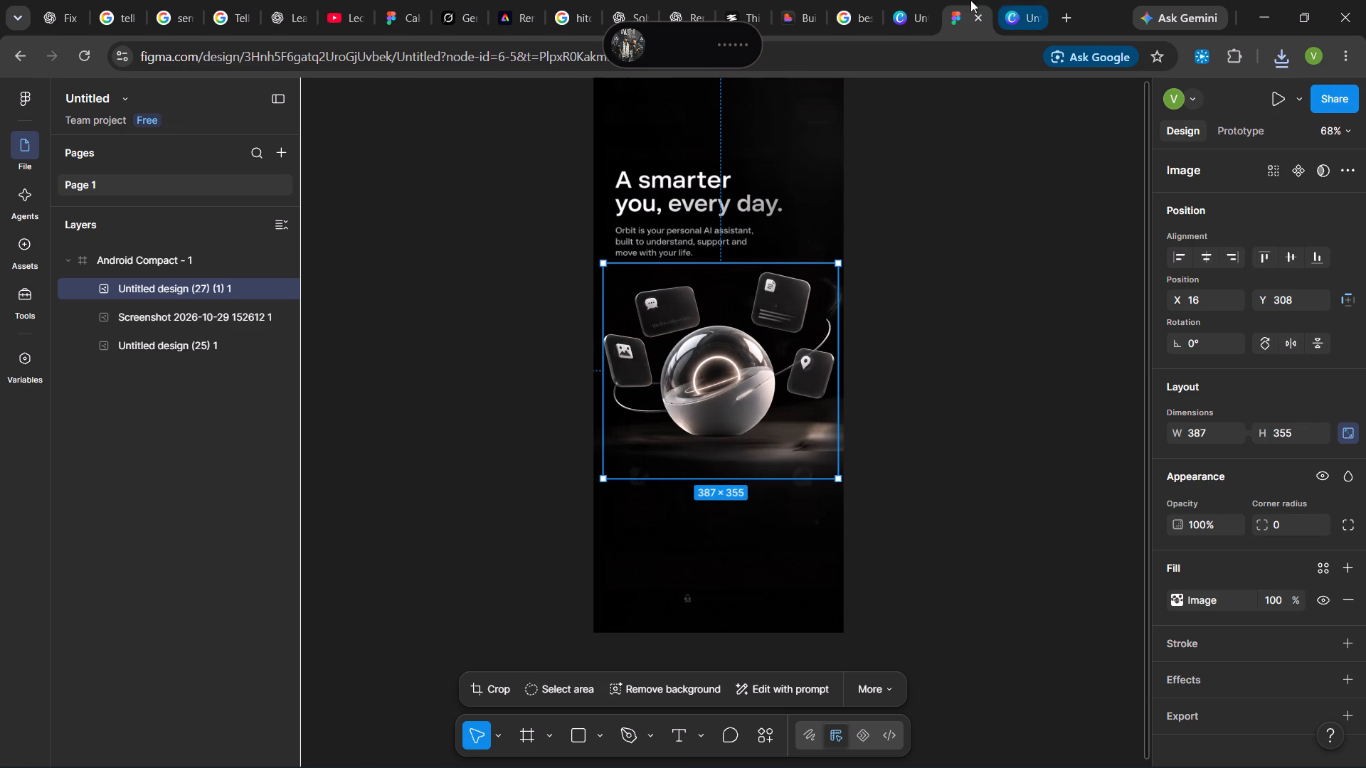
In the 860 × 1828 px Canva Orbit design, select the rock platform and download only that element as a PNG.
left_click(903, 0)
left_click(948, 530)
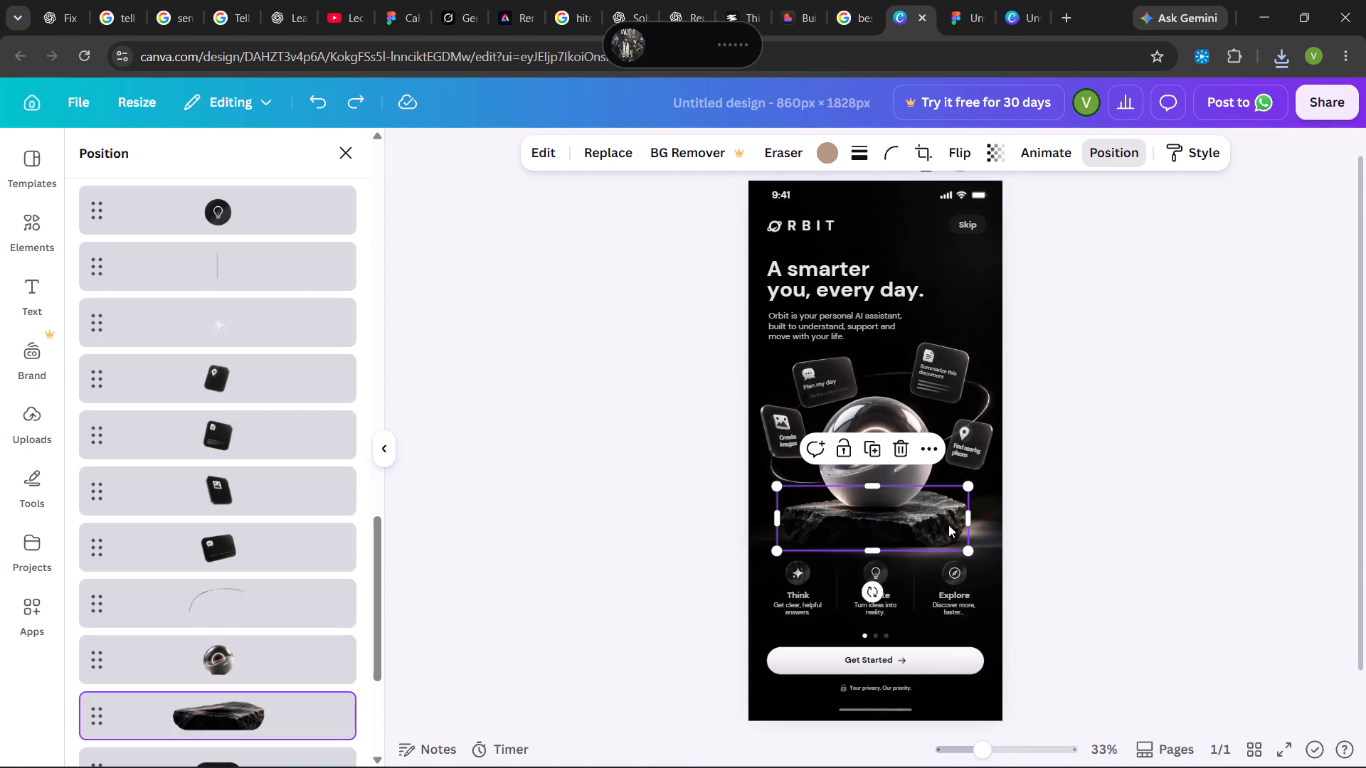
left_click(341, 711)
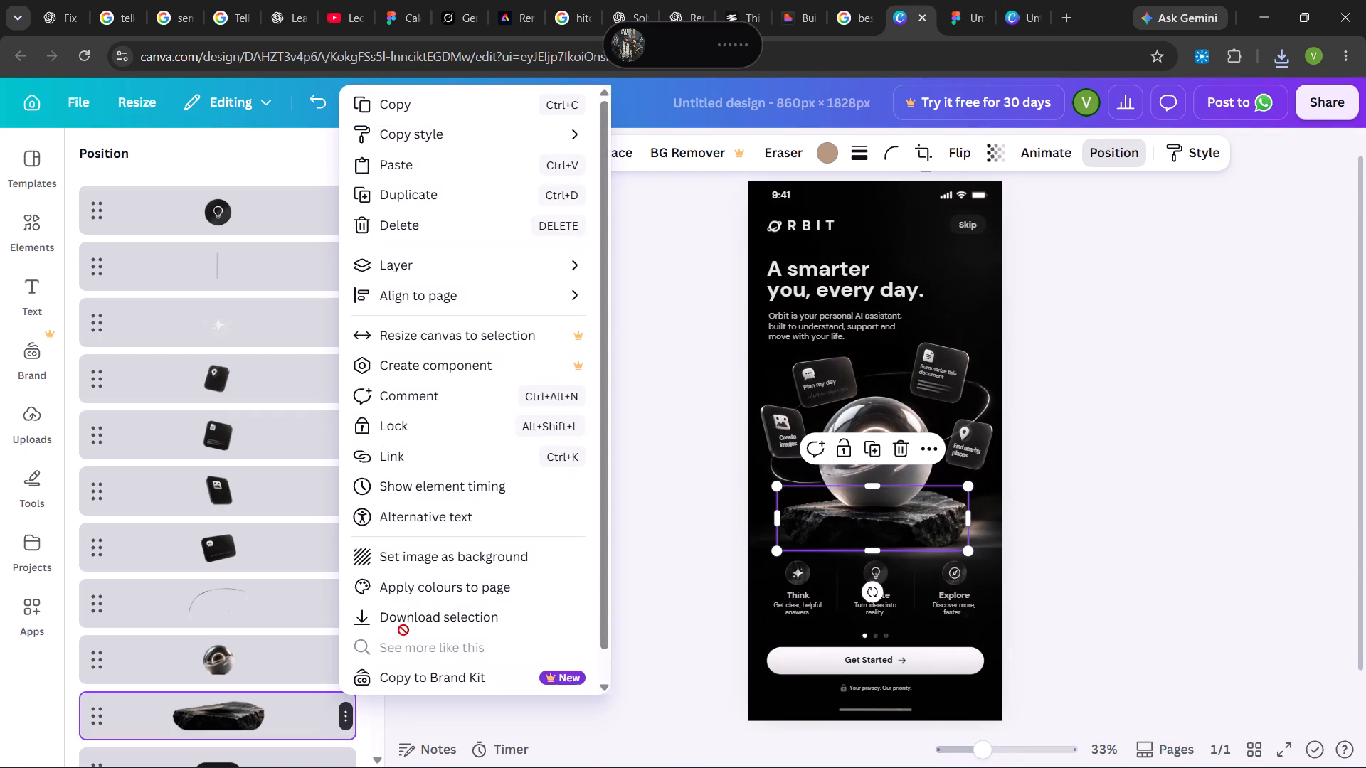
left_click(432, 608)
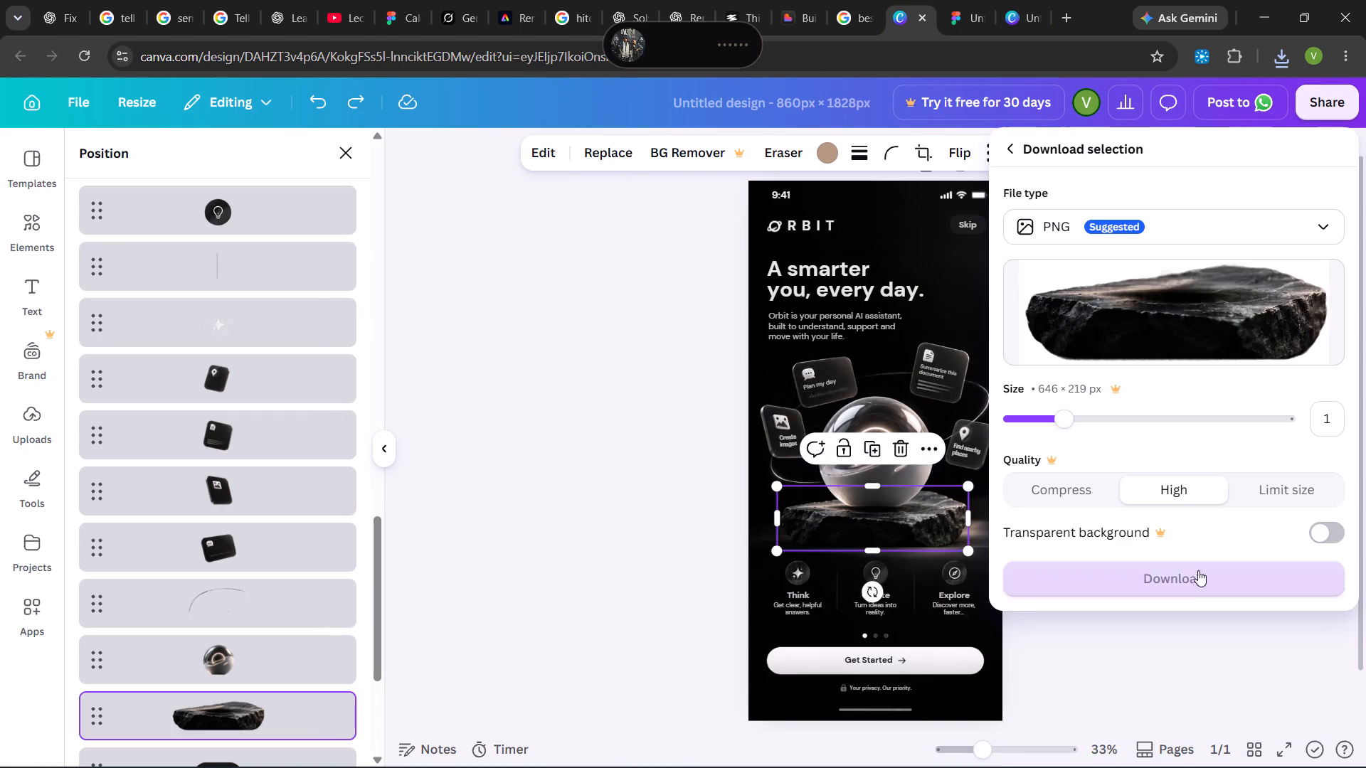
left_click(1303, 225)
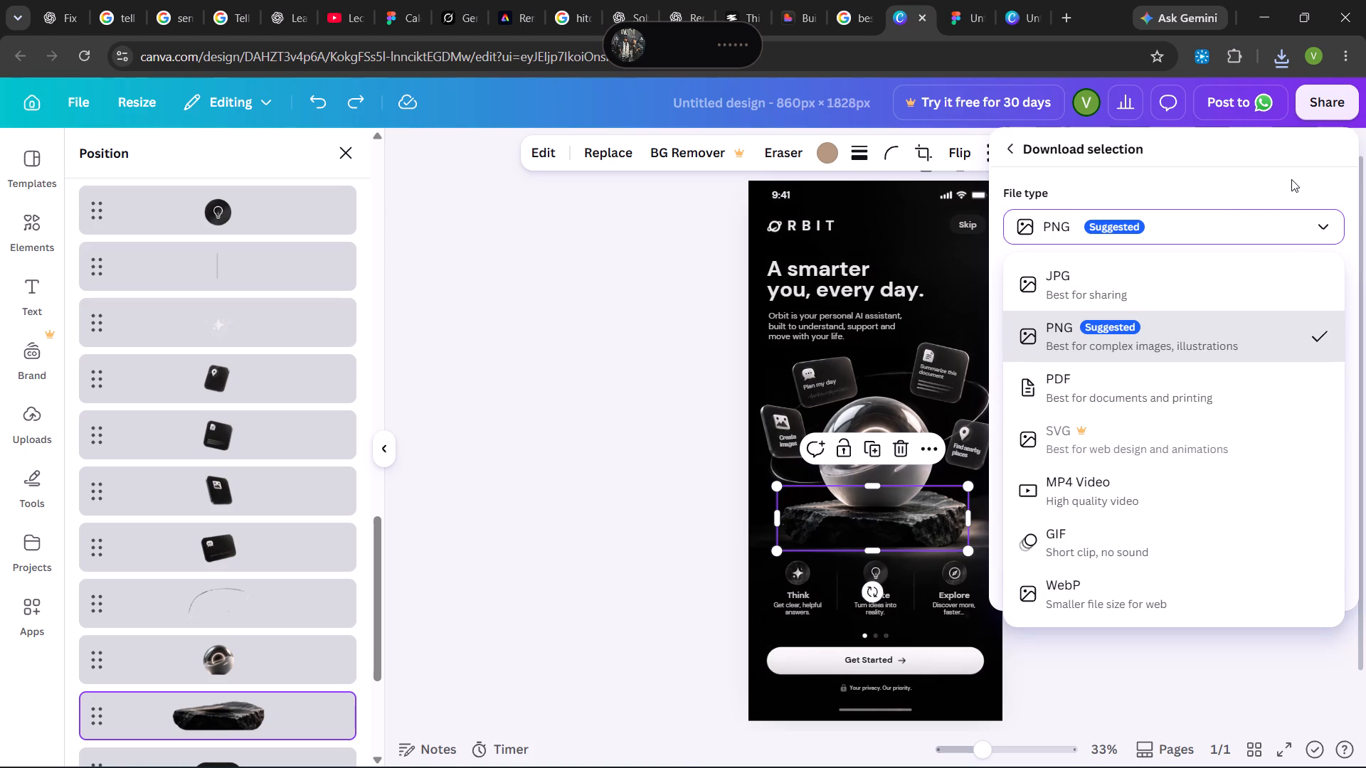
left_click(1293, 179)
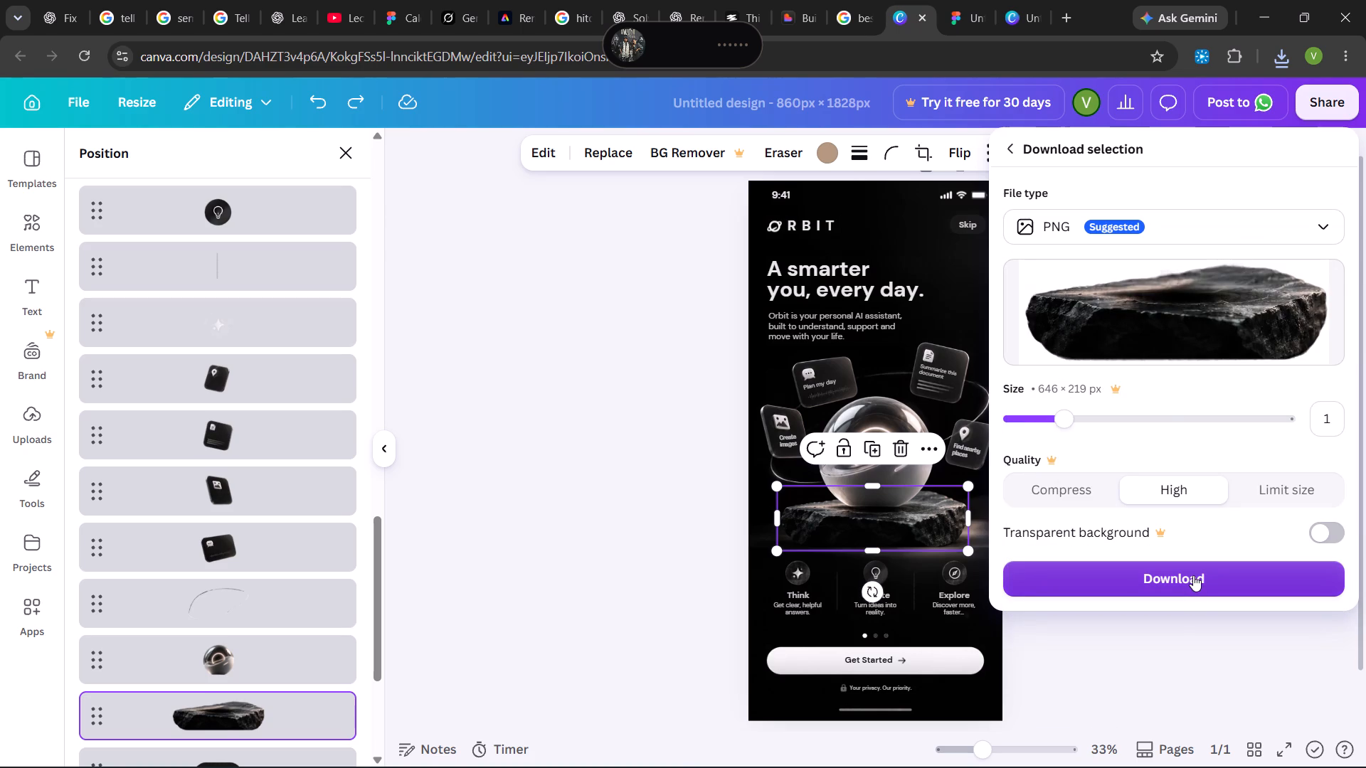
left_click(1193, 575)
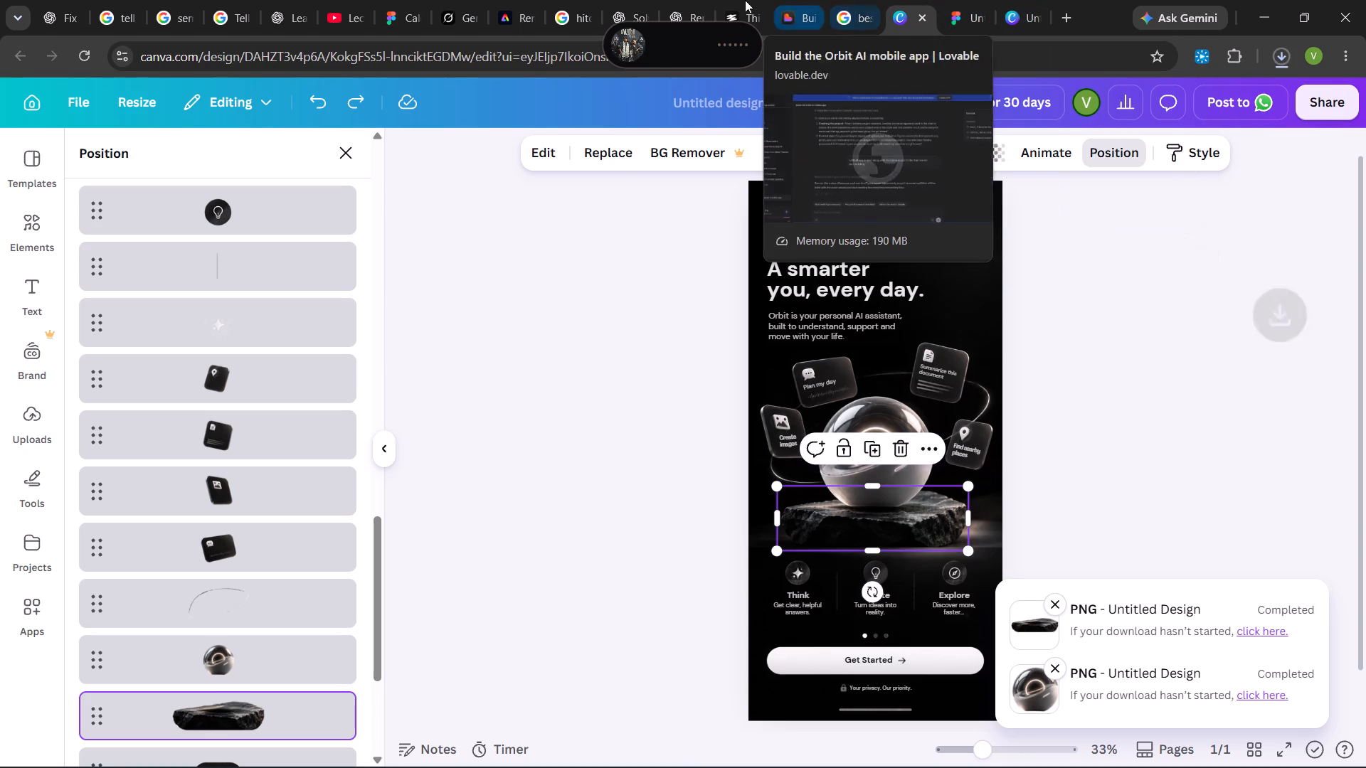
Remove the background from Untitled design (28).png in Adobe Express, download the result and return to the Figma file.
left_click(508, 1)
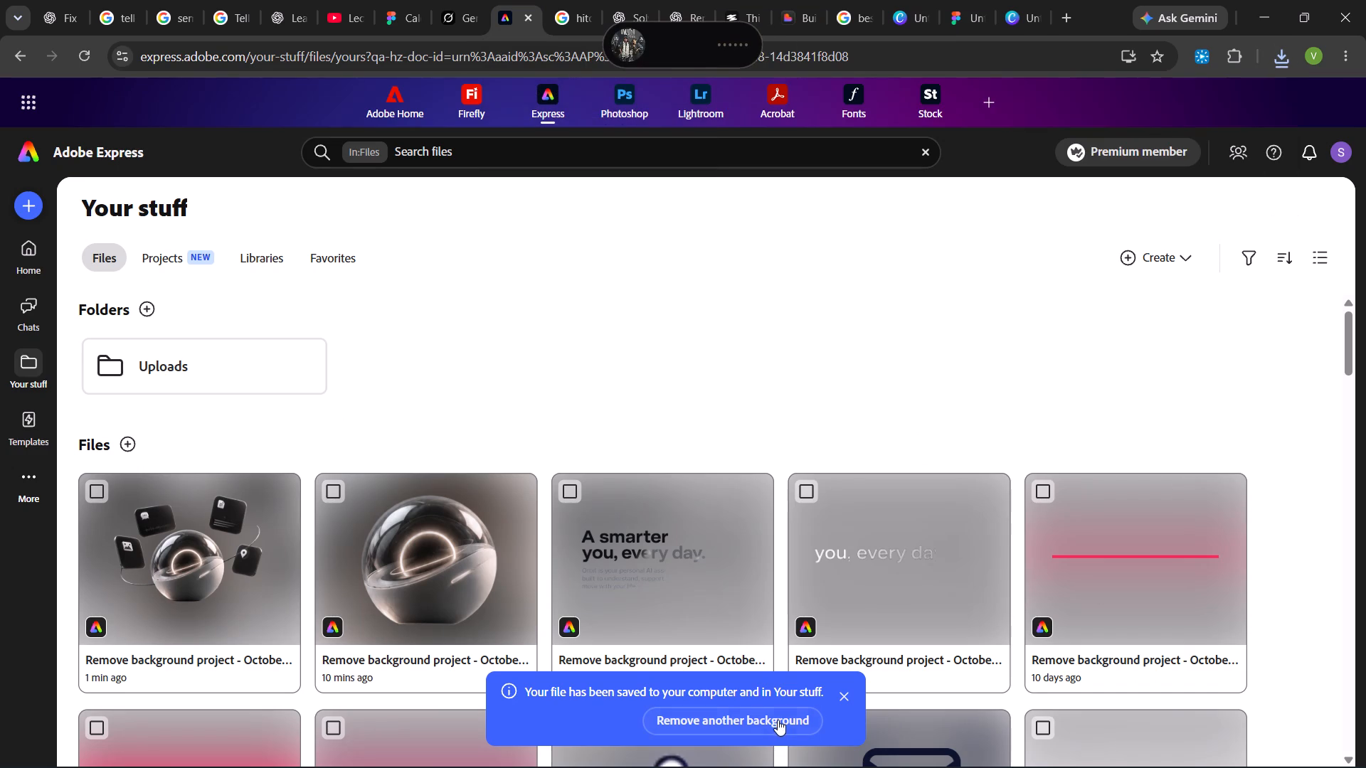
left_click(778, 719)
left_click(1279, 61)
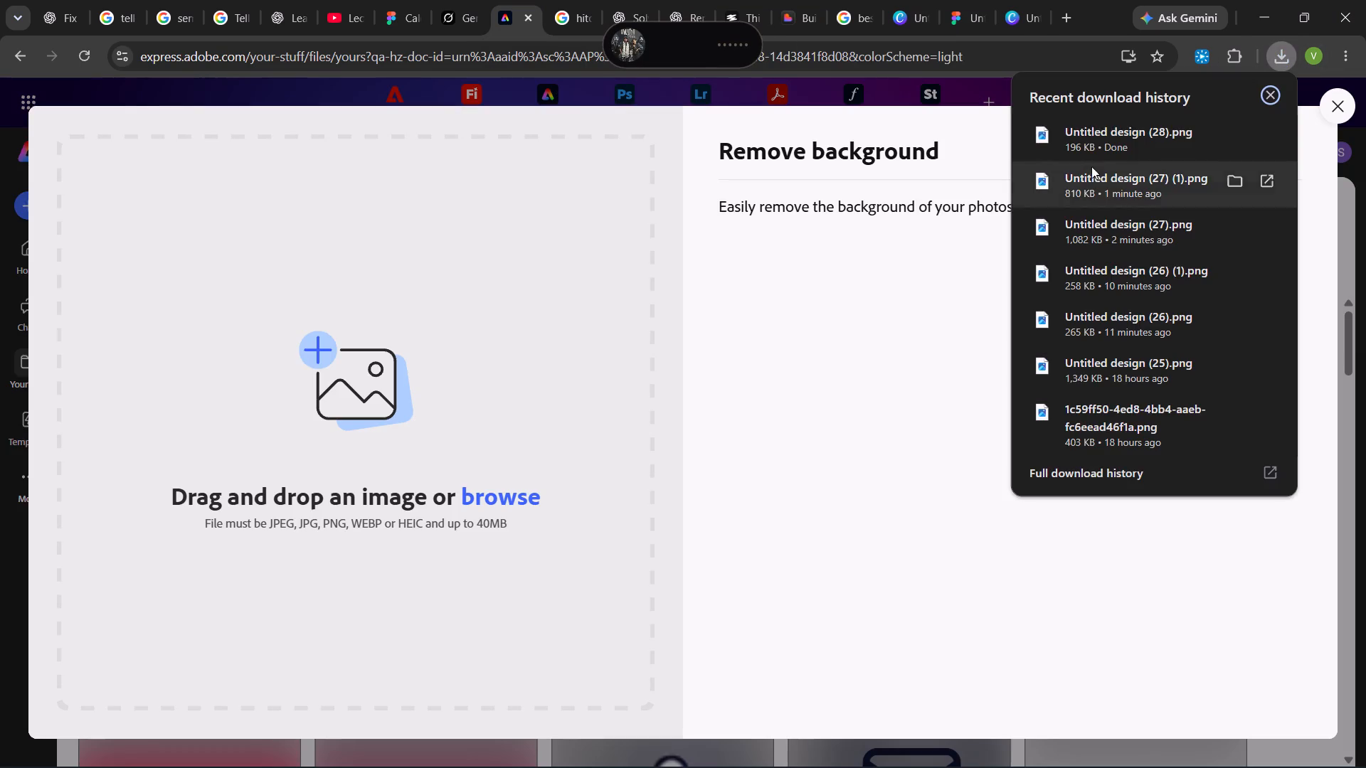
left_click_drag(1102, 127, 470, 338)
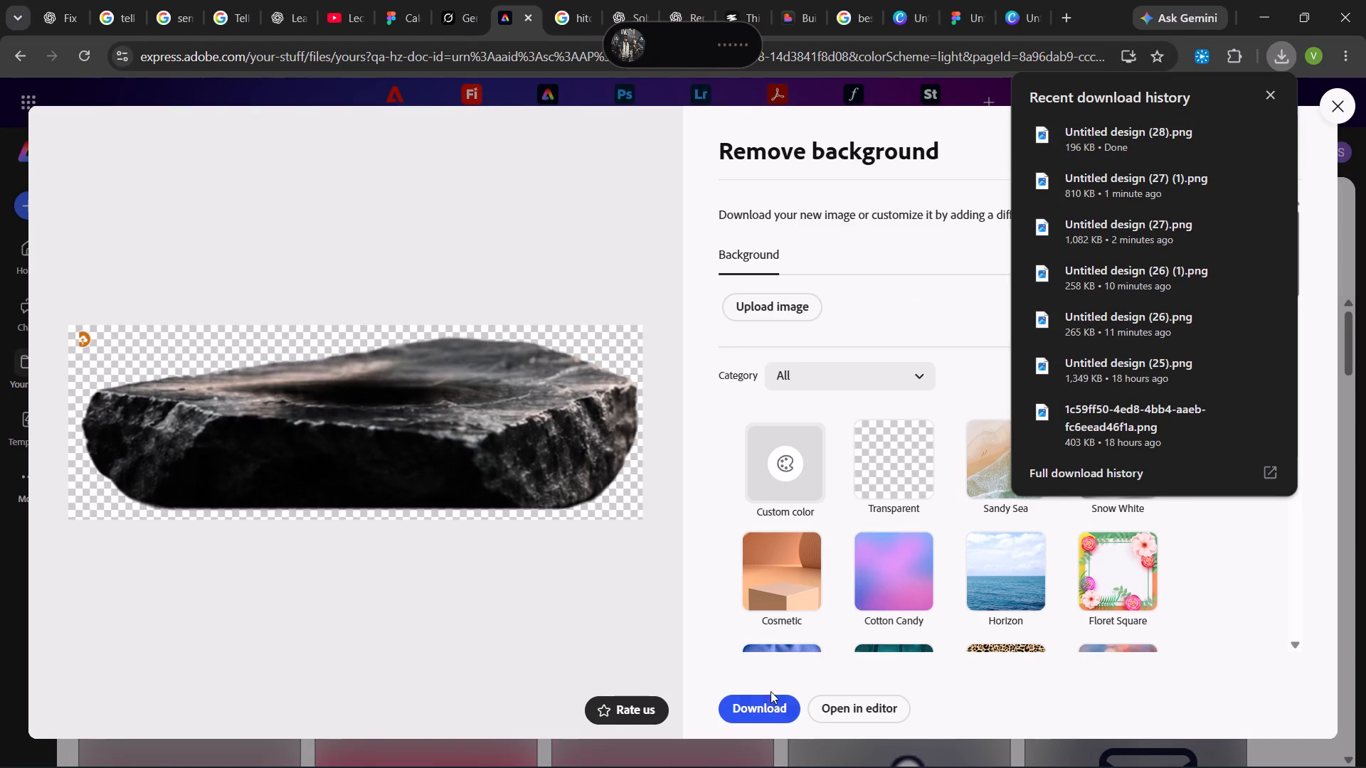
left_click(771, 708)
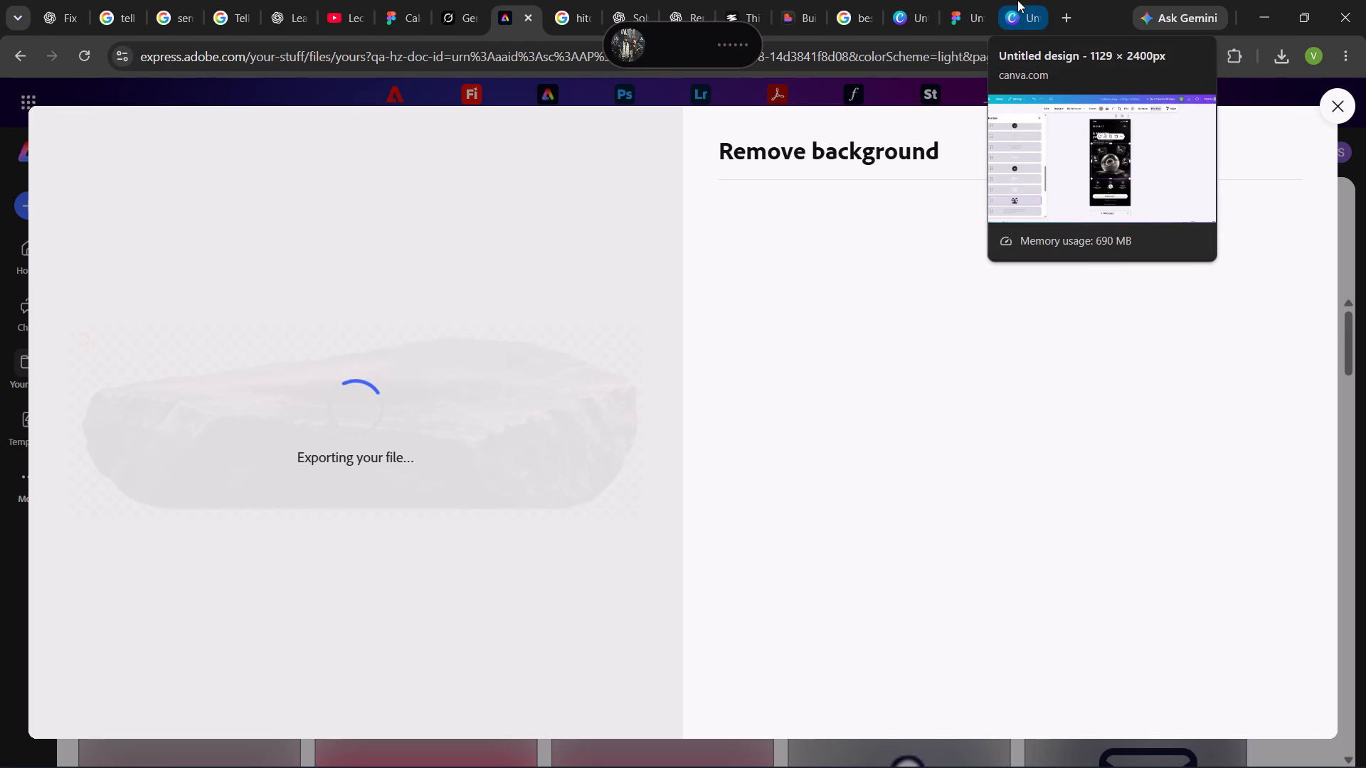
left_click(962, 0)
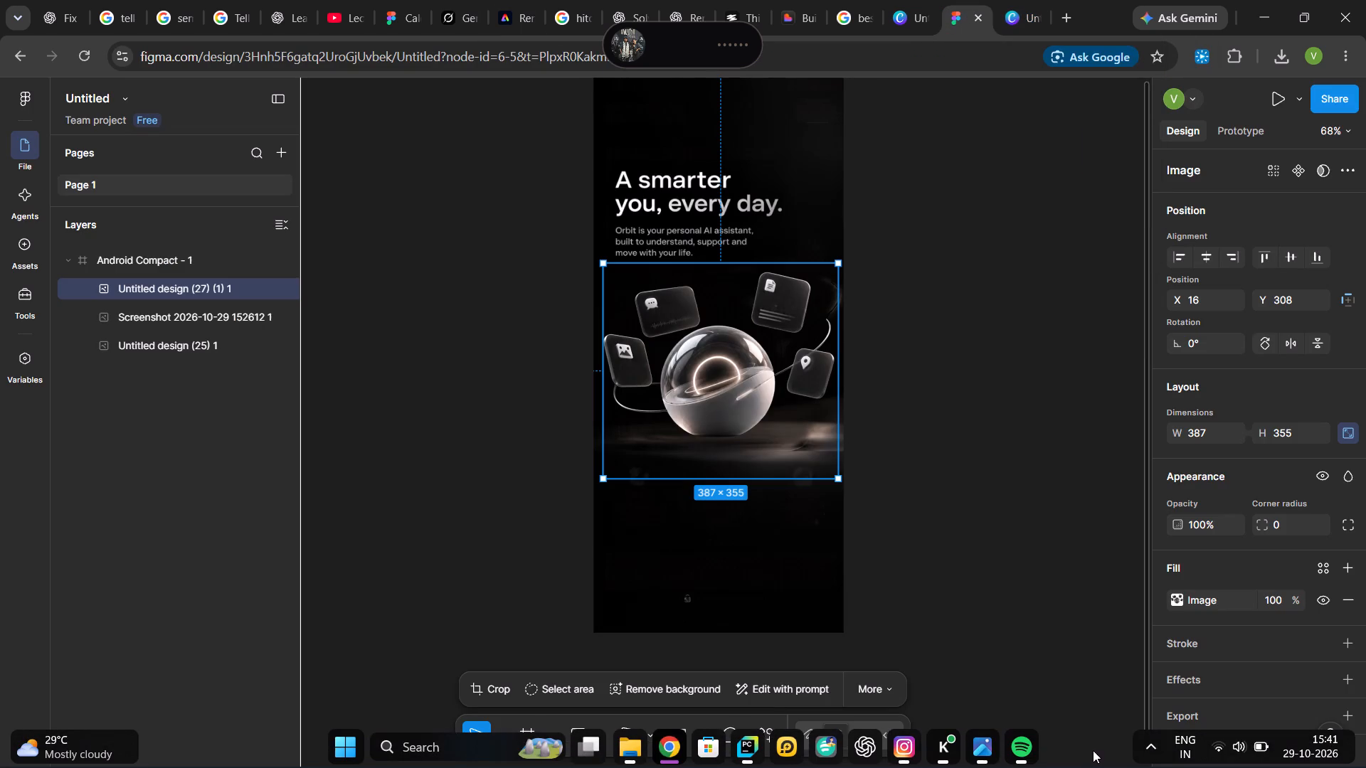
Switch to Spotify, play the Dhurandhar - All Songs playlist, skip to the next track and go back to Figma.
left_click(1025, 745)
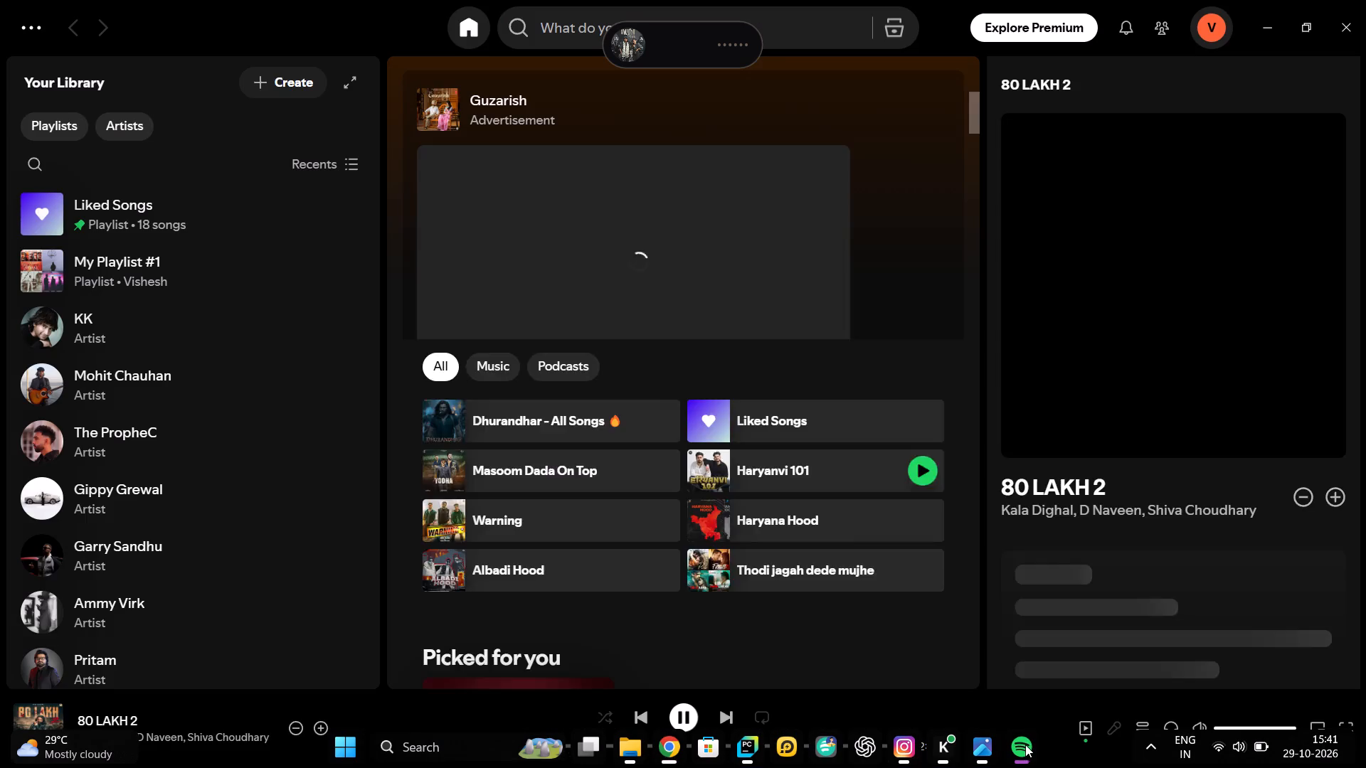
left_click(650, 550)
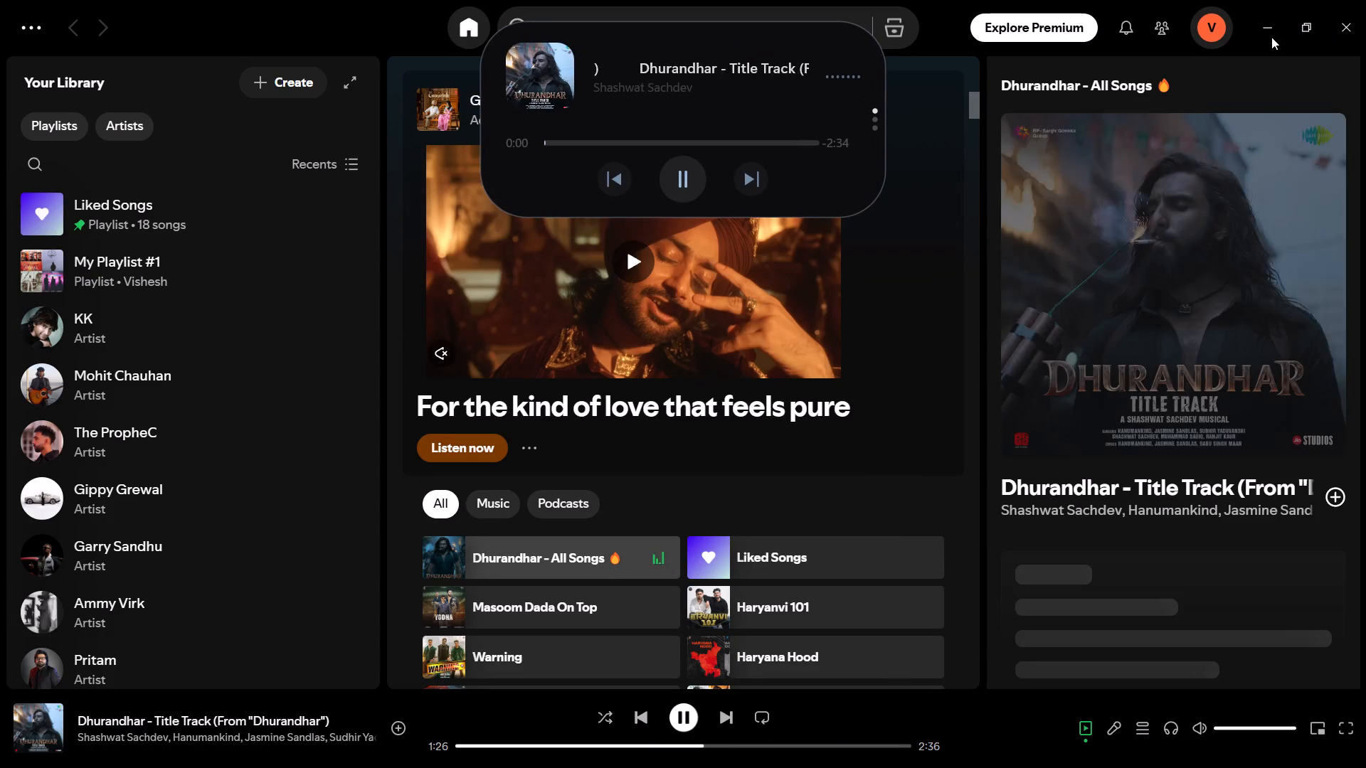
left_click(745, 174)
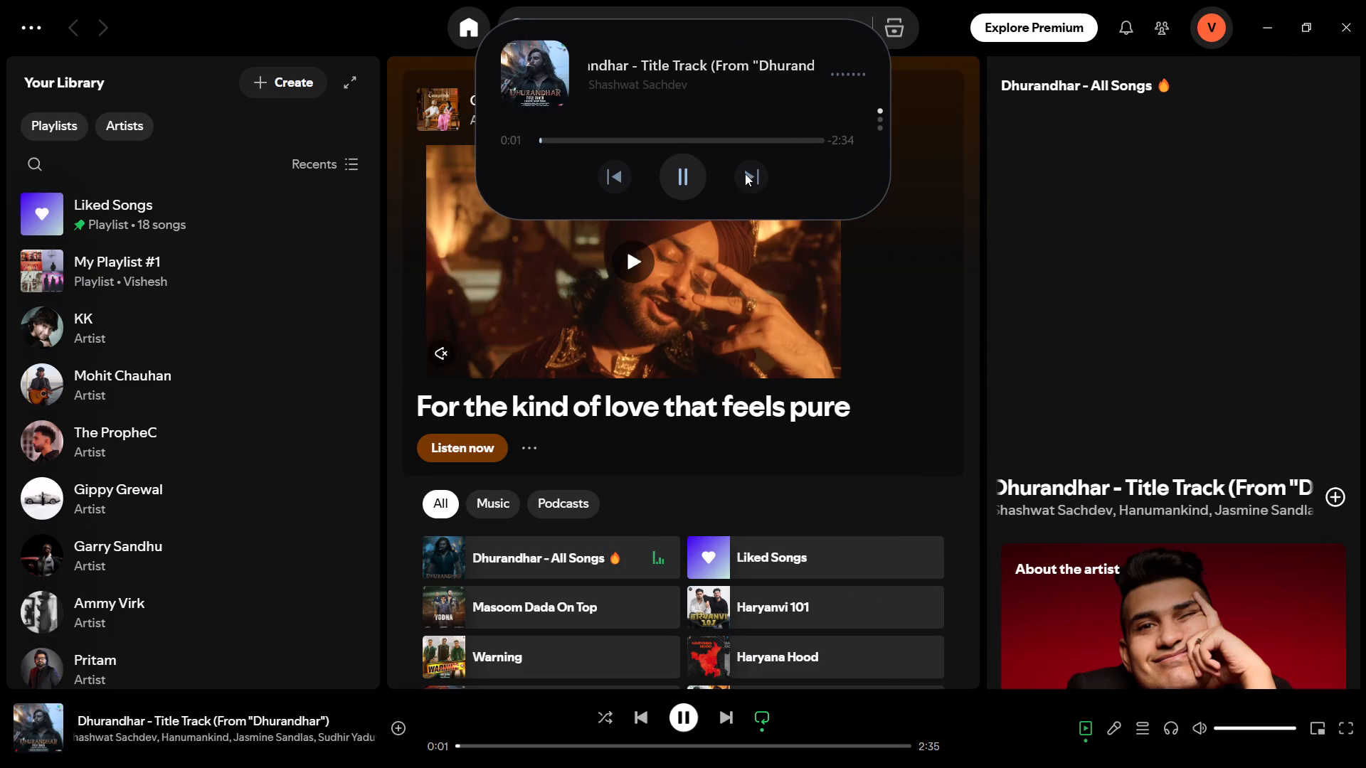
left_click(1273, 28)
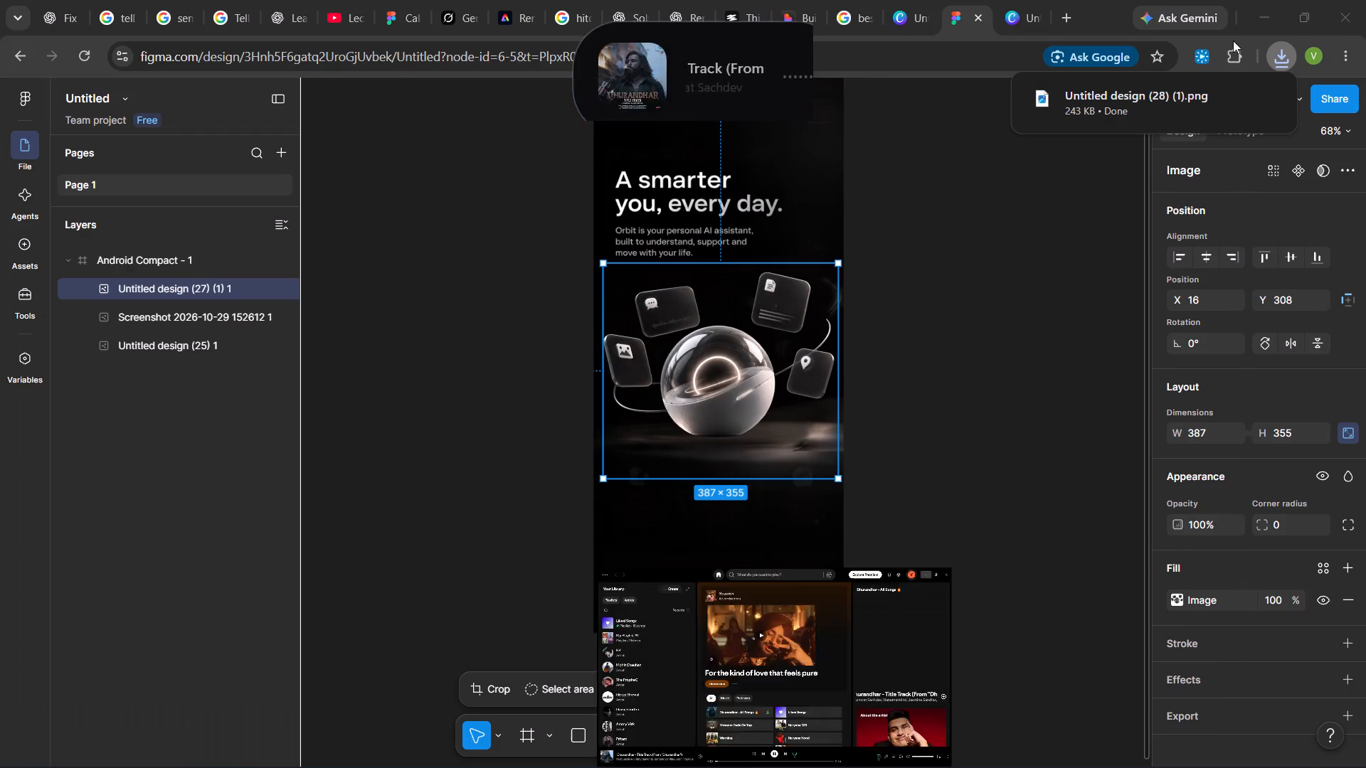
Place Untitled design (28) (1).png in the Android Compact - 1 frame, scaled to about 295 × 100, beneath the orb at about X 58, Y 575.
left_click_drag(1160, 97, 781, 409)
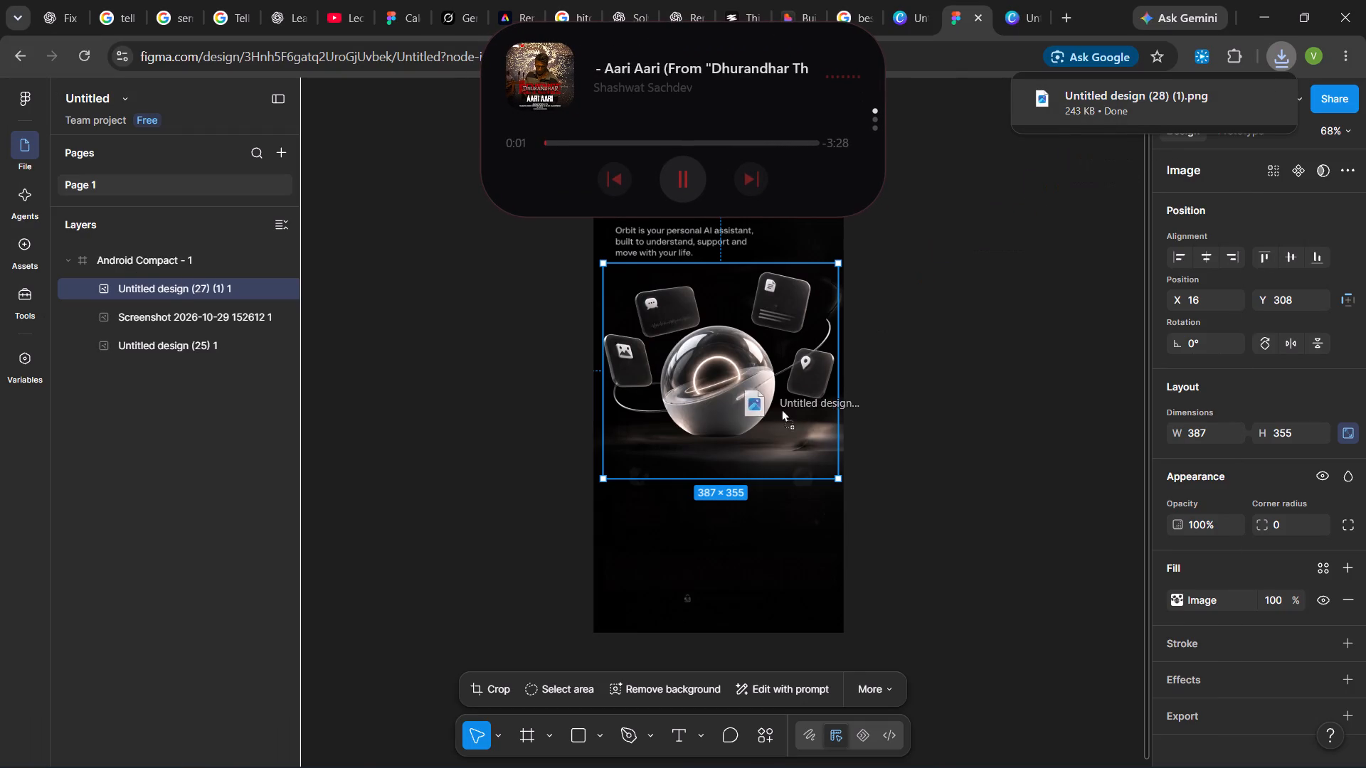
left_click_drag(781, 409, 724, 503)
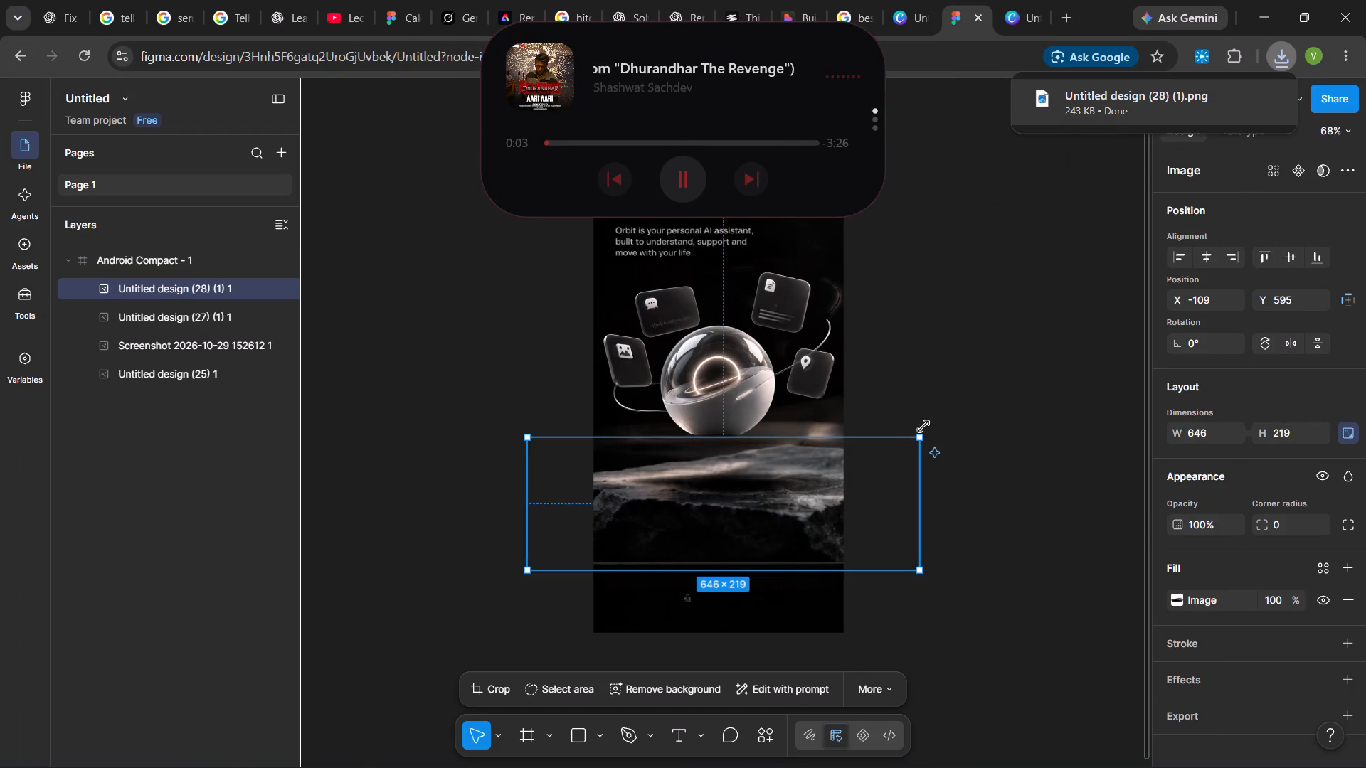
left_click_drag(922, 442, 704, 509)
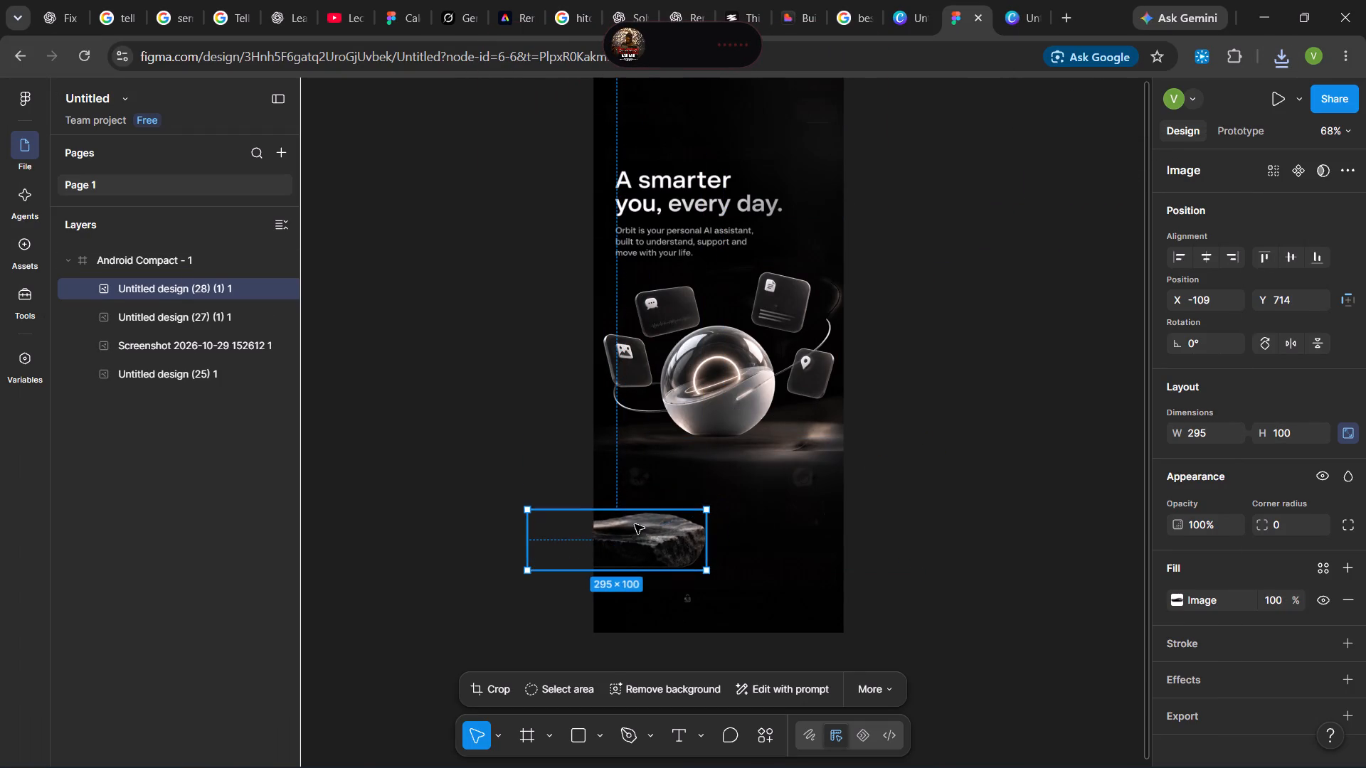
left_click_drag(635, 523, 736, 433)
left_click_drag(731, 454, 726, 461)
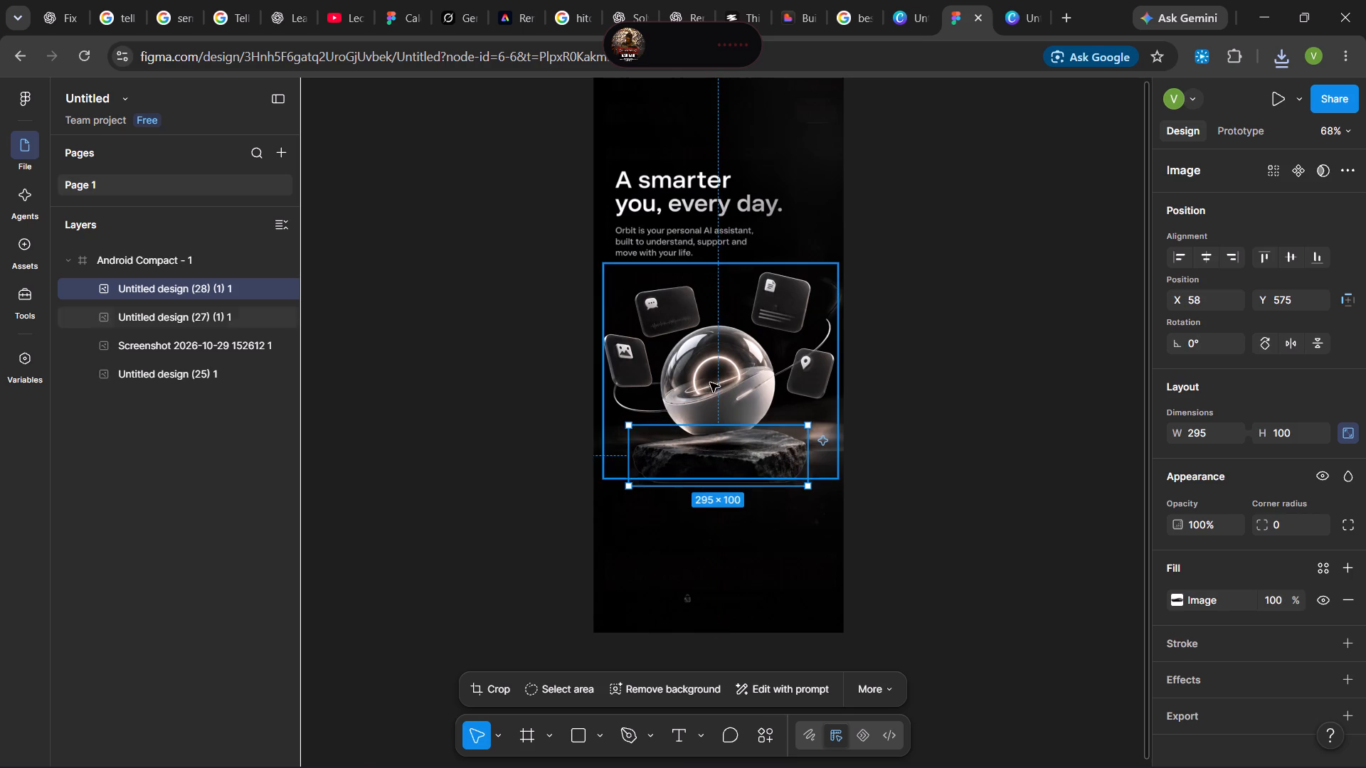
Crop the orb image by shifting the picture slightly down and to the right within its bounds, onto the rock platform.
left_click(710, 381)
left_click_drag(710, 381, 705, 432)
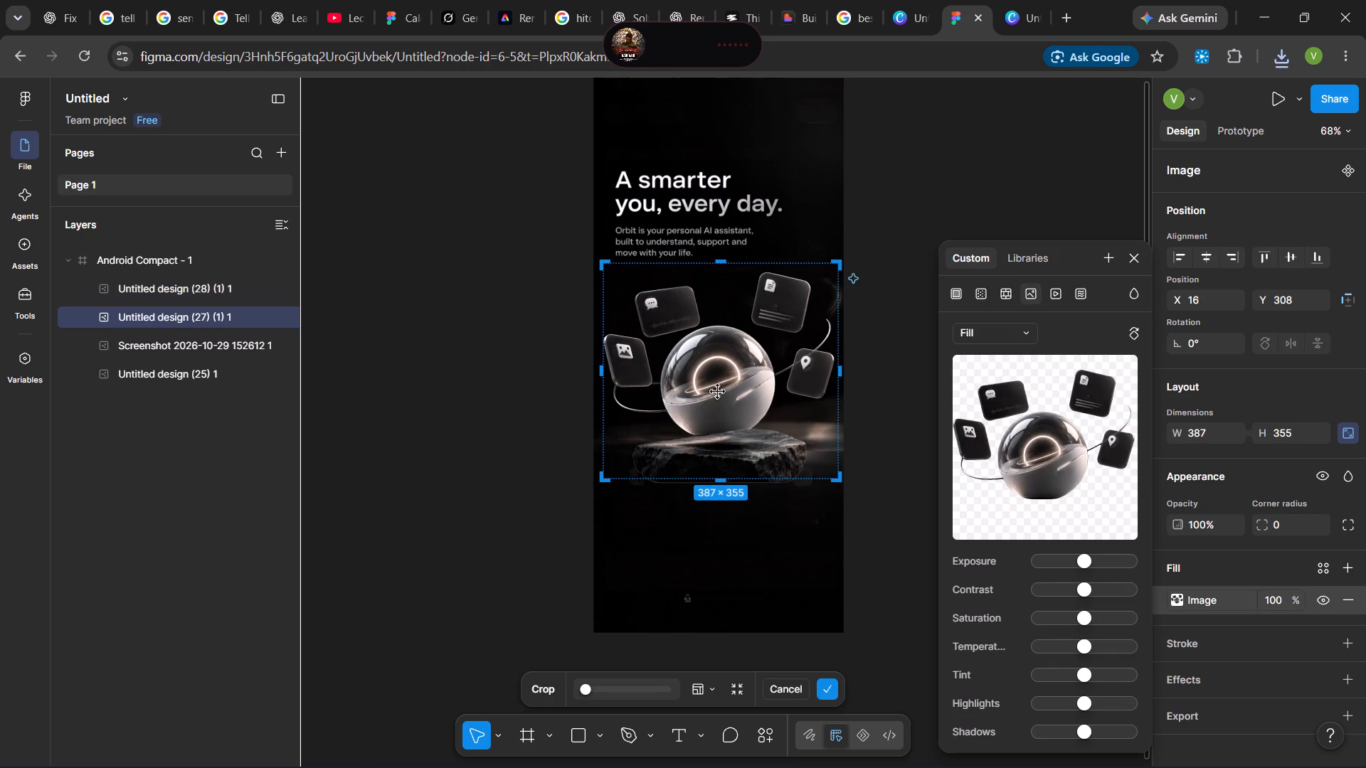
left_click(718, 392)
left_click_drag(718, 380, 726, 394)
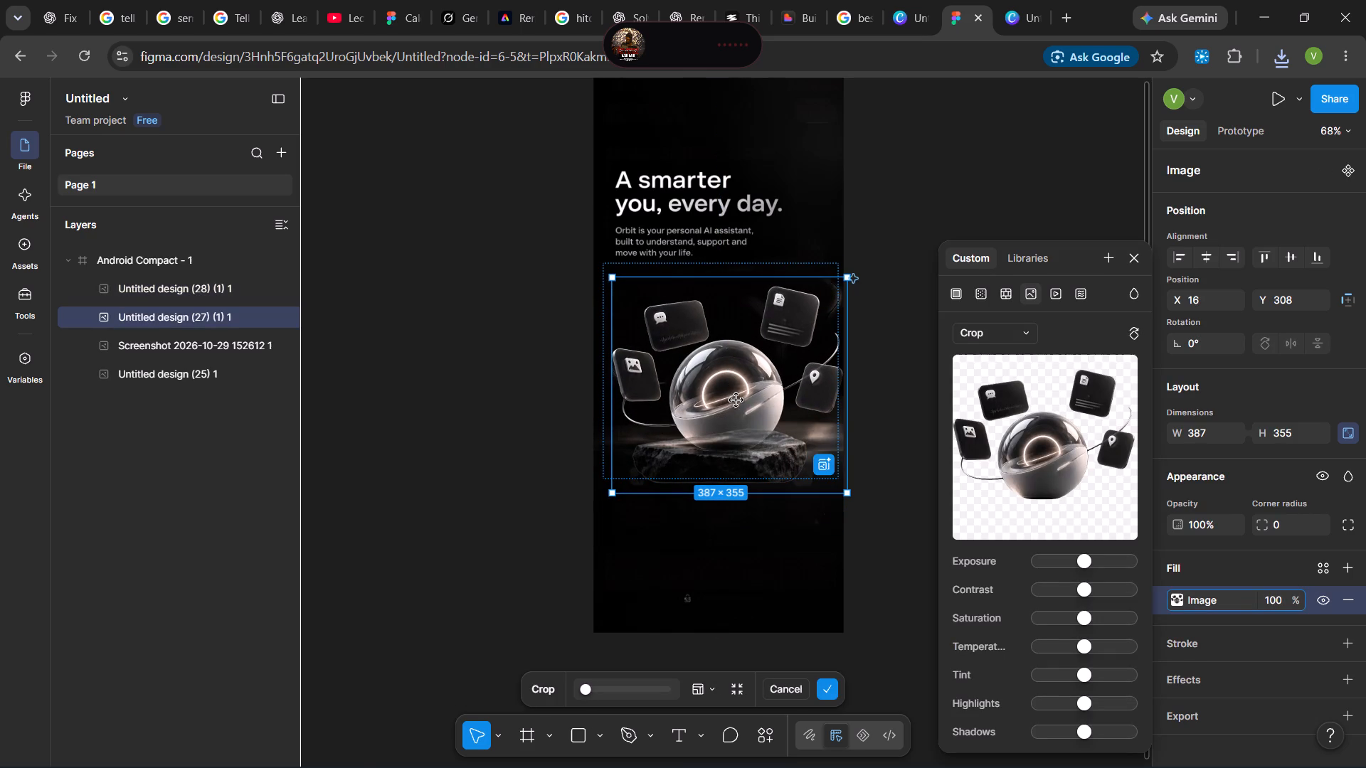
Move the orb layer Untitled design (27) (1) 1 above the rock layer Untitled design (28) (1) 1 and leave crop mode.
left_click_drag(229, 316, 229, 320)
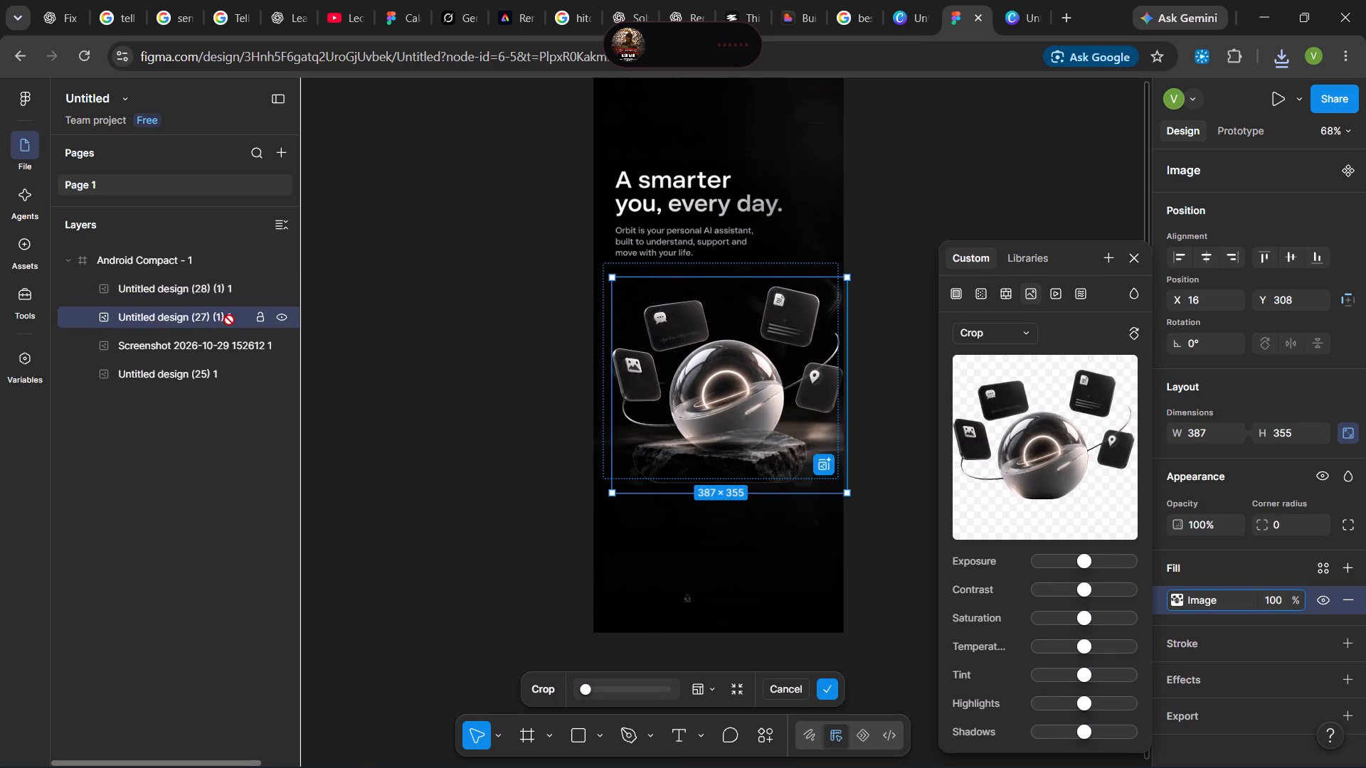
left_click_drag(229, 320, 228, 292)
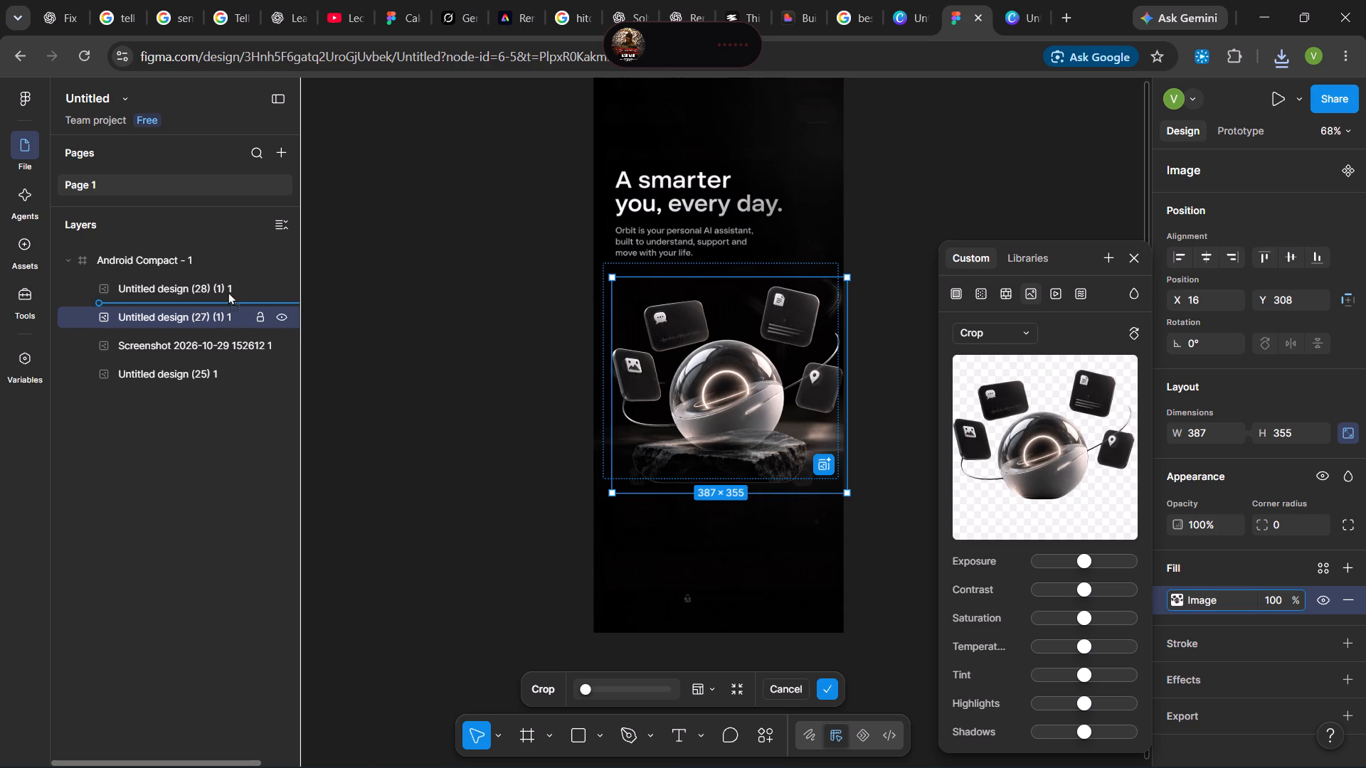
left_click_drag(228, 292, 231, 279)
left_click(968, 143)
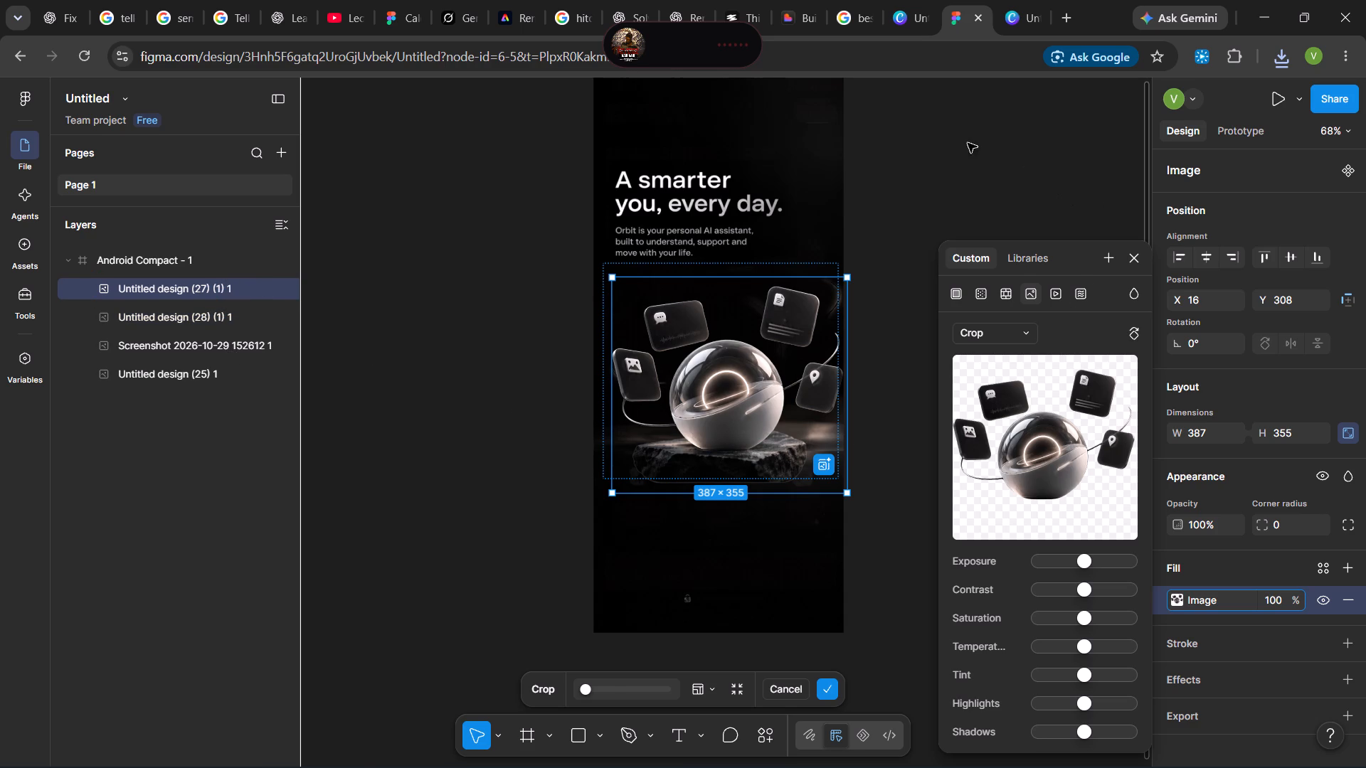
left_click(894, 370)
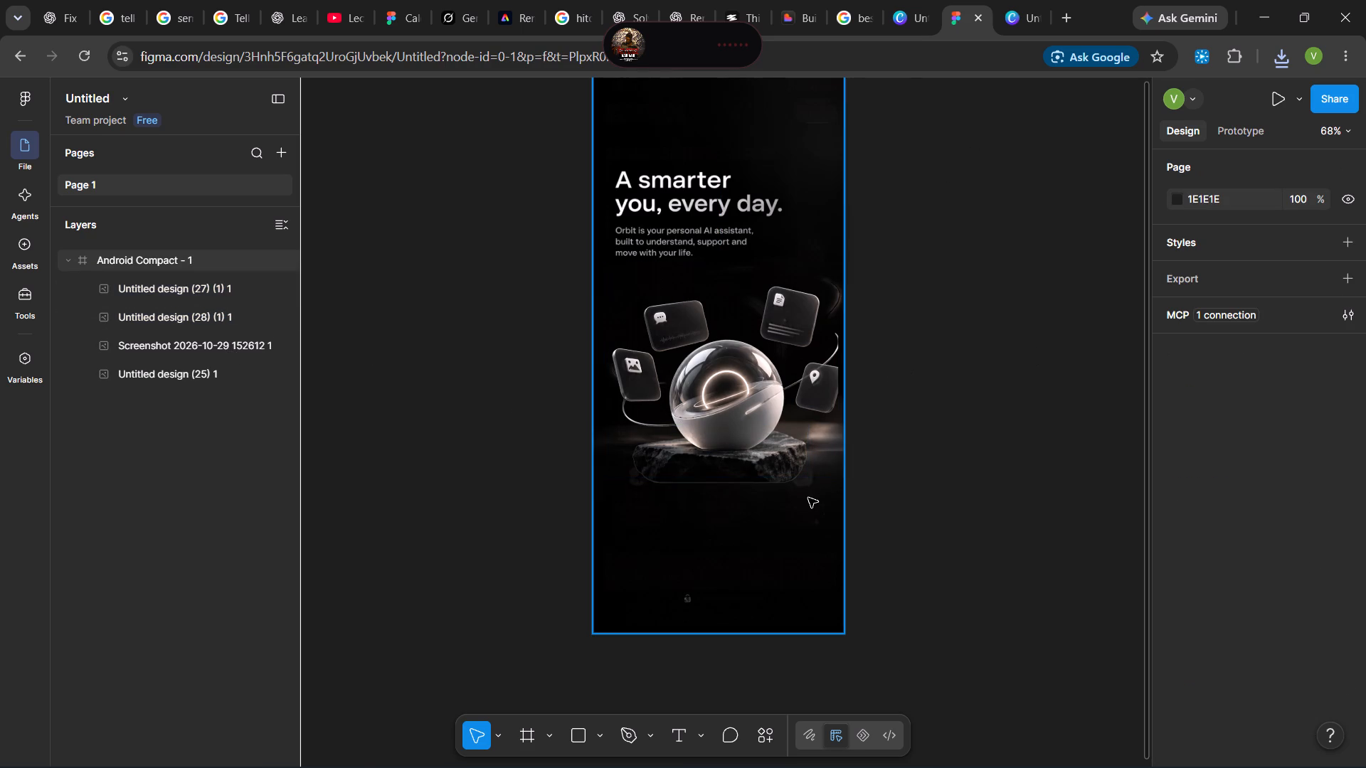
Reposition the background image Untitled design (25) 1 within the frame to about X -26, Y -7.
left_click(808, 498)
left_click(811, 516)
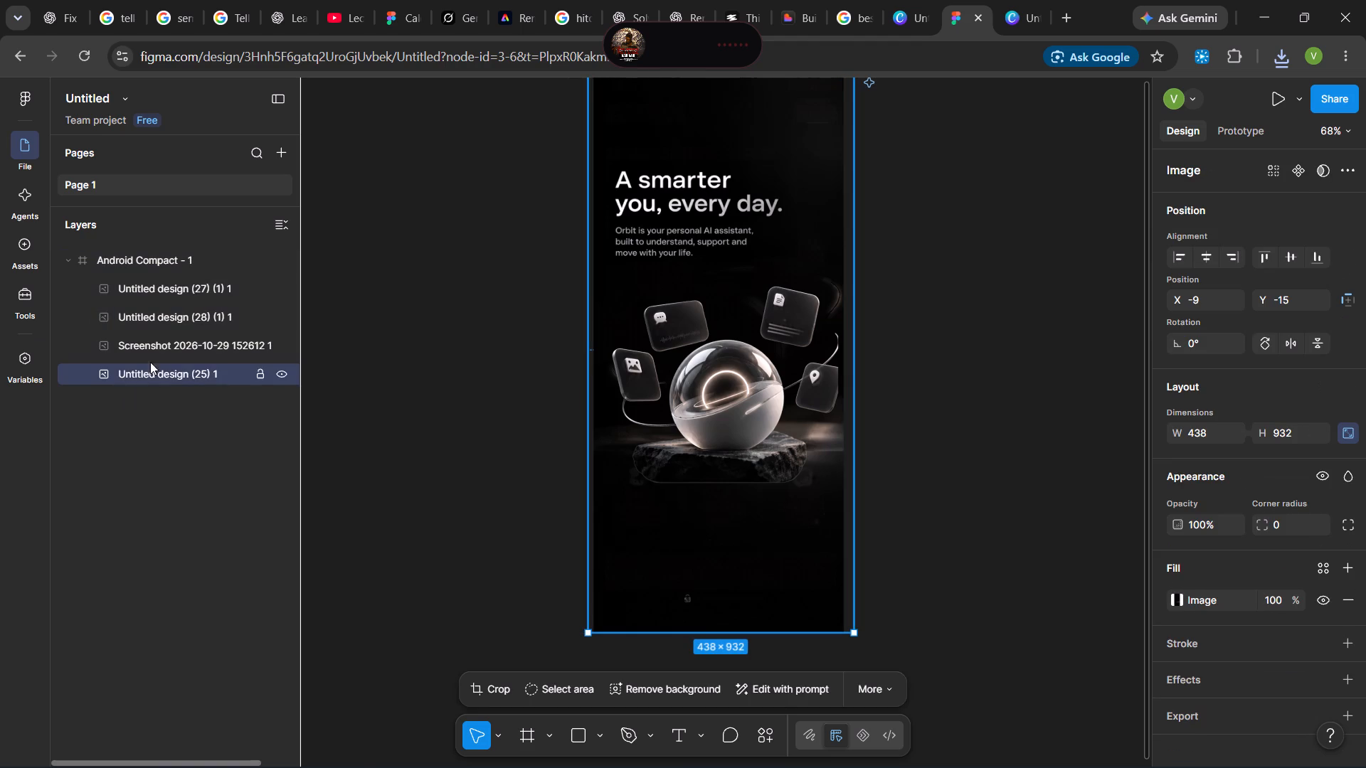
left_click_drag(766, 532, 761, 533)
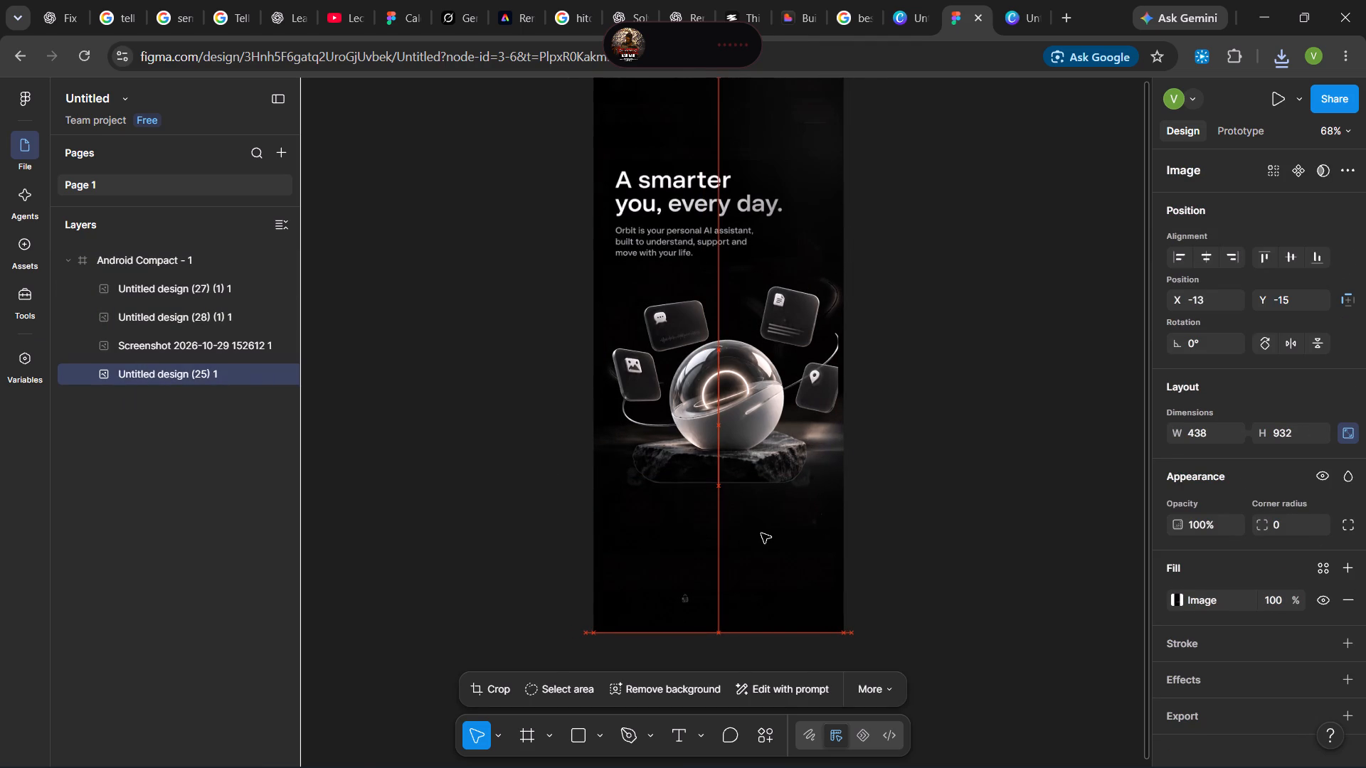
left_click_drag(761, 533, 758, 540)
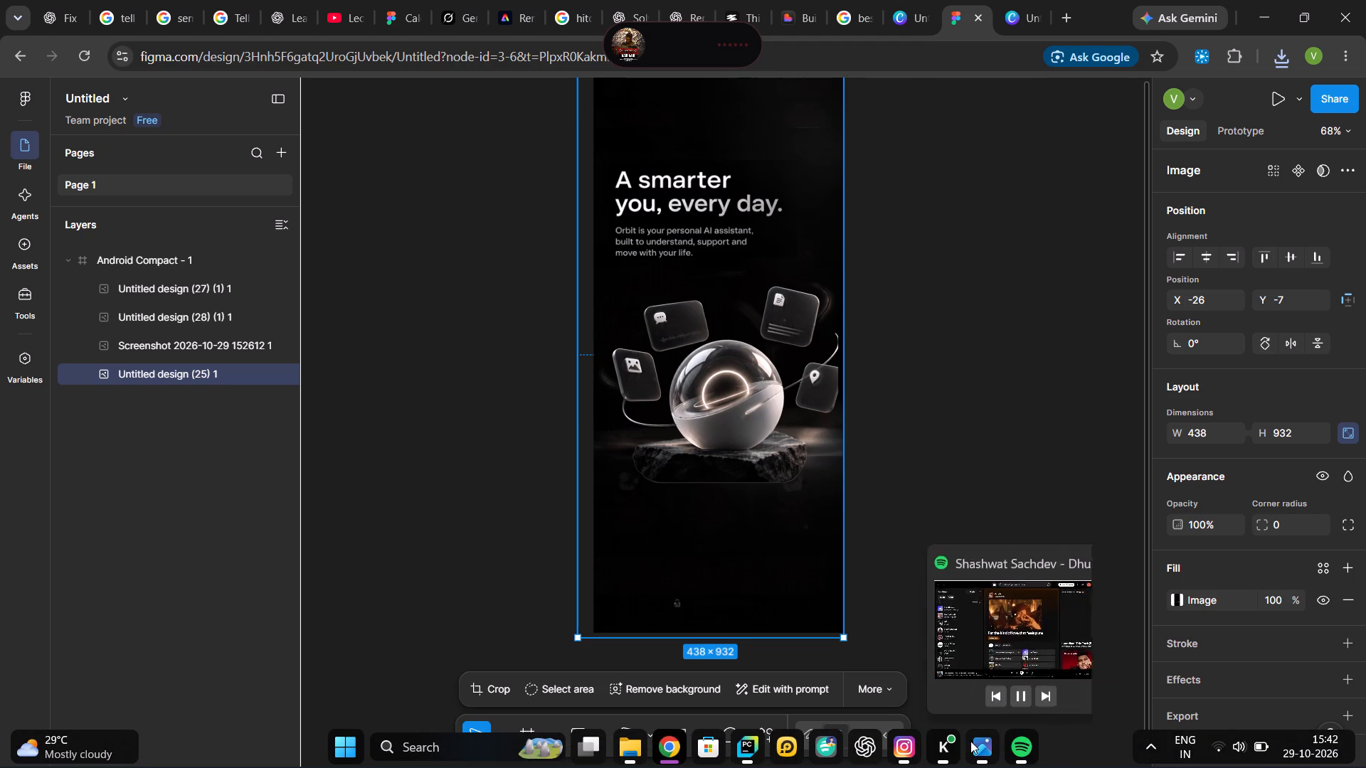
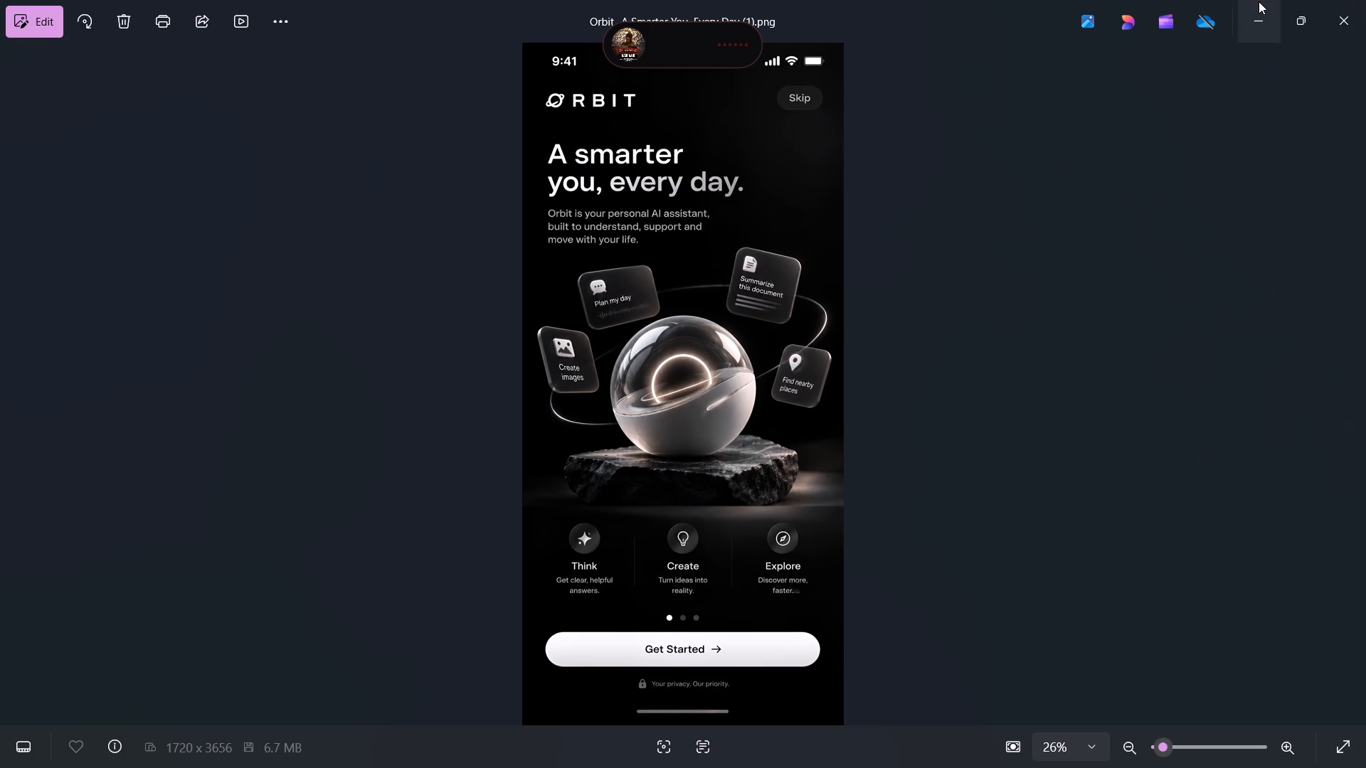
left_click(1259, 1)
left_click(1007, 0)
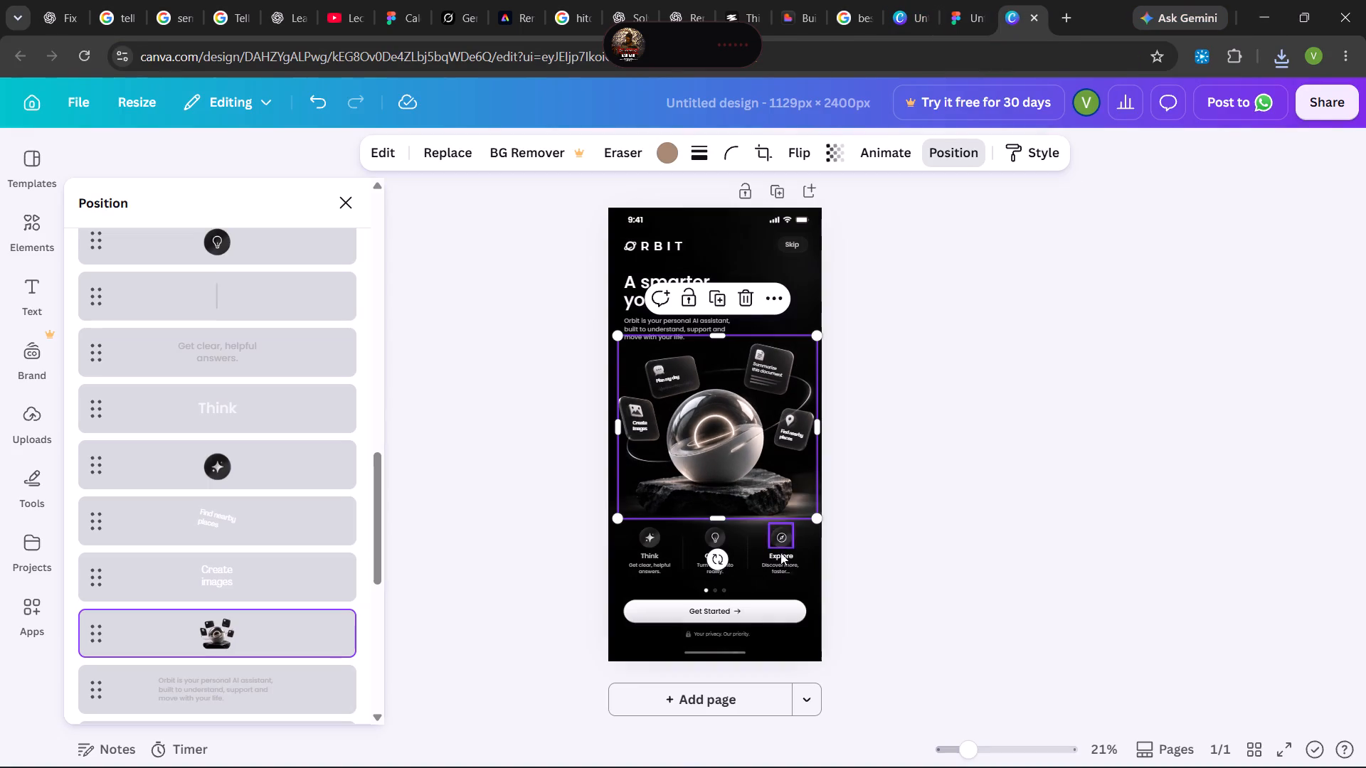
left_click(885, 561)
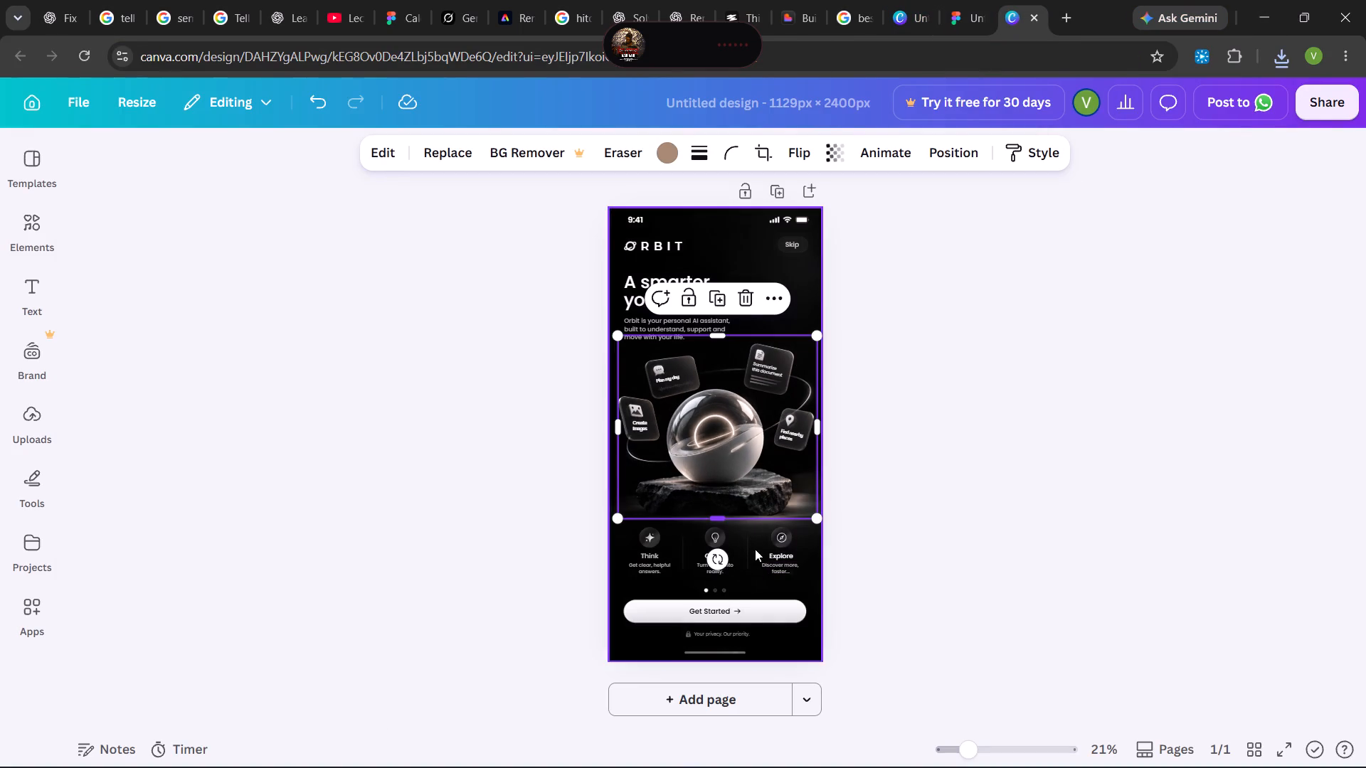
In Figma, move the background image Untitled design (25) 1 down within the frame to about X -26, Y 38.
left_click(954, 0)
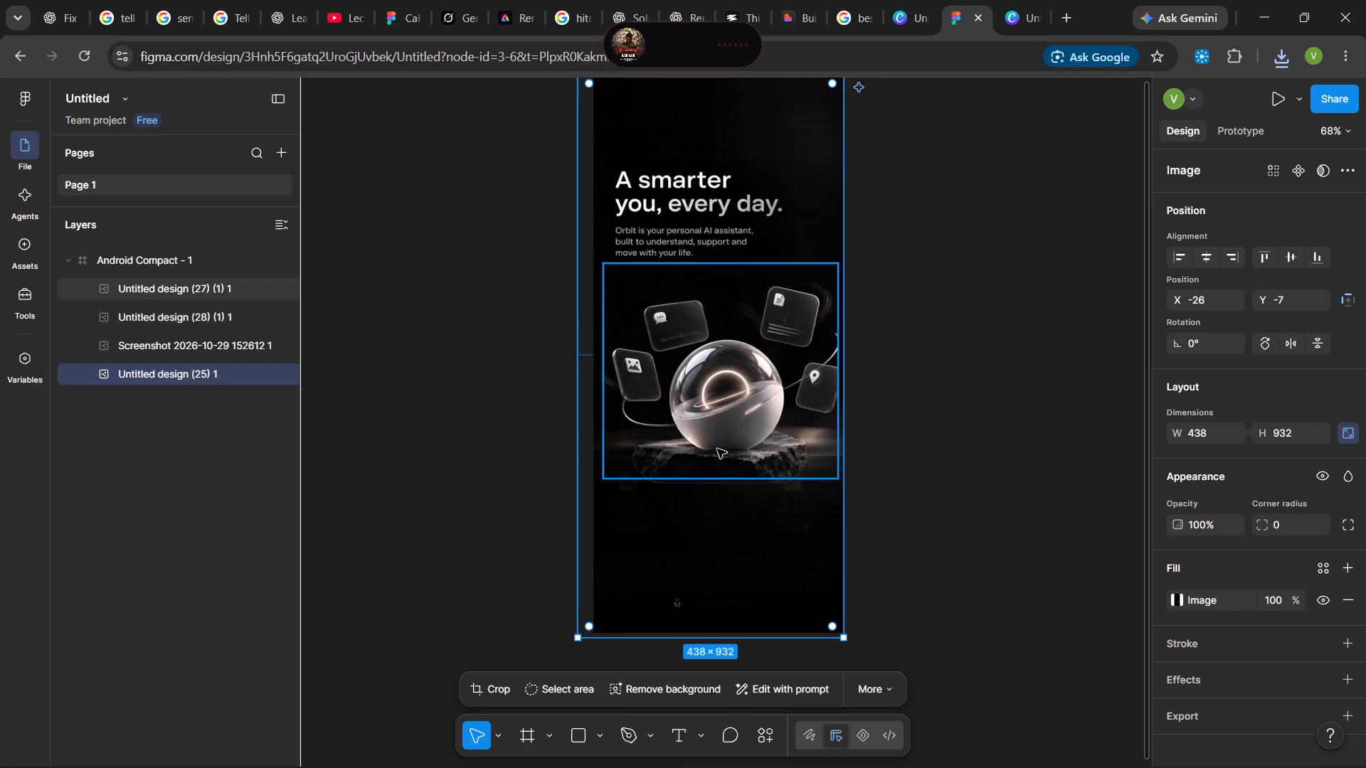
left_click_drag(720, 459, 718, 488)
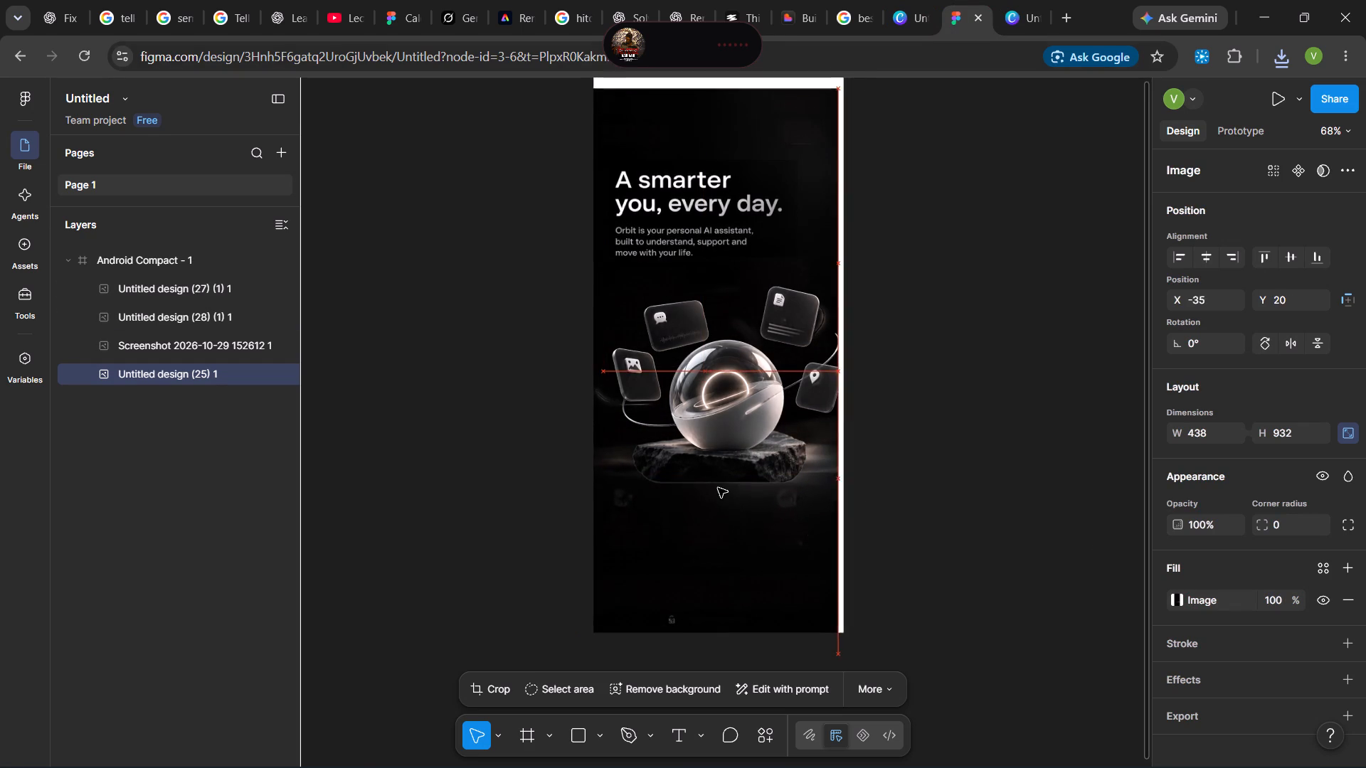
left_click_drag(718, 488, 725, 532)
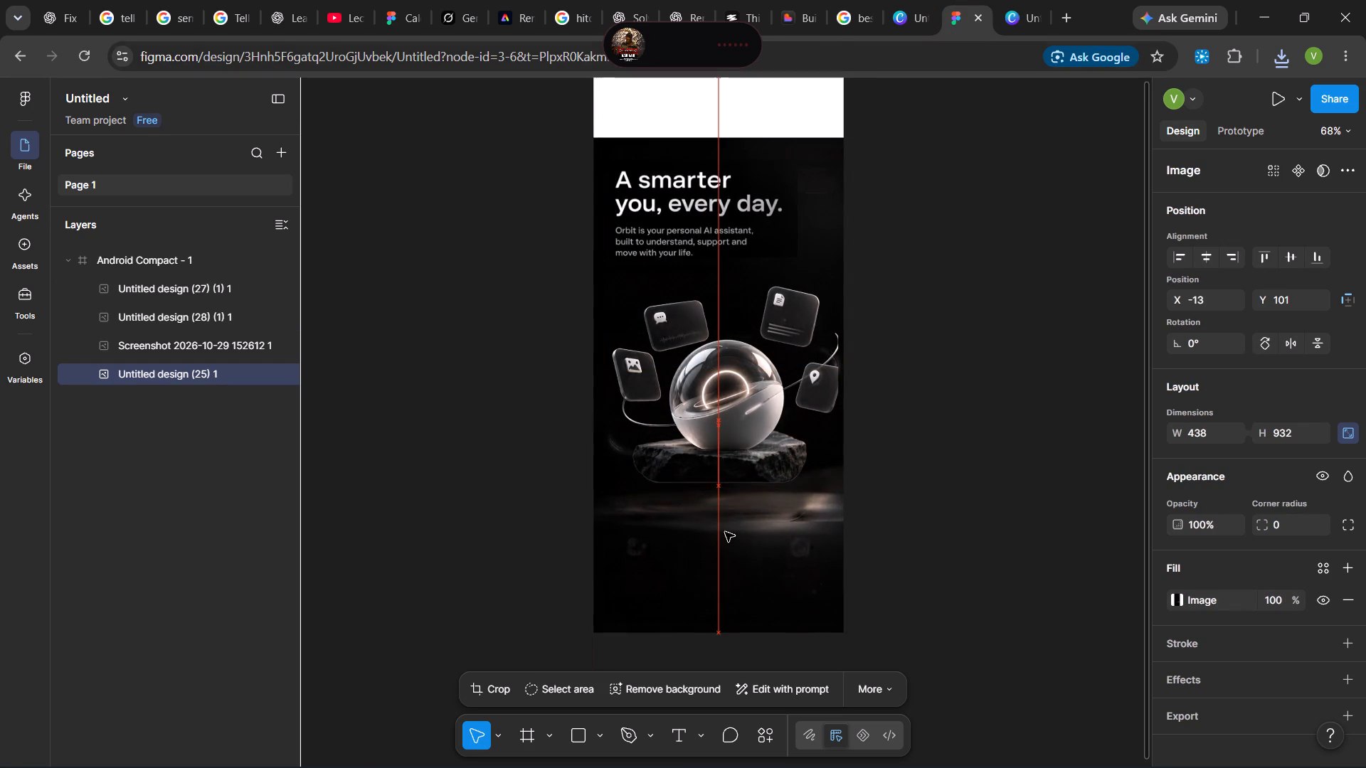
left_click_drag(725, 532, 725, 488)
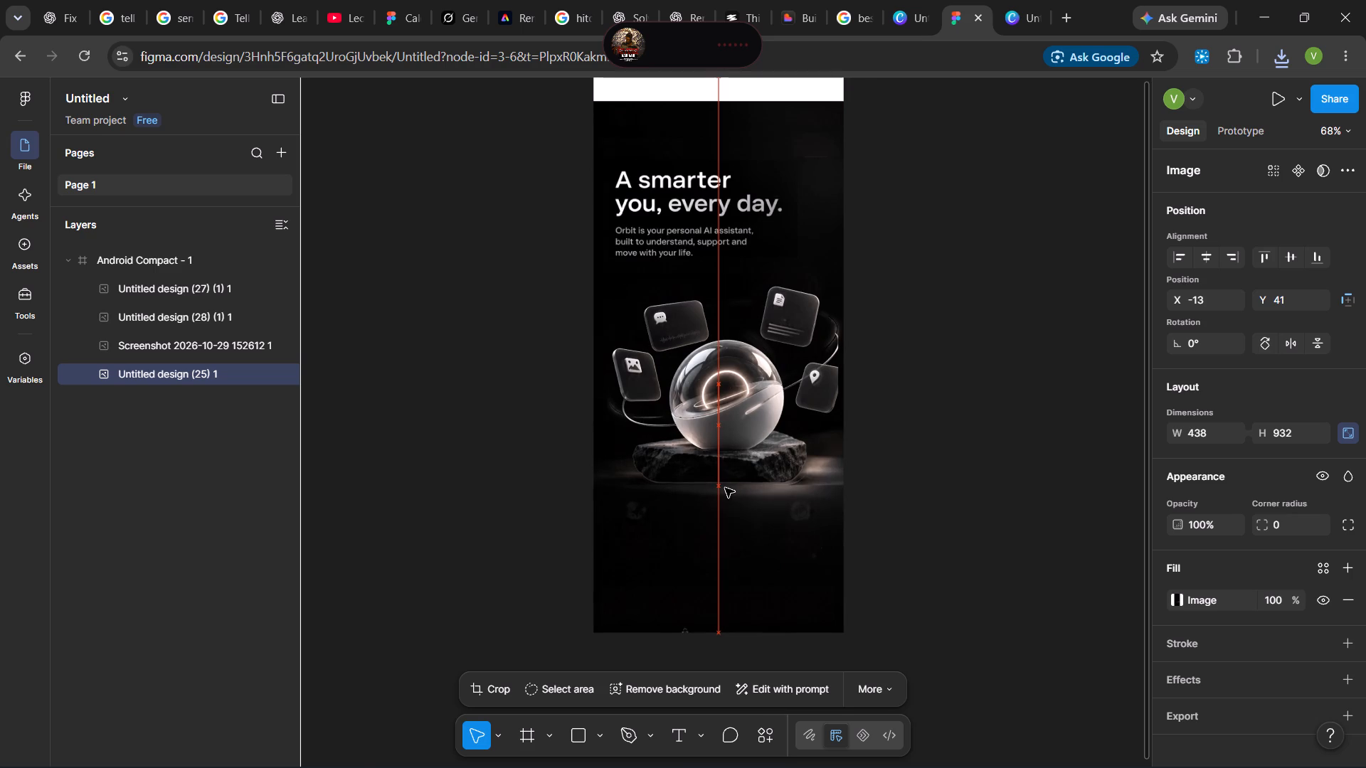
left_click_drag(725, 488, 722, 486)
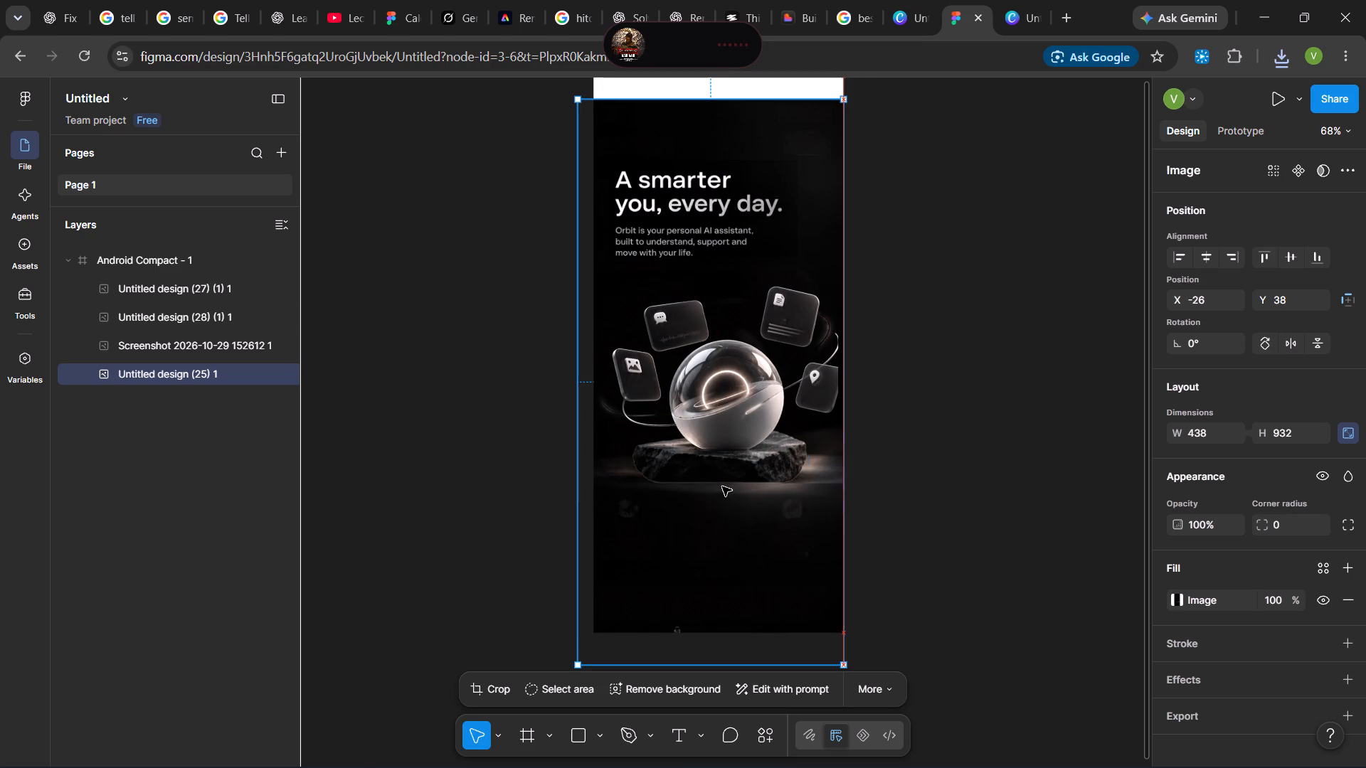
left_click(1023, 480)
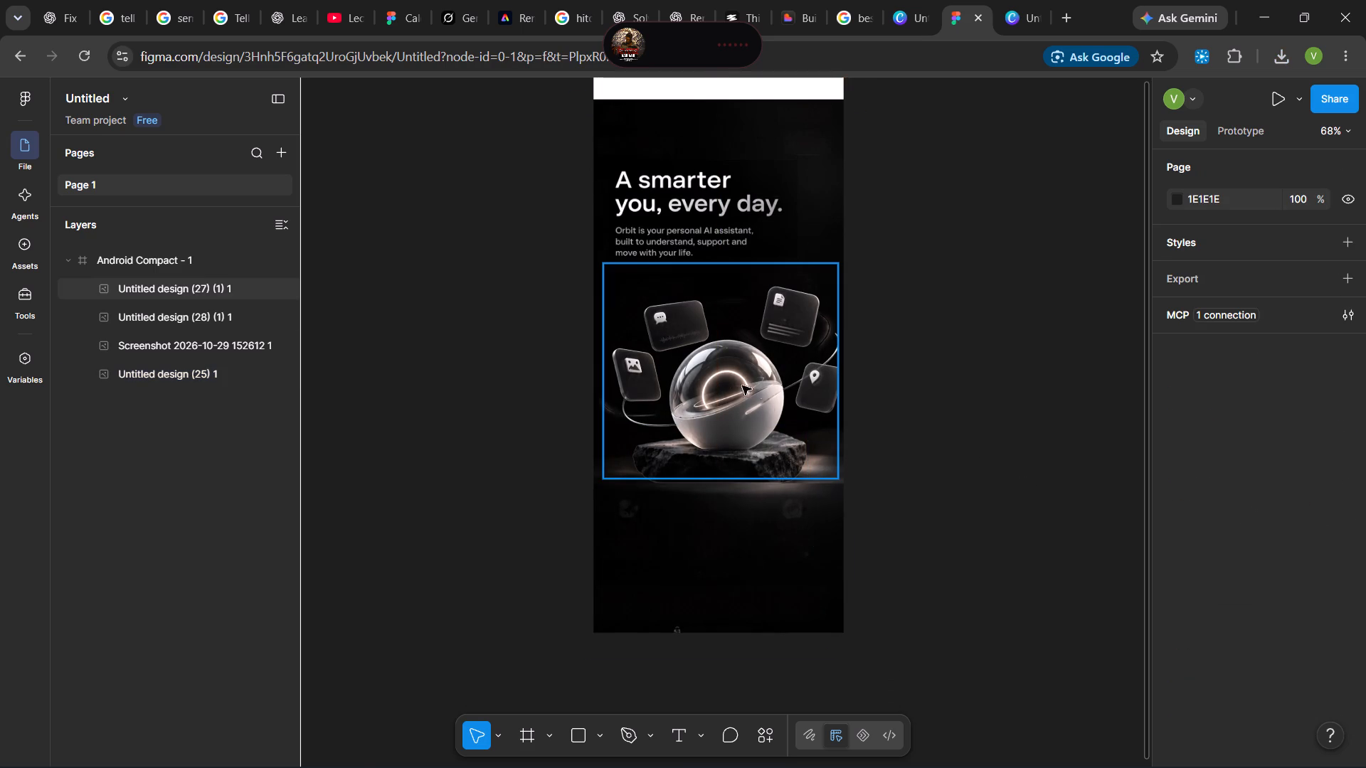
Enlarge the background image Untitled design (25) 1 to about 462 × 983 and position it at about X -42, Y 0.
left_click(748, 388)
scroll(986, 322, "up", 2)
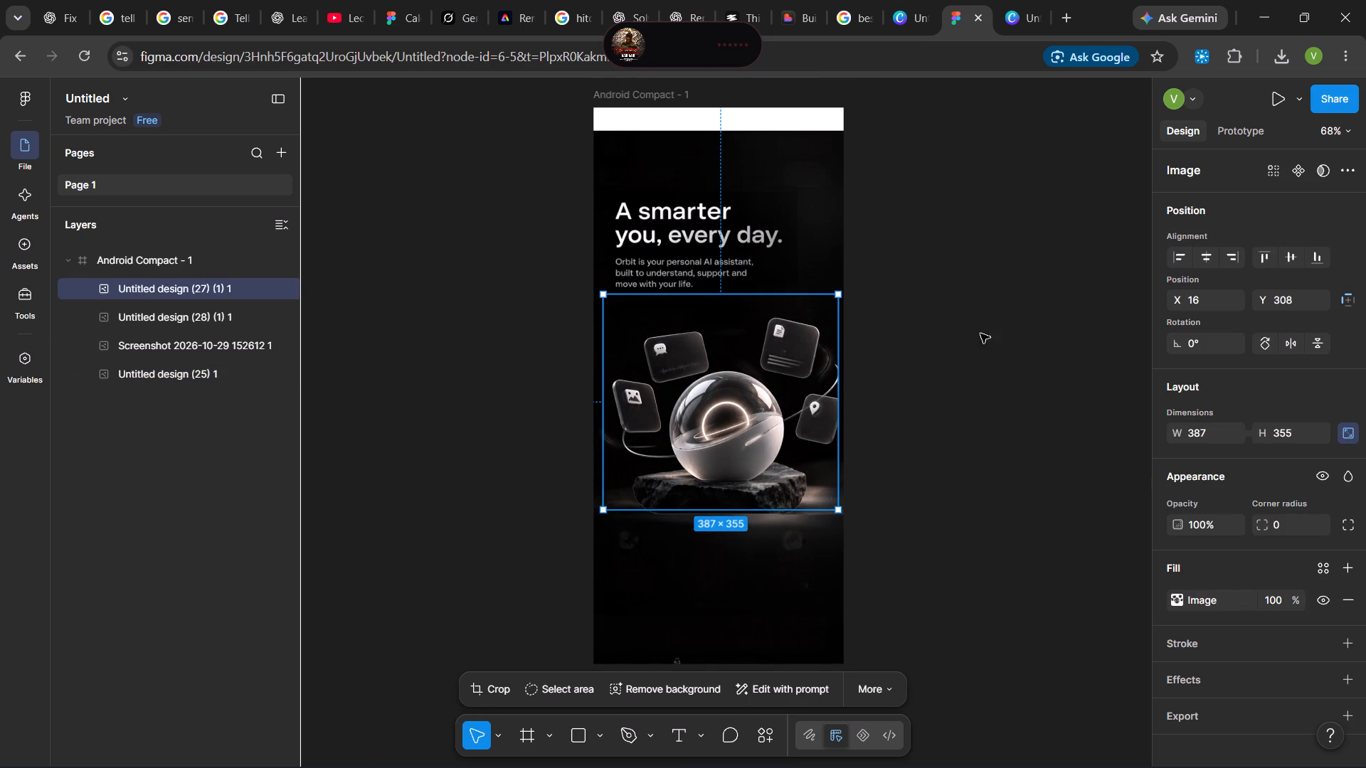
left_click(821, 140)
left_click_drag(845, 130, 849, 108)
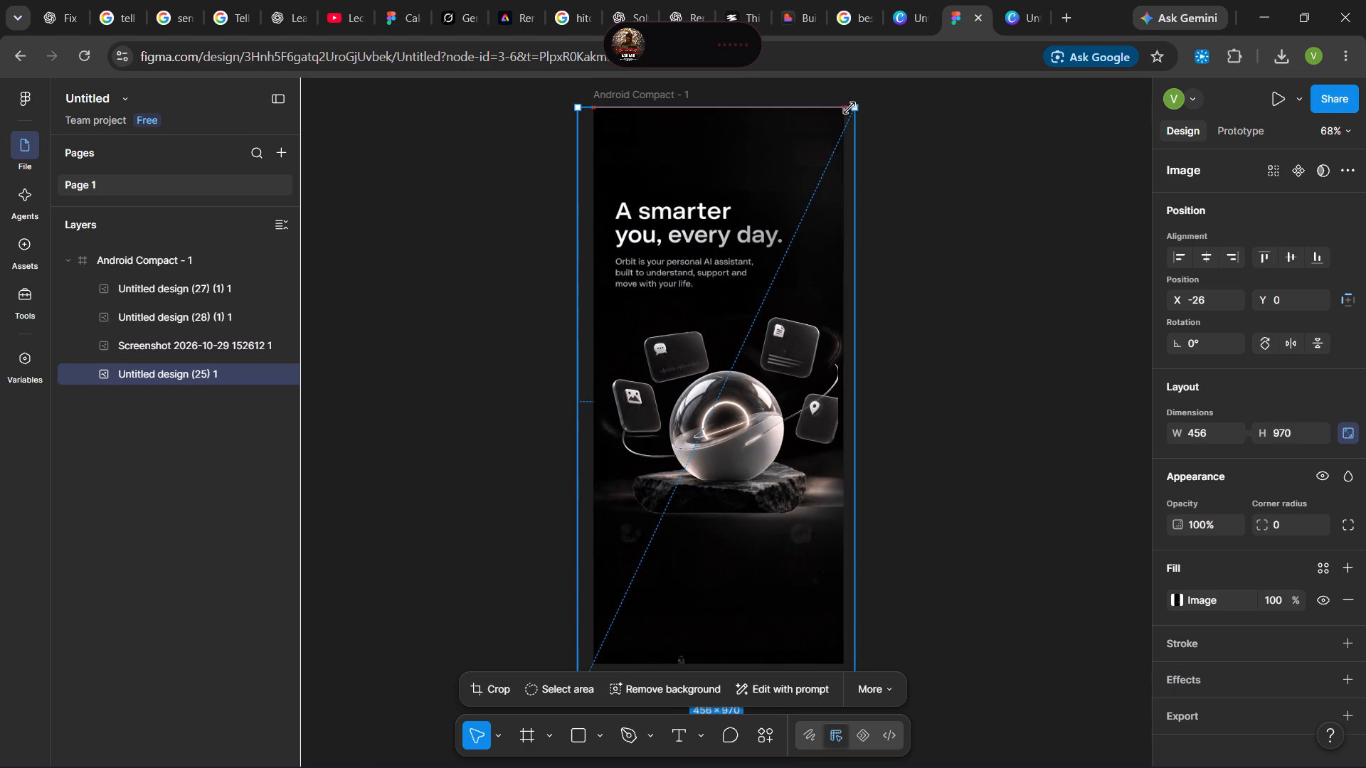
left_click_drag(849, 108, 852, 100)
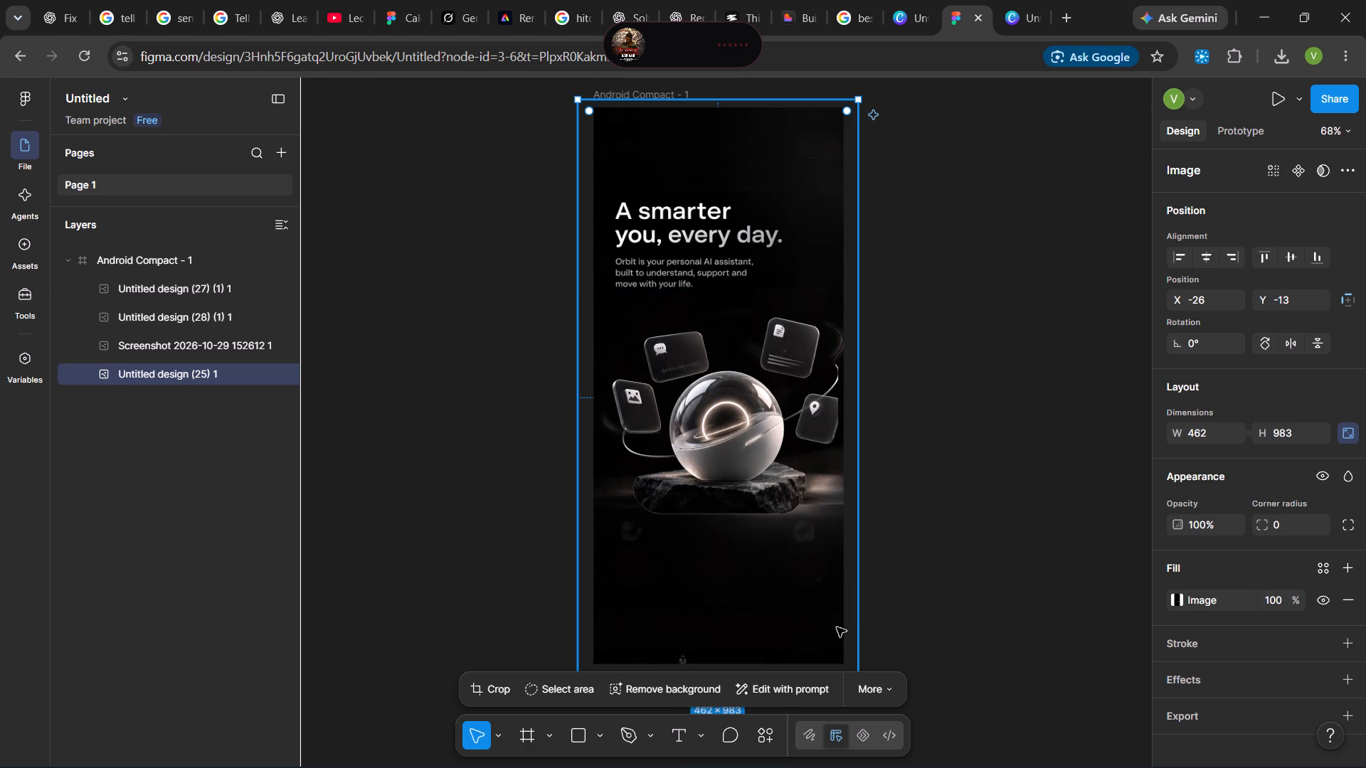
left_click_drag(790, 601, 792, 669)
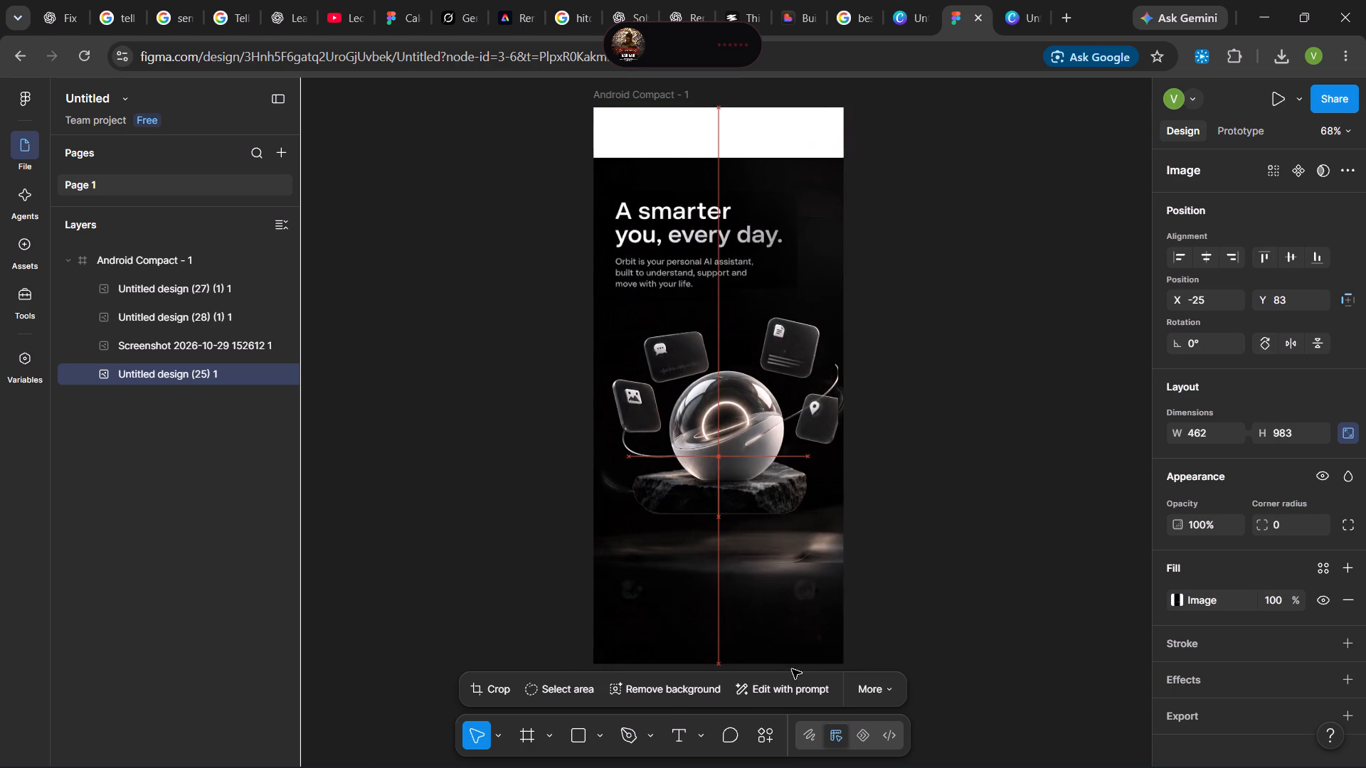
left_click_drag(792, 669, 785, 614)
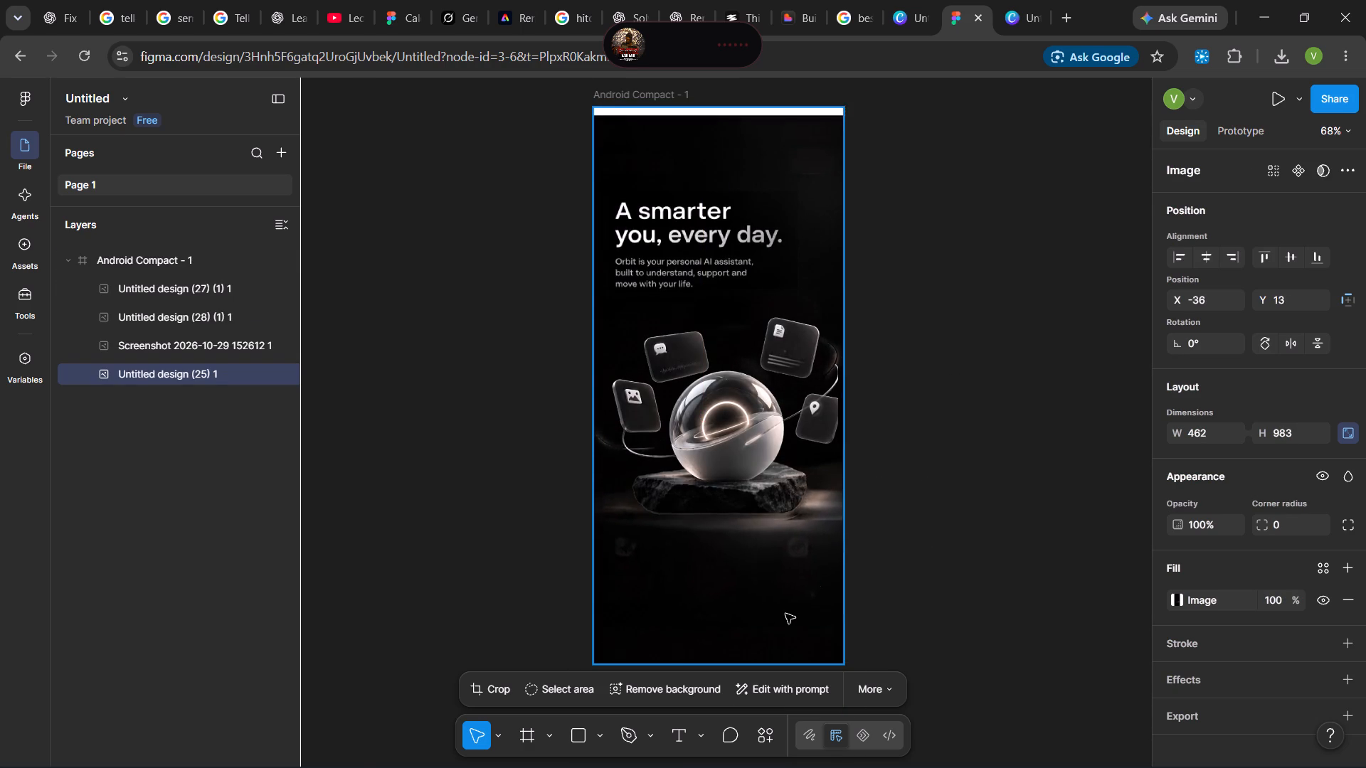
left_click_drag(785, 614, 783, 612)
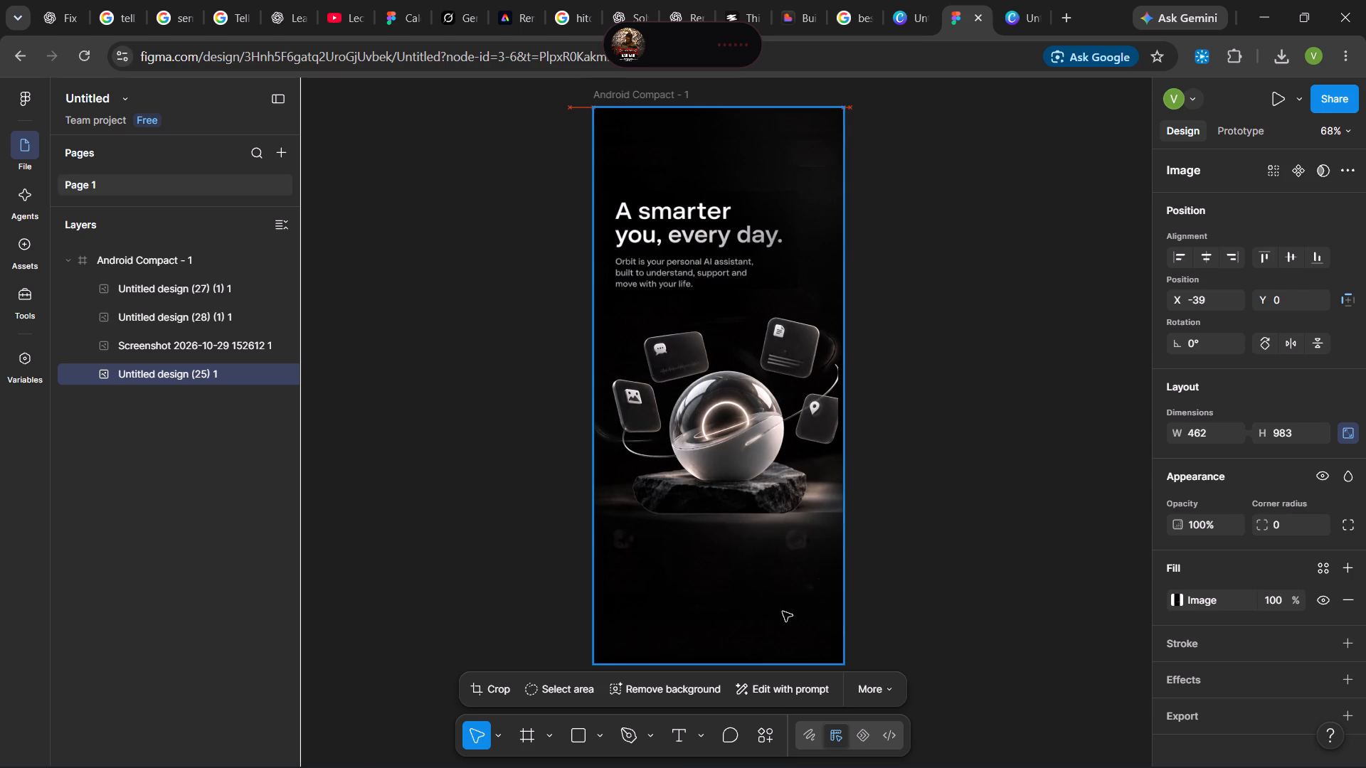
left_click_drag(783, 612, 780, 609)
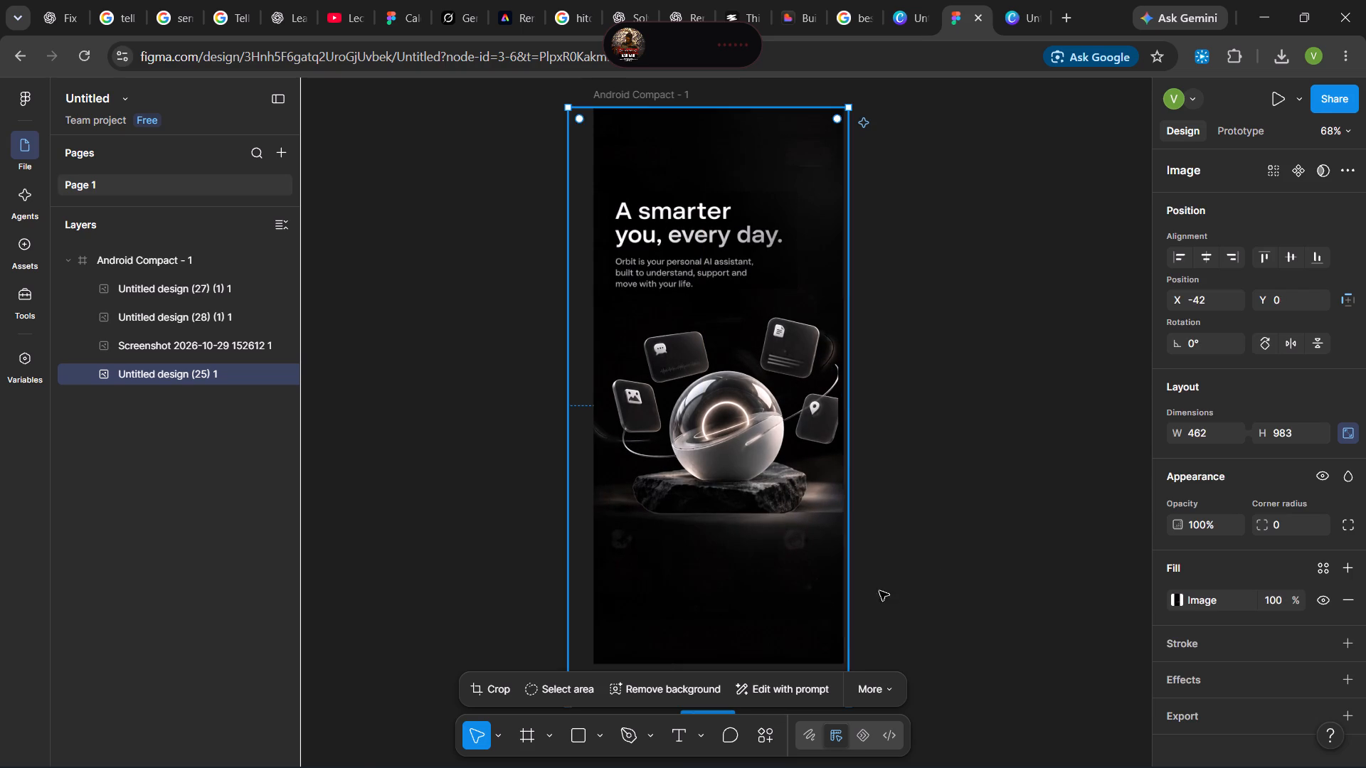
left_click(967, 544)
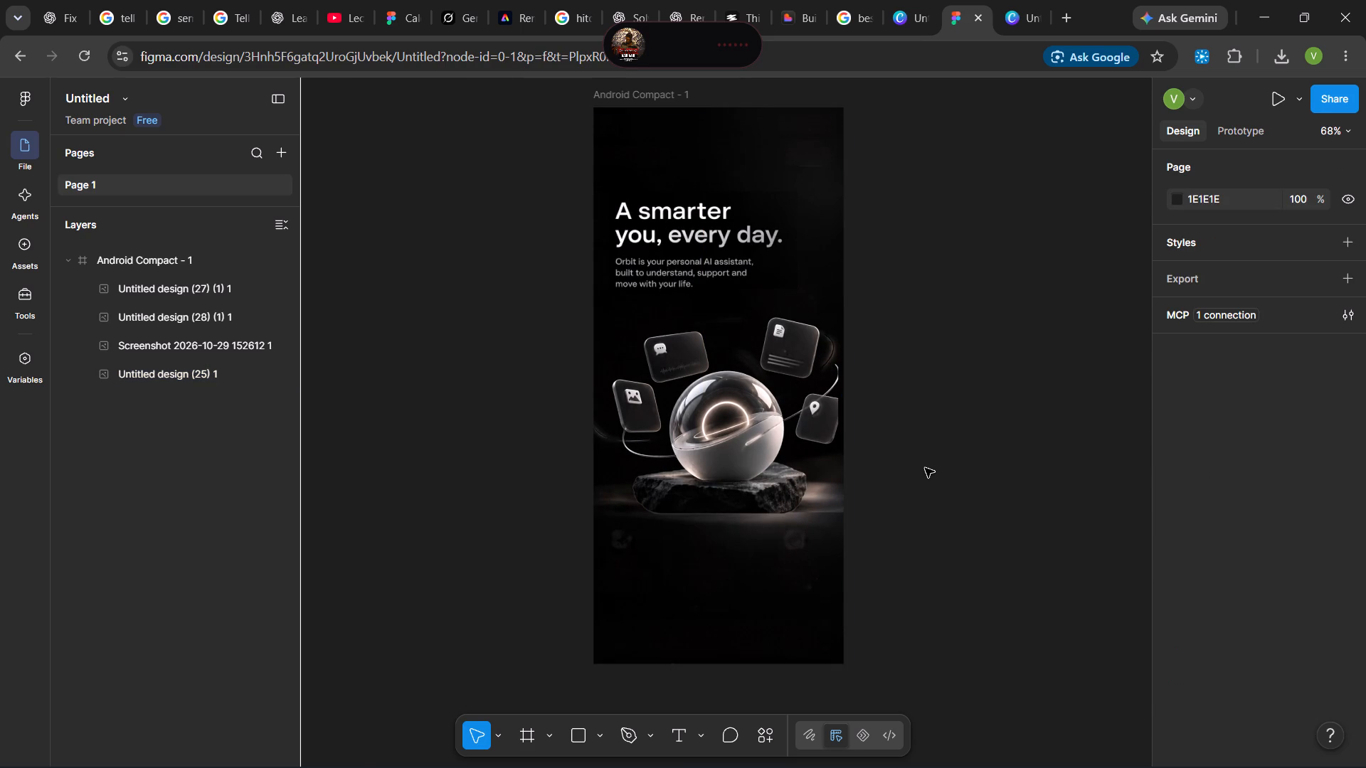
Reposition the orb image Untitled design (27) (1) 1 over the rock platform at about X 2, Y 314.
left_click(771, 406)
left_click_drag(728, 414, 722, 415)
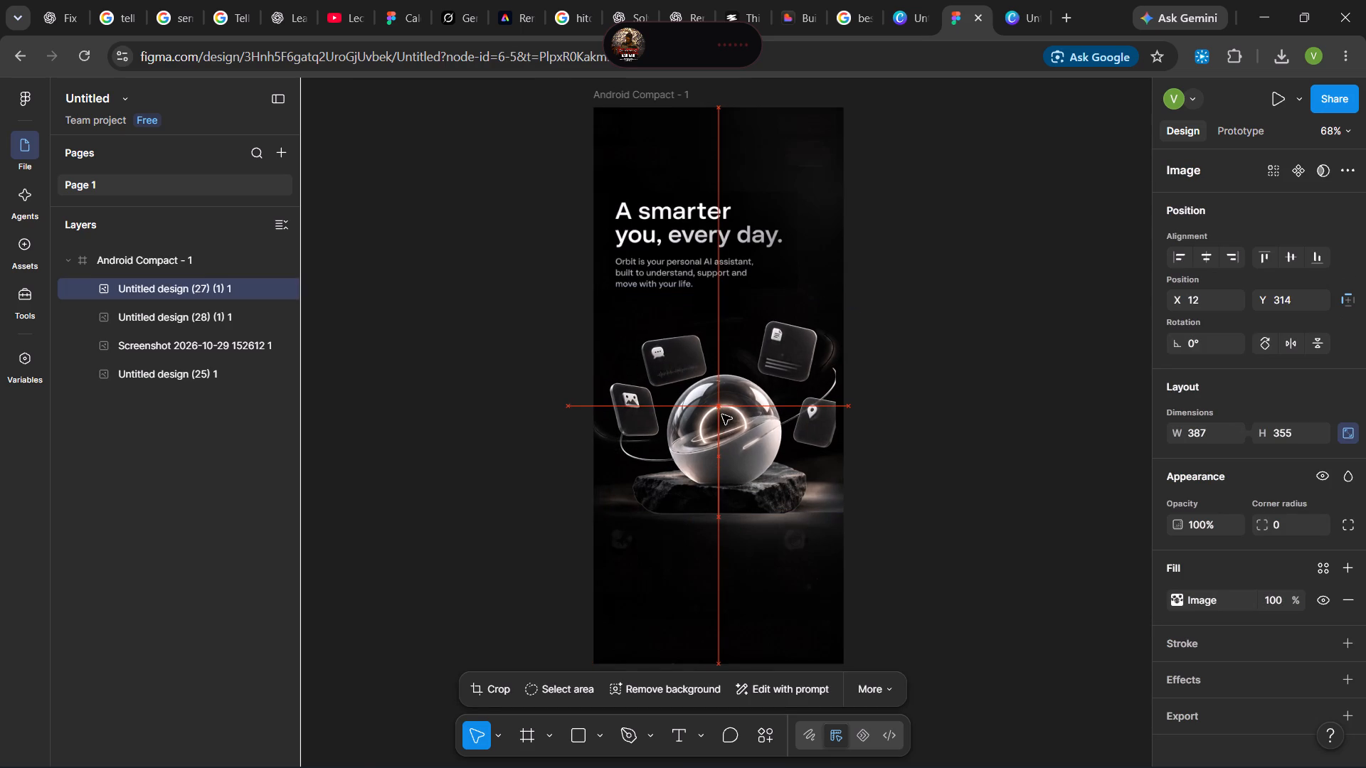
left_click_drag(722, 415, 721, 416)
left_click(983, 459)
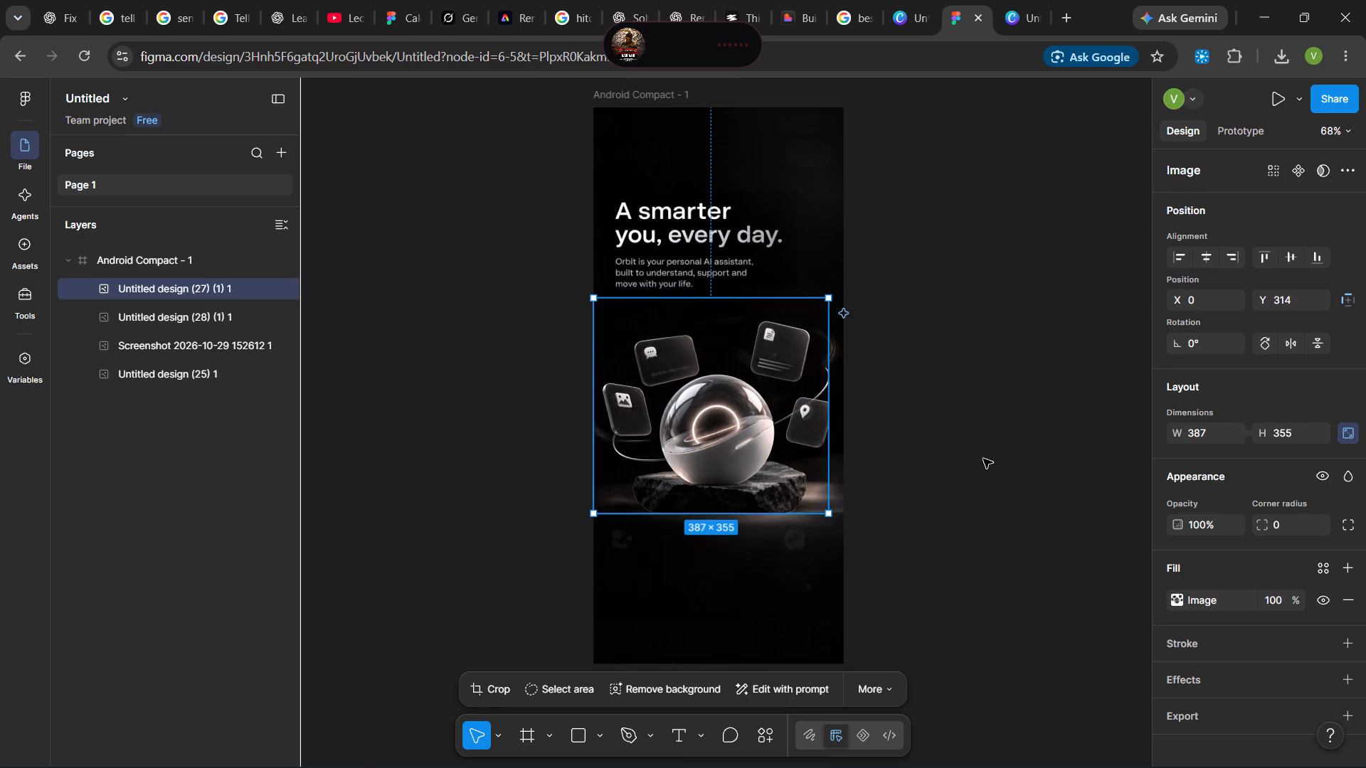
left_click(732, 453)
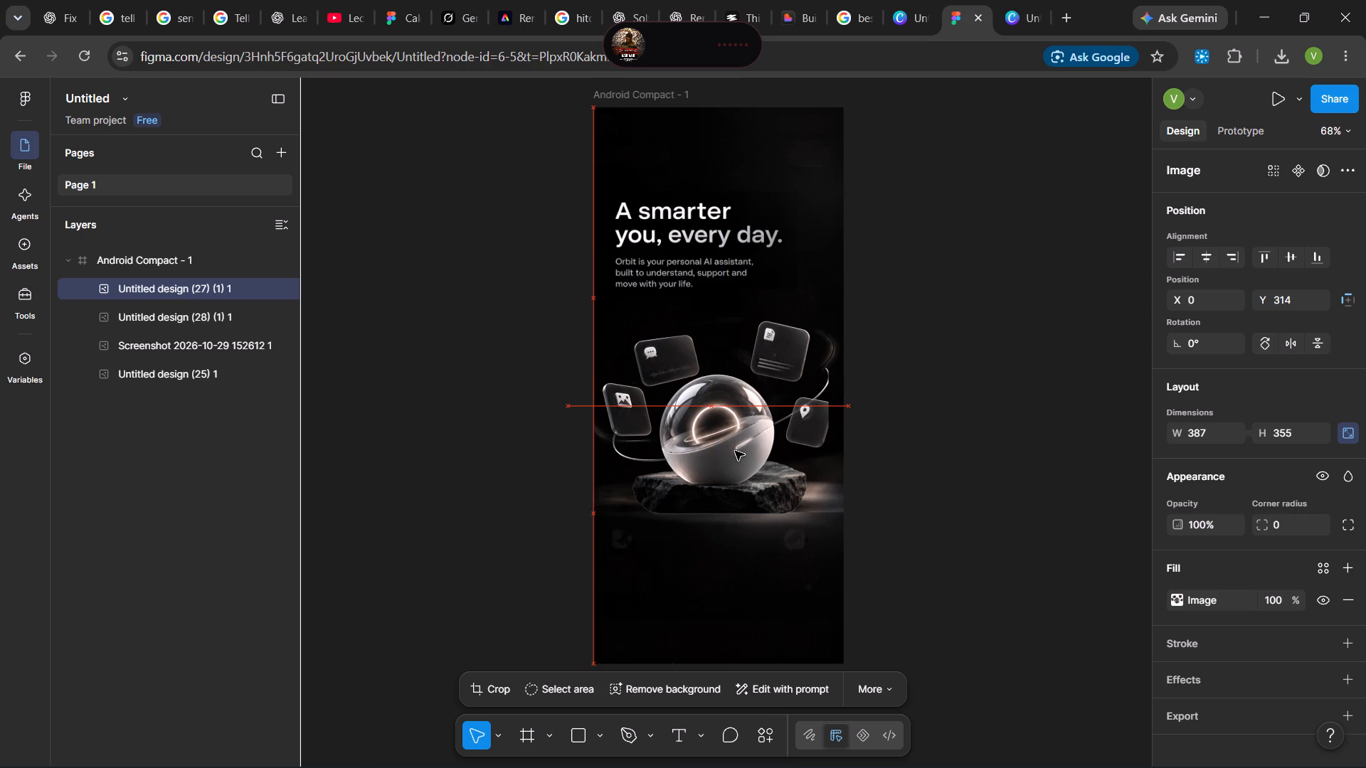
left_click(932, 464)
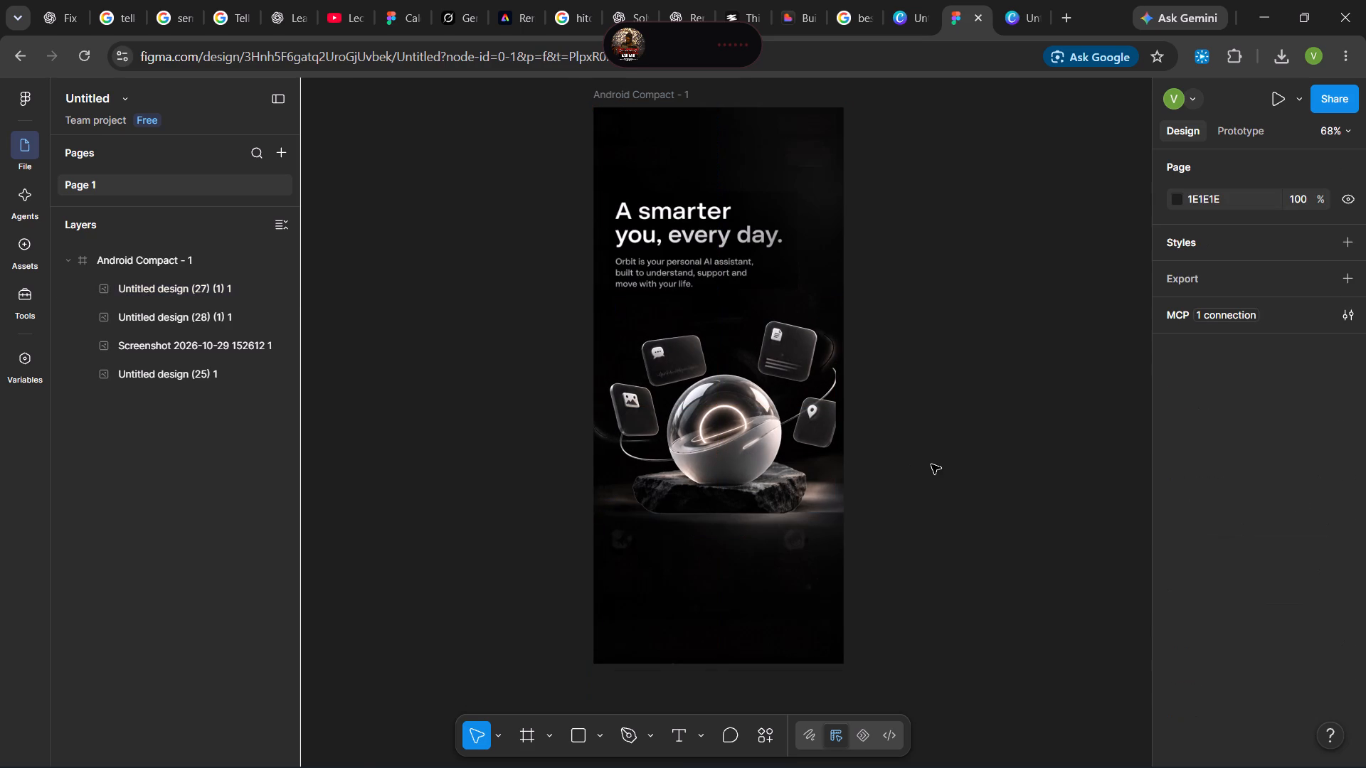
left_click(723, 431)
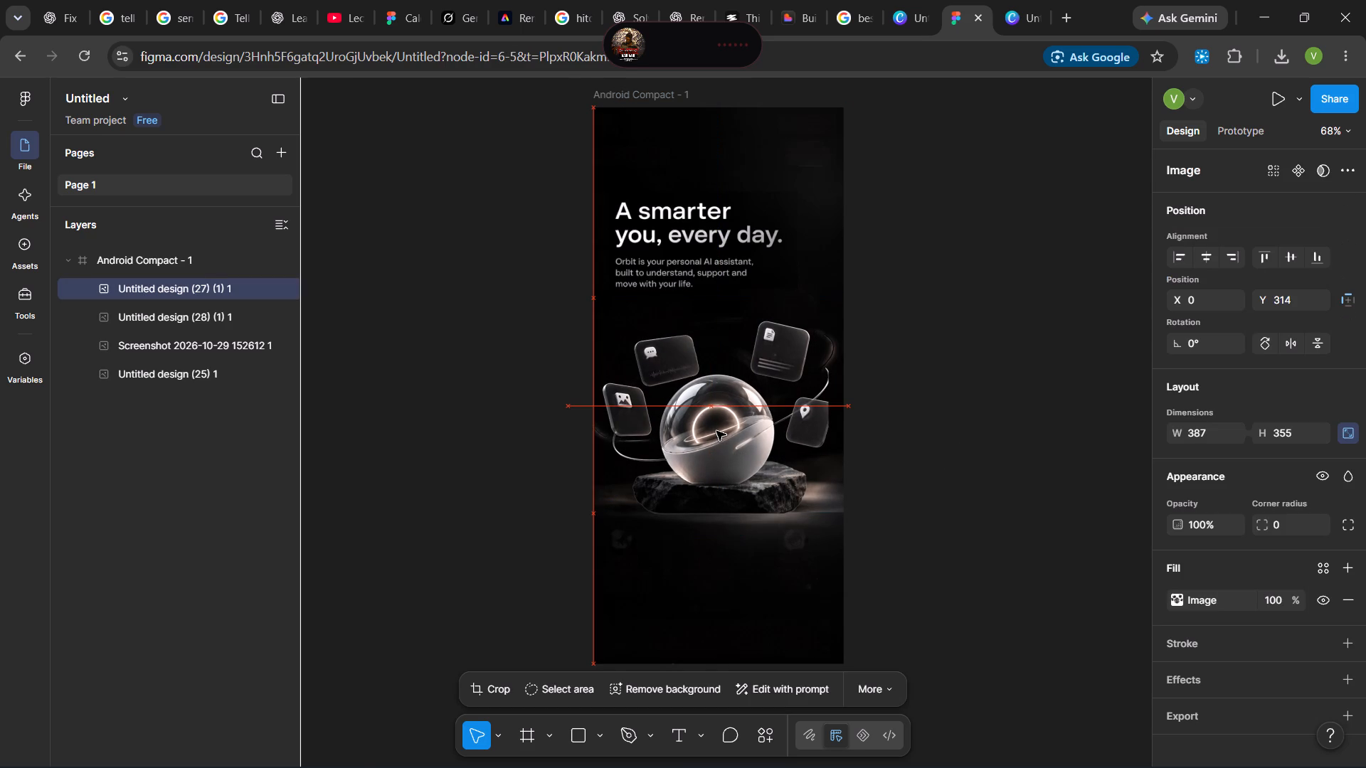
left_click(1026, 461)
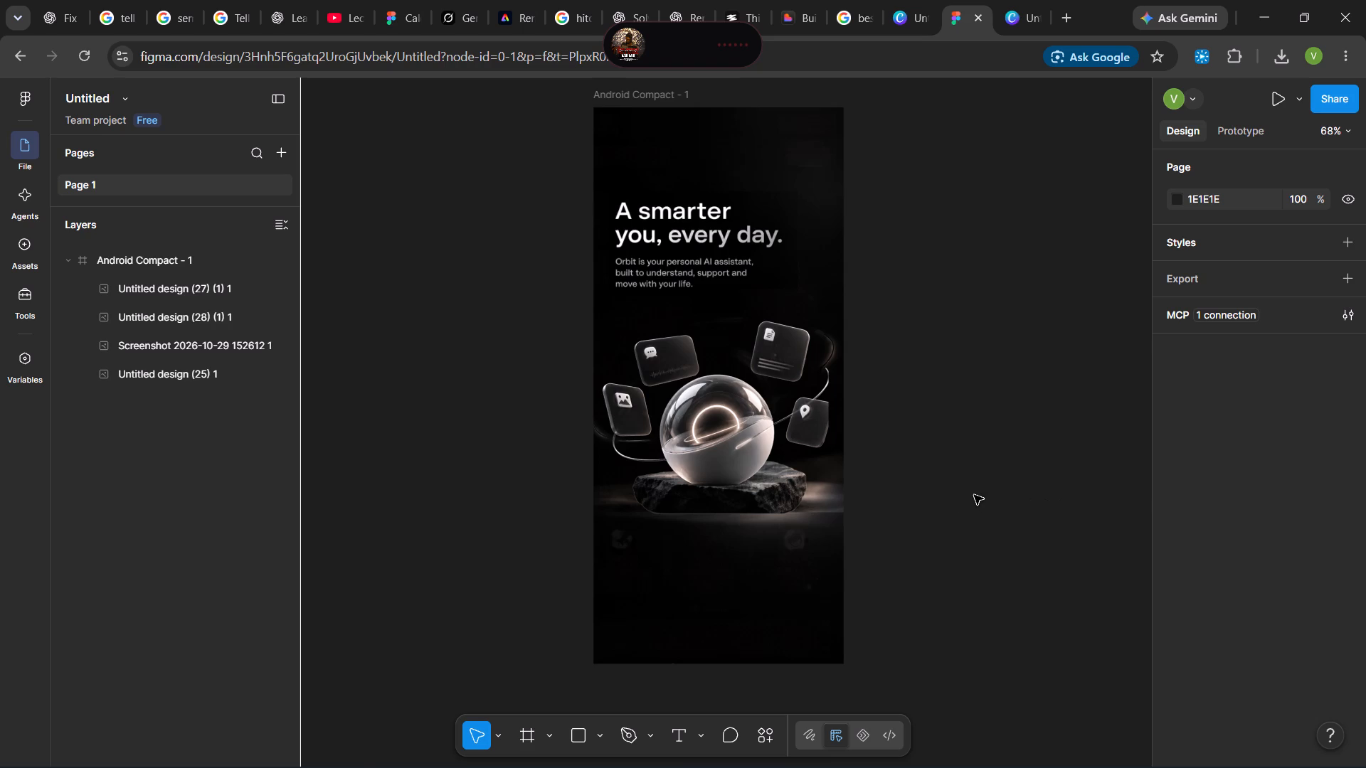
left_click(738, 429)
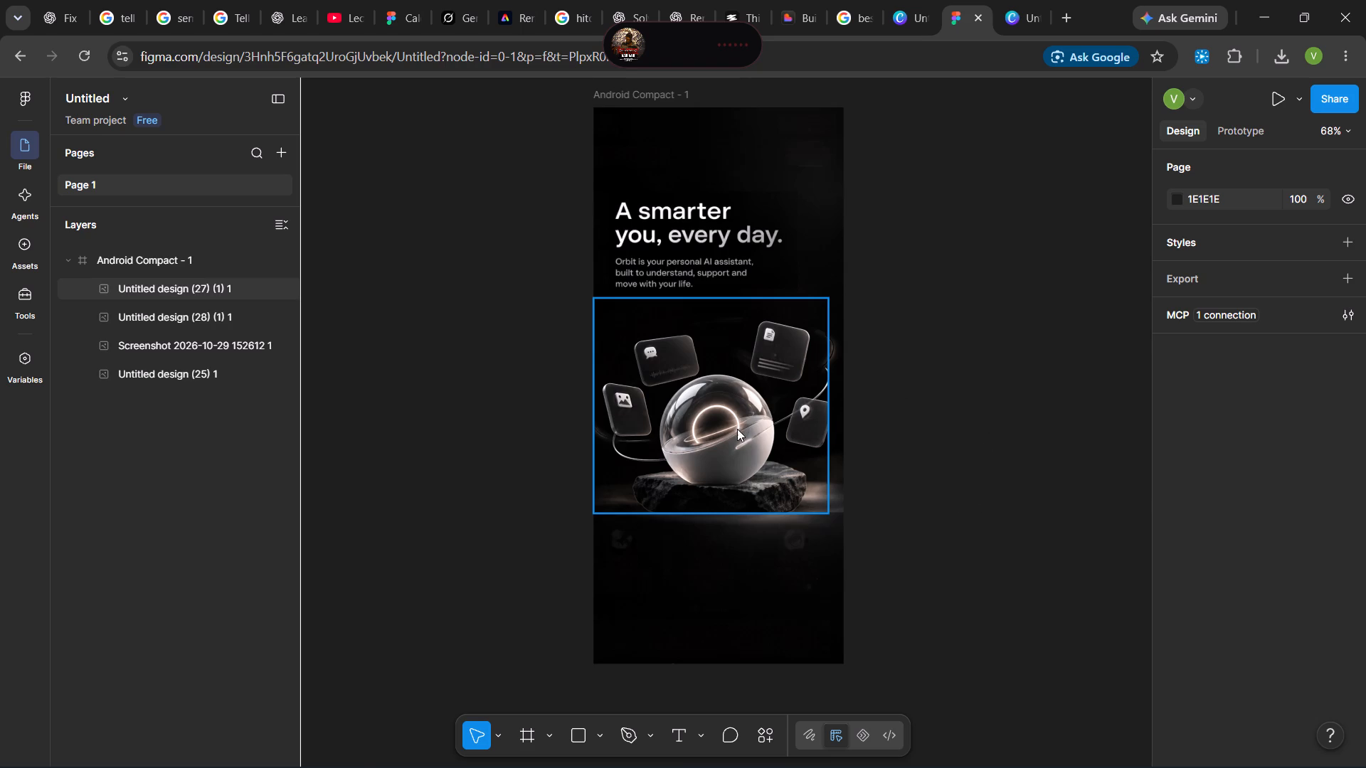
key("Right")
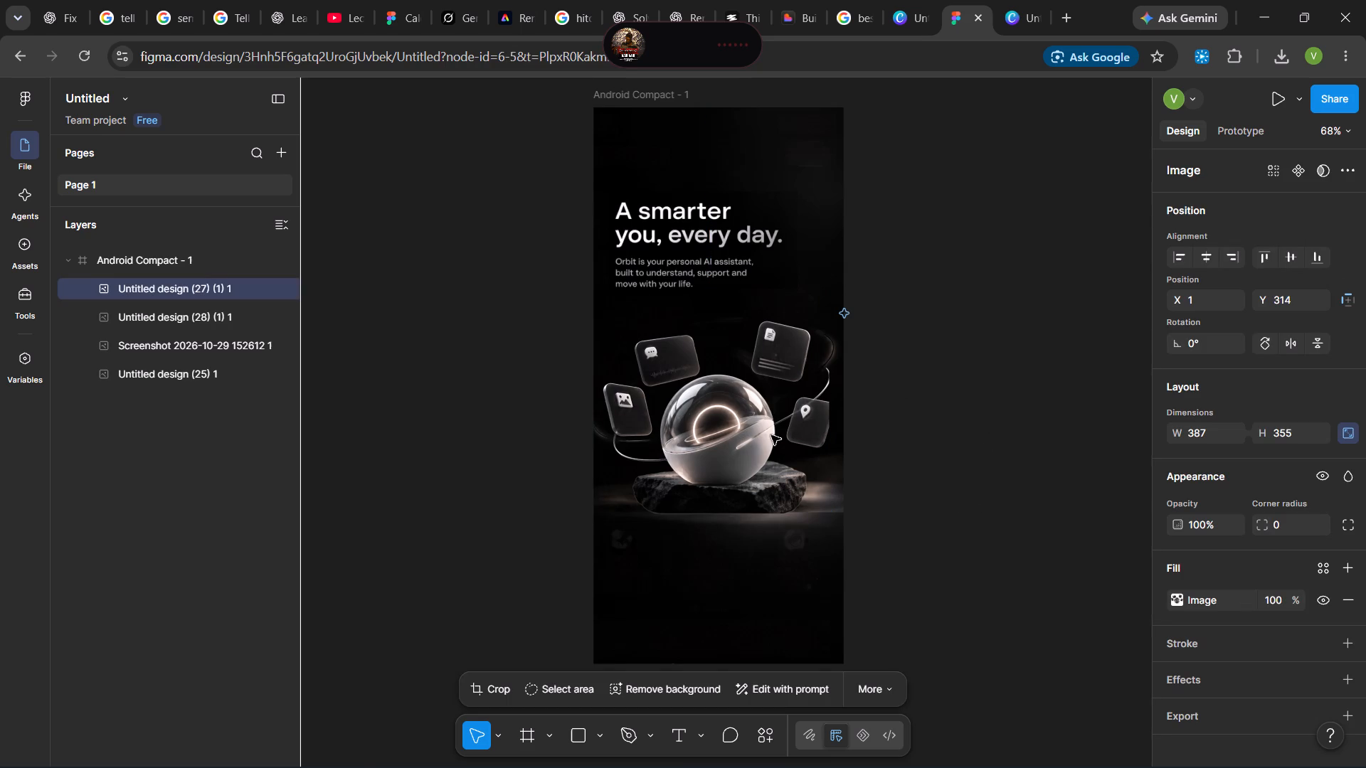
key("Right")
left_click(1015, 486)
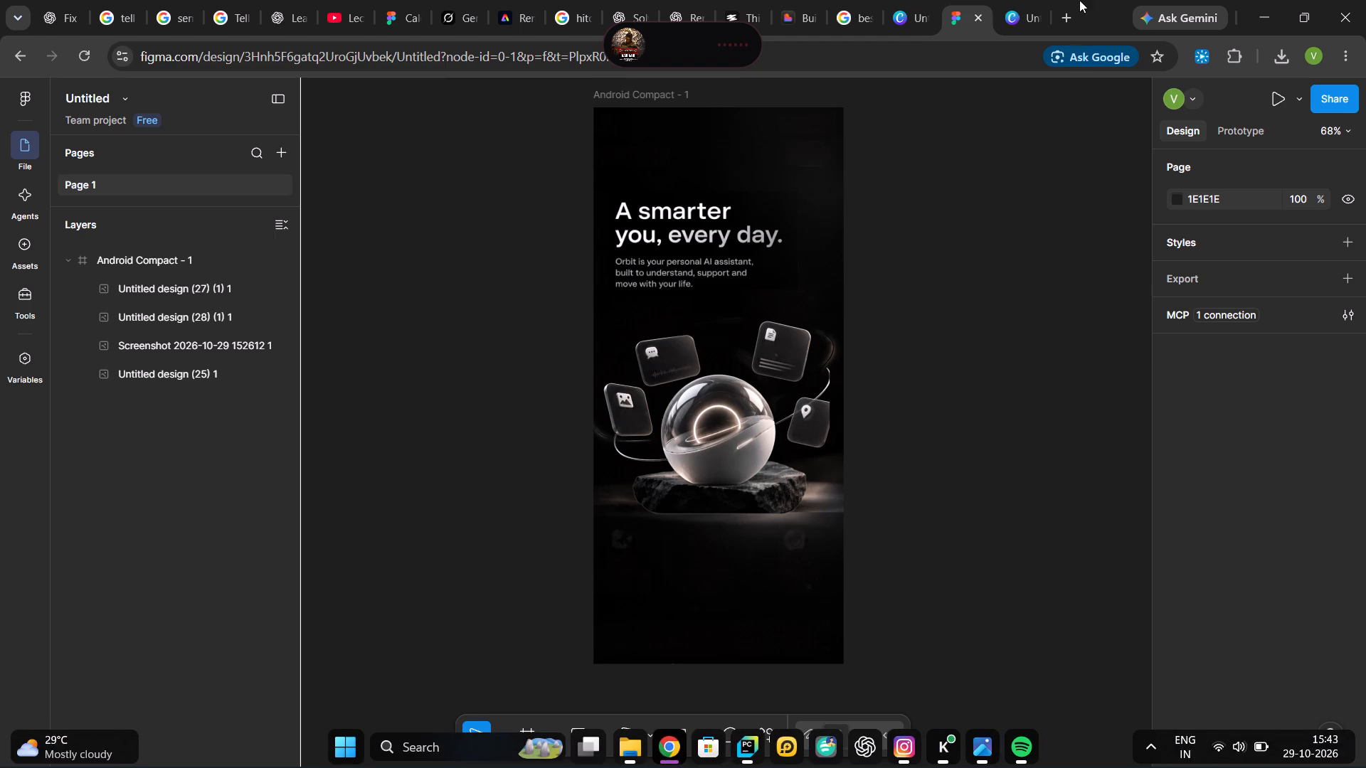
In Canva's 860 × 1828 px design, download the location-pin card image beside the orb as a high-quality PNG.
left_click(1009, 0)
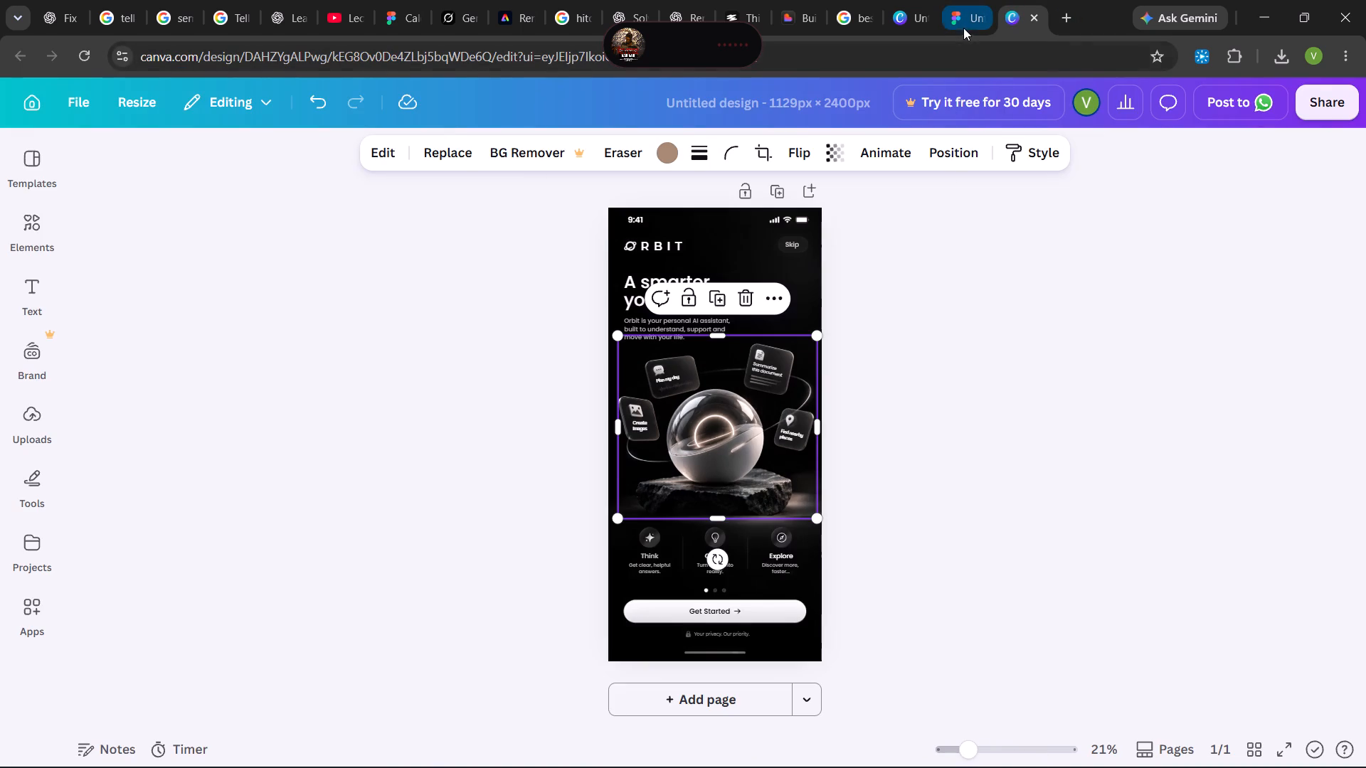
left_click(906, 0)
left_click(968, 446)
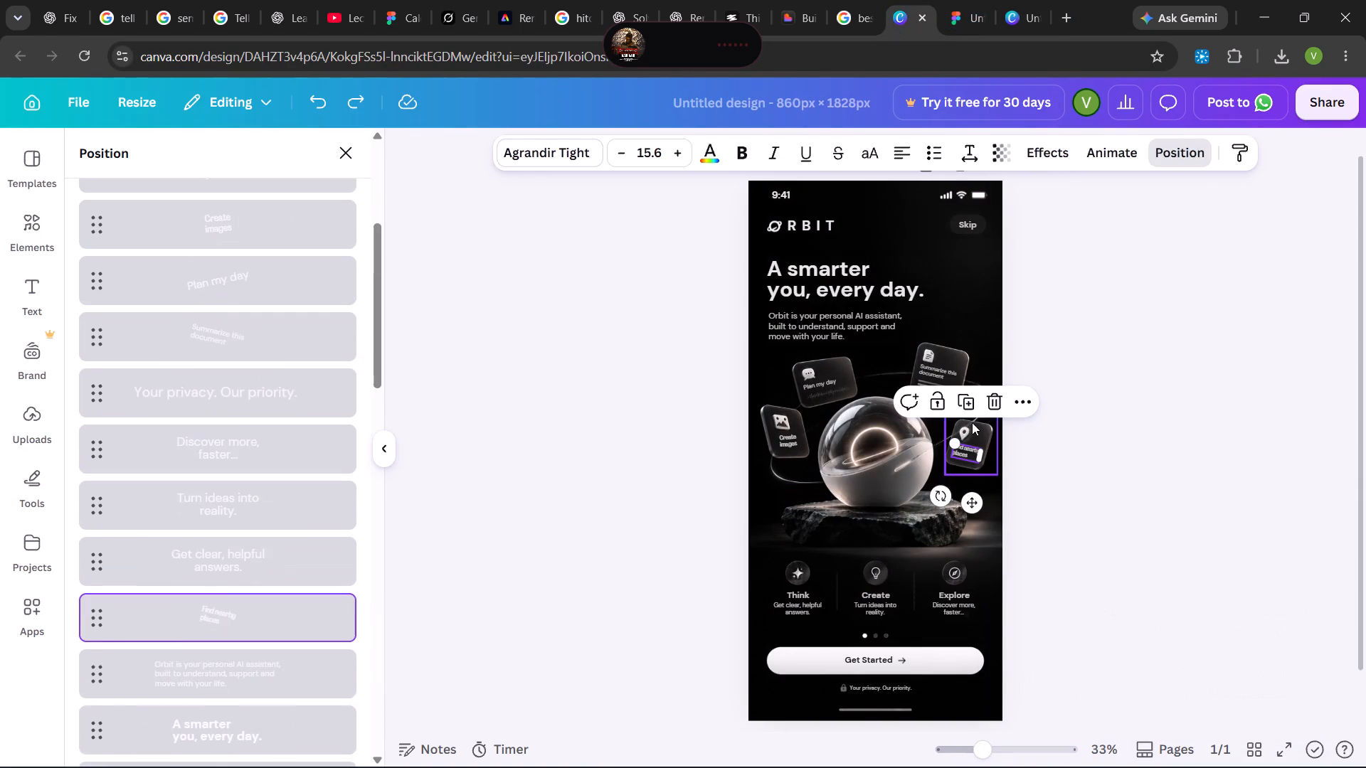
left_click(974, 432)
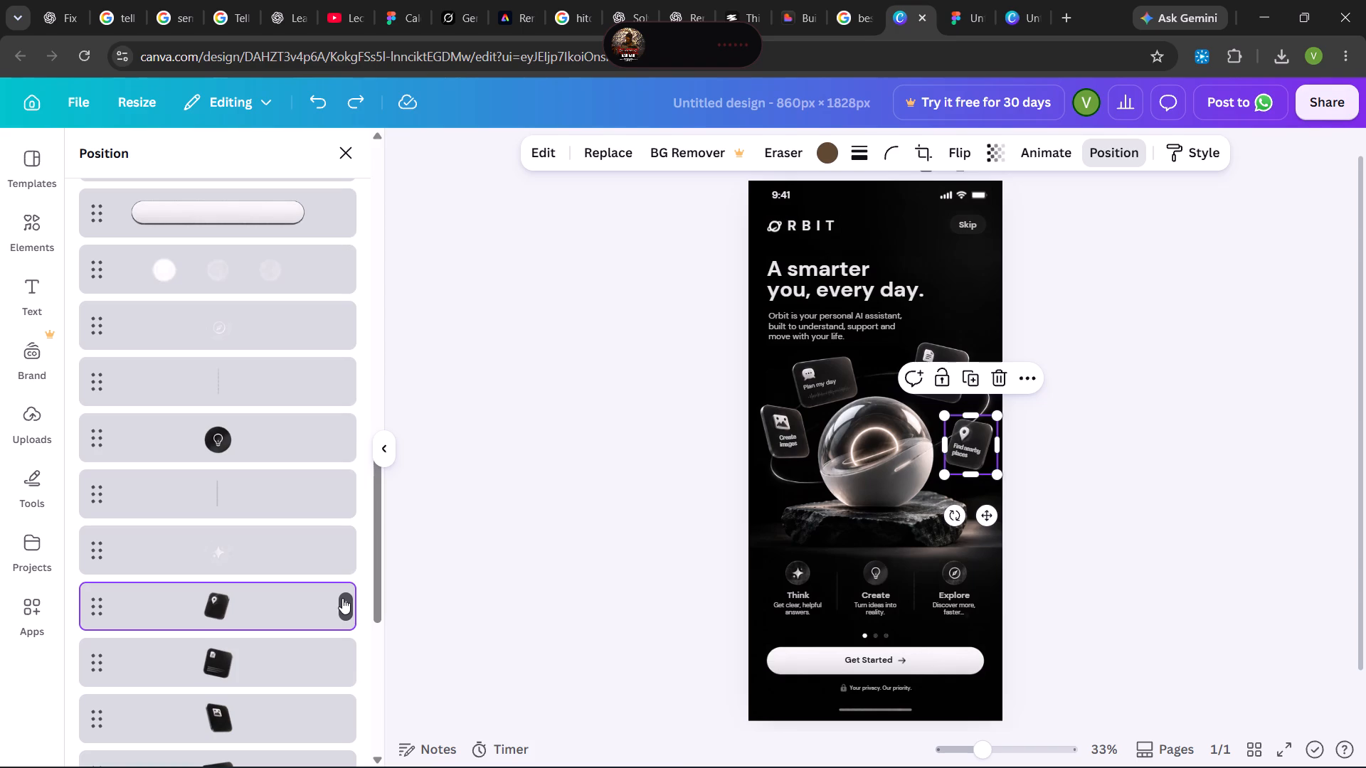
left_click(342, 598)
scroll(455, 516, "down", 2)
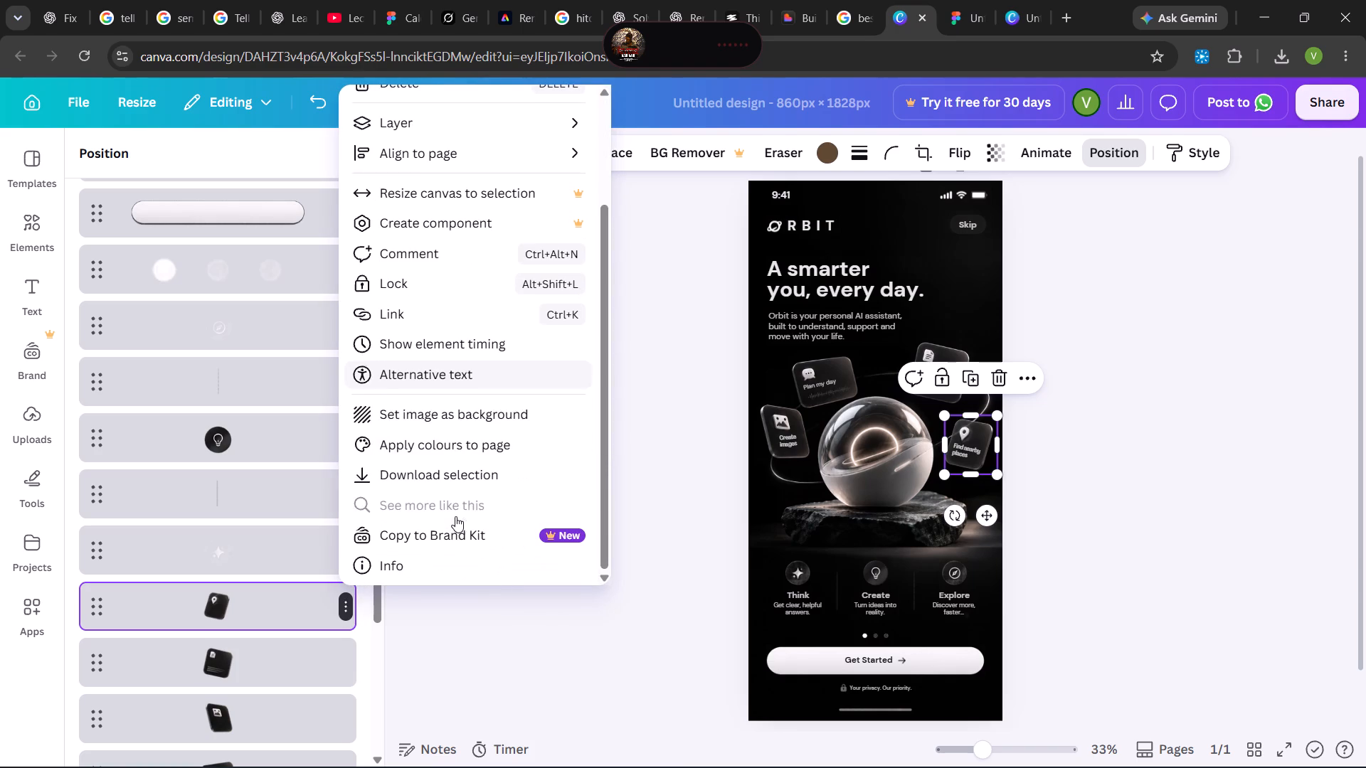
left_click(466, 484)
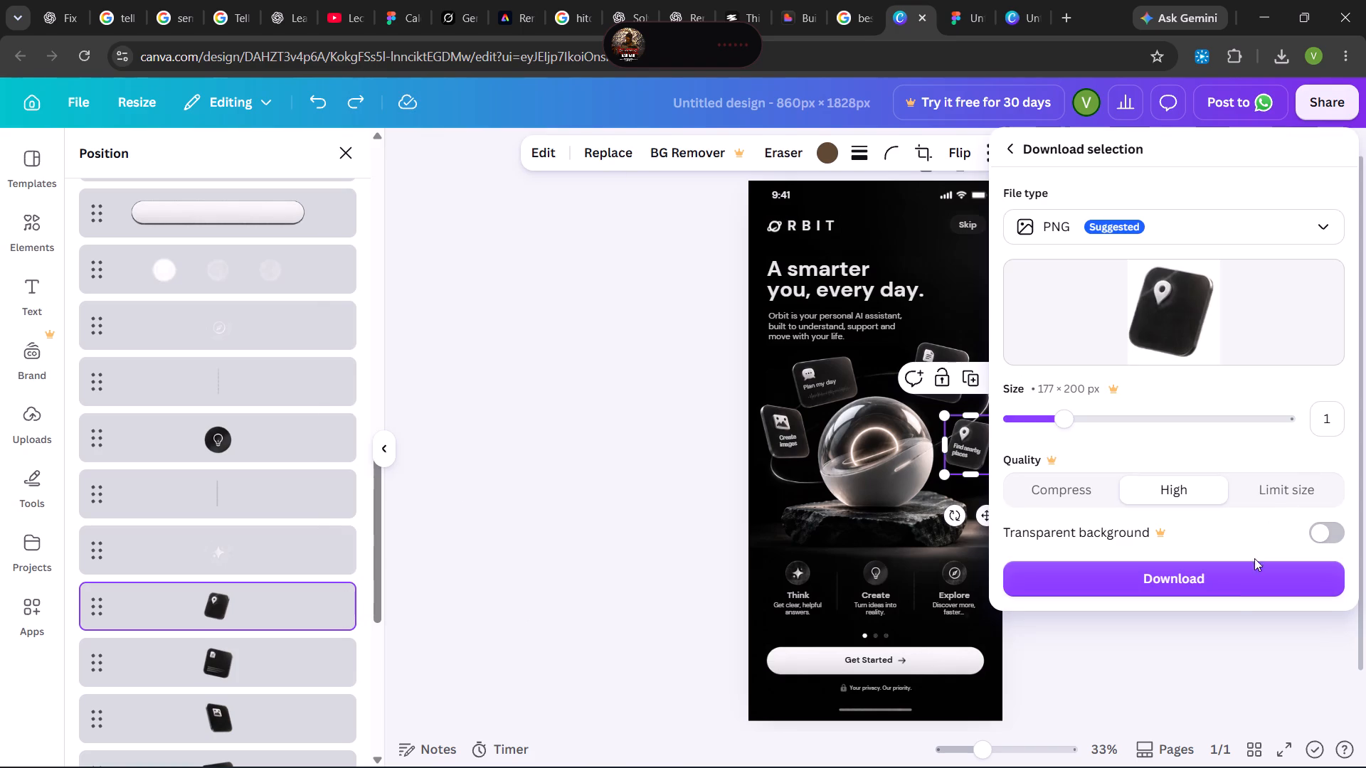
left_click(1235, 591)
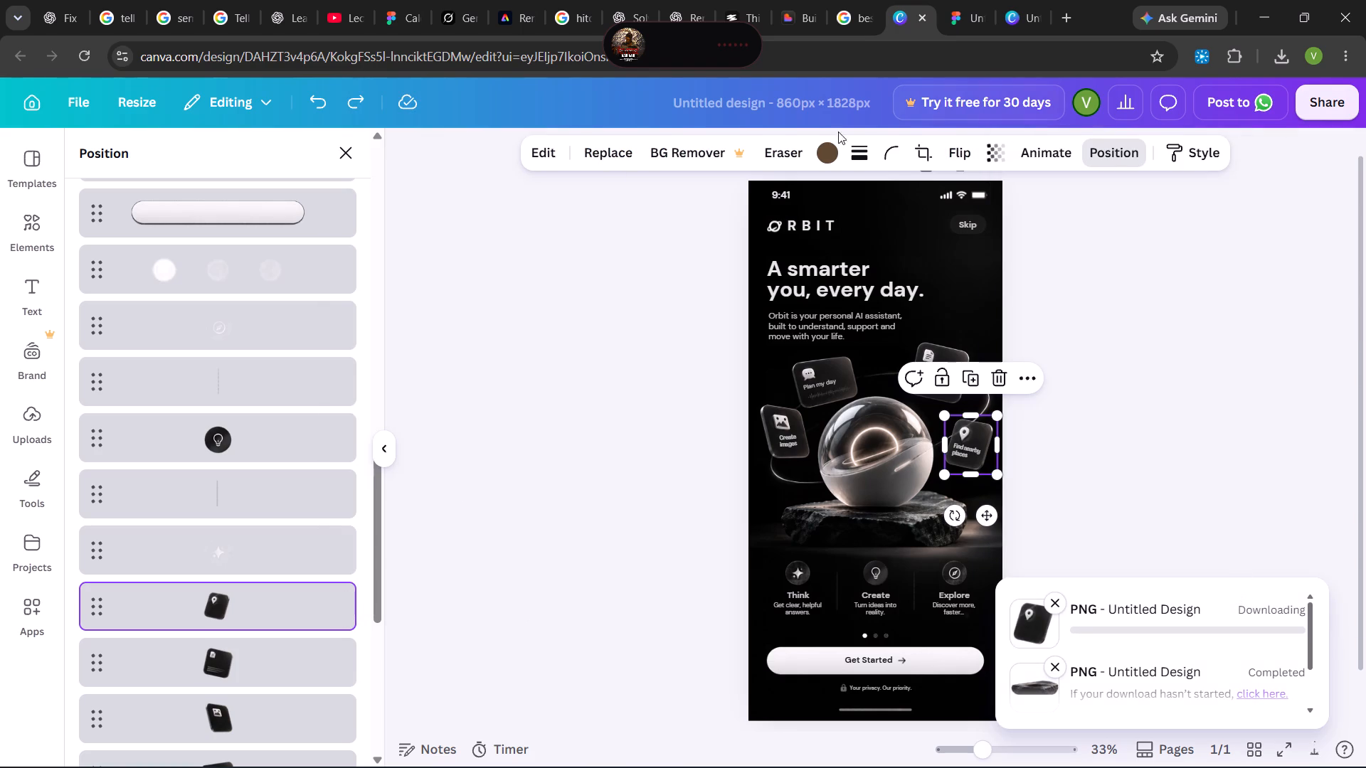
In Adobe Express, start another background removal and upload the downloaded Untitled design (29).png.
left_click(514, 0)
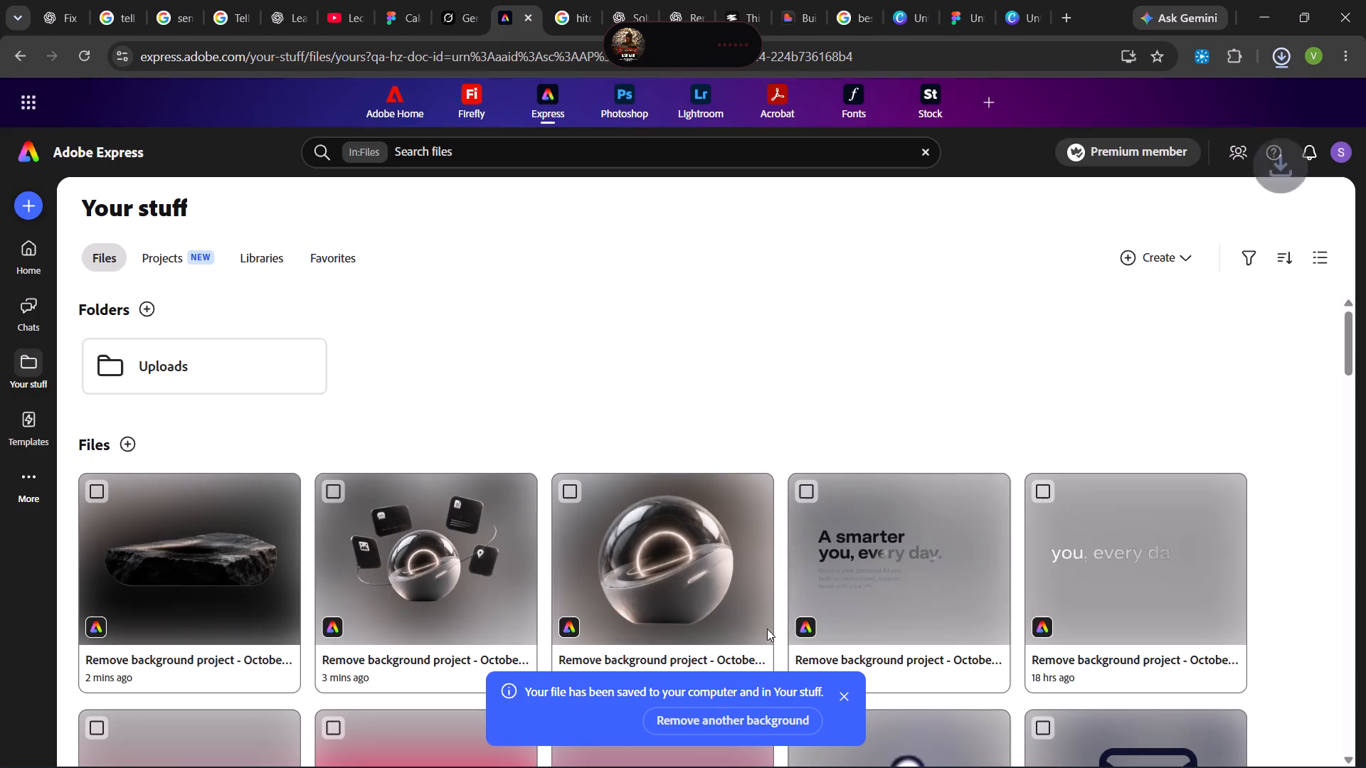
left_click(696, 720)
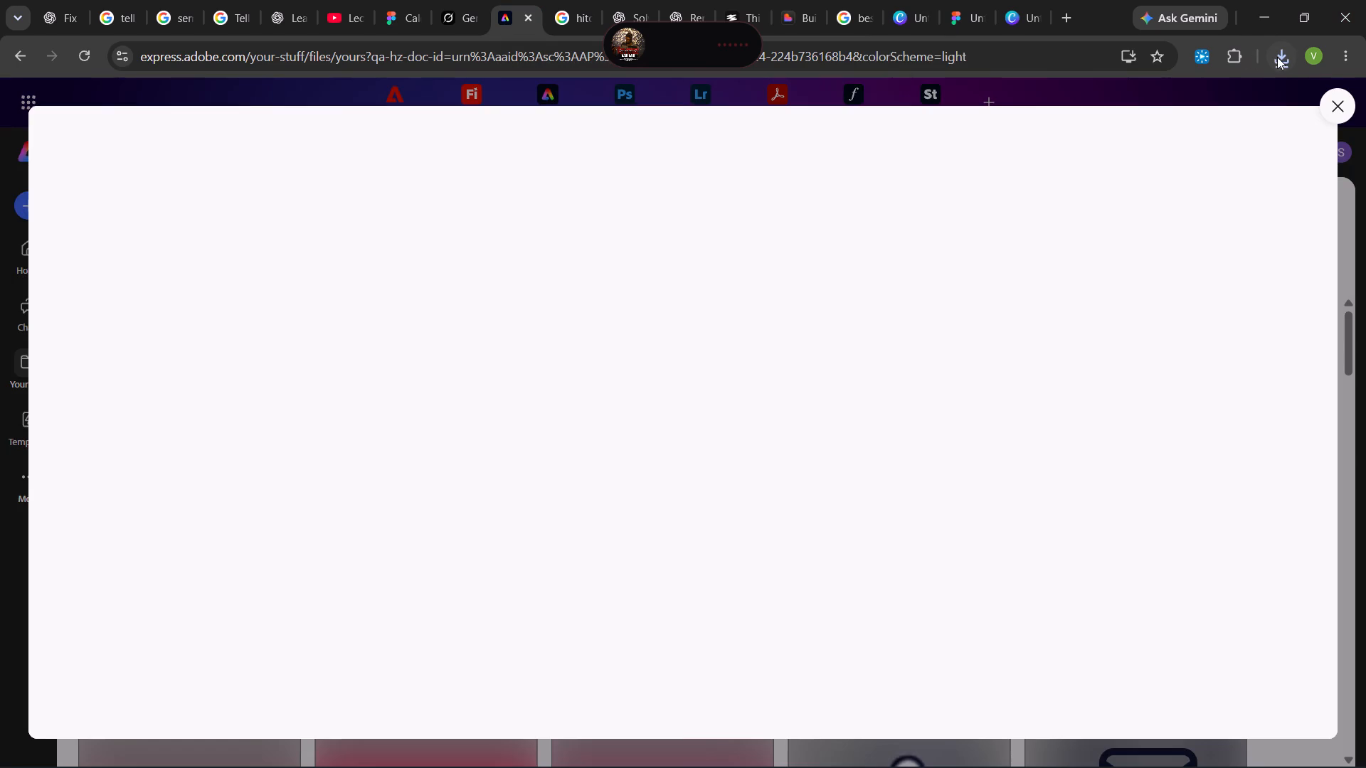
left_click(1277, 57)
left_click_drag(1128, 125, 406, 335)
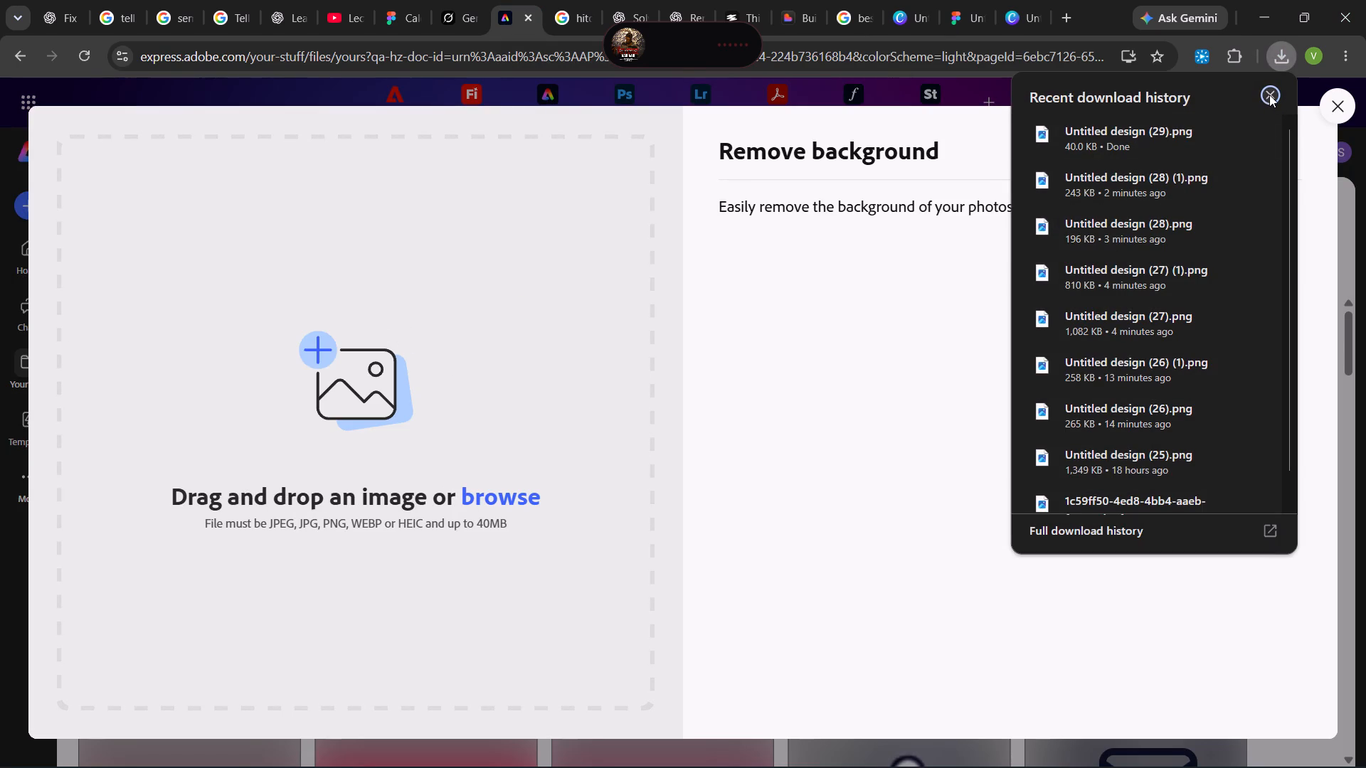
left_click_drag(1168, 128, 469, 304)
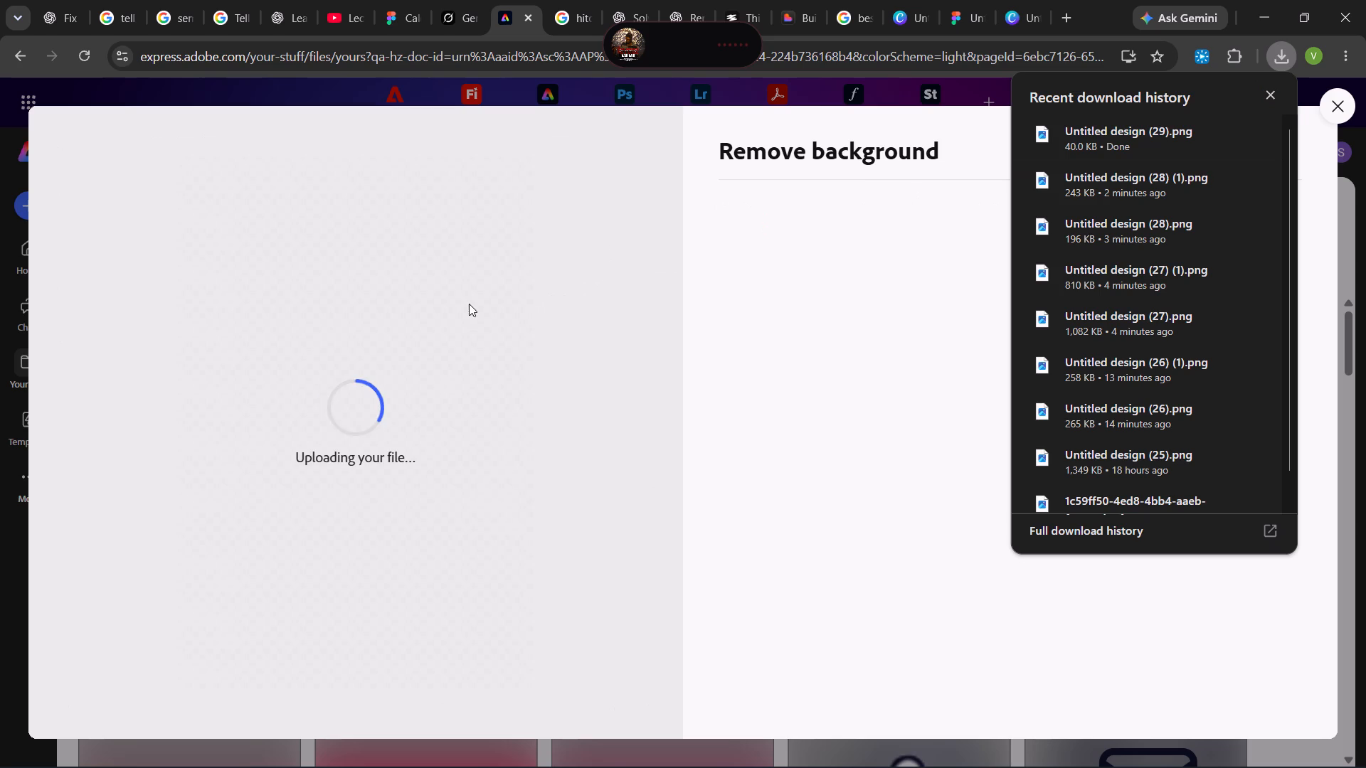
Download the background-removed location-pin card image from Adobe Express.
left_click(1269, 93)
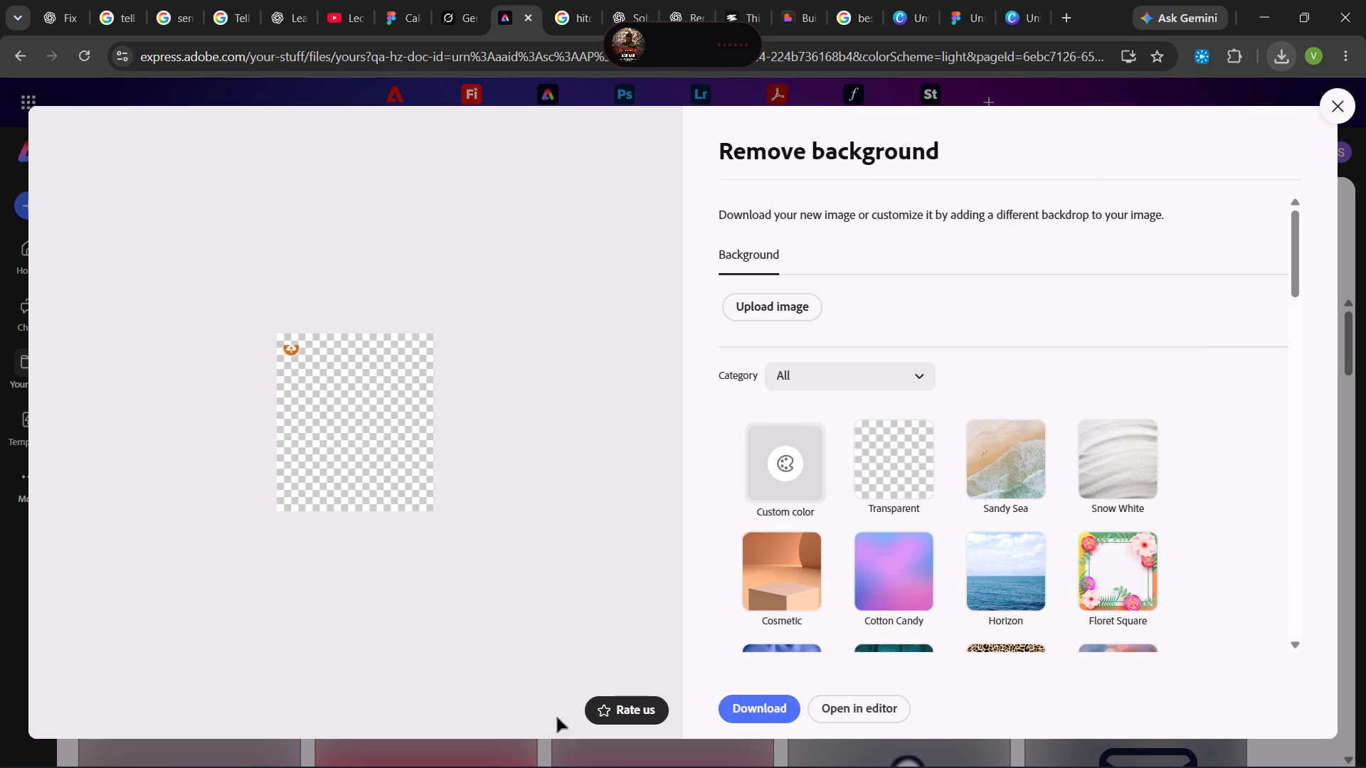
left_click(771, 704)
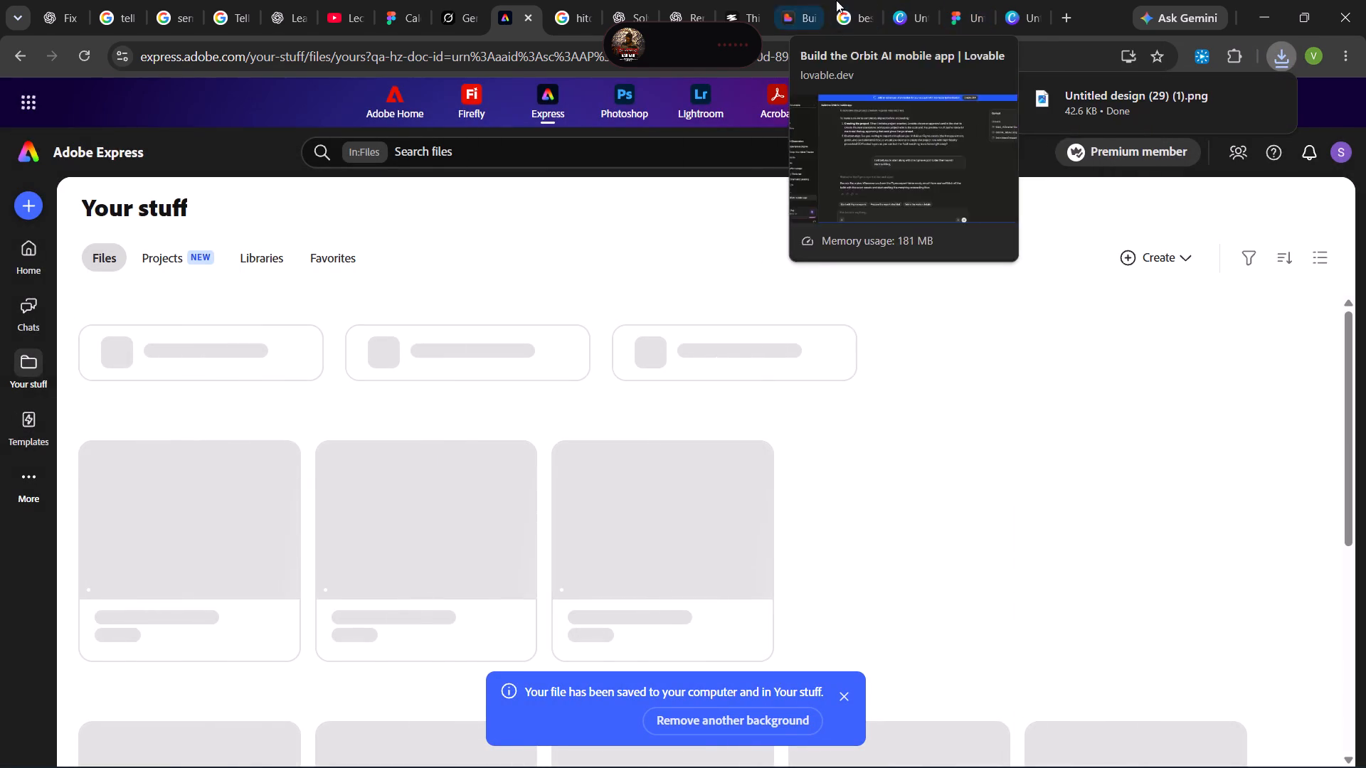
Switch to Figma and place the downloaded Untitled design (29) (1).png into the Android Compact - 1 frame.
left_click(951, 0)
left_click(1281, 55)
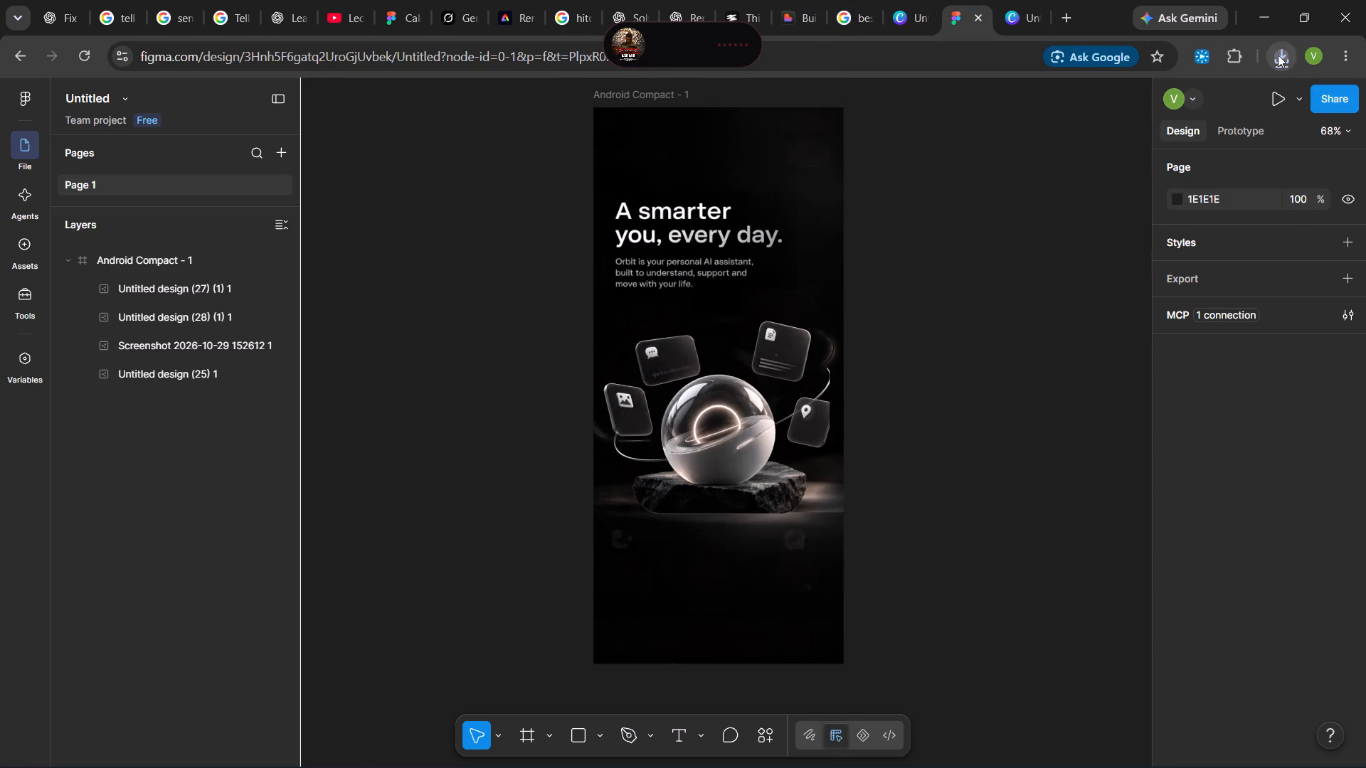
left_click_drag(1118, 131, 747, 535)
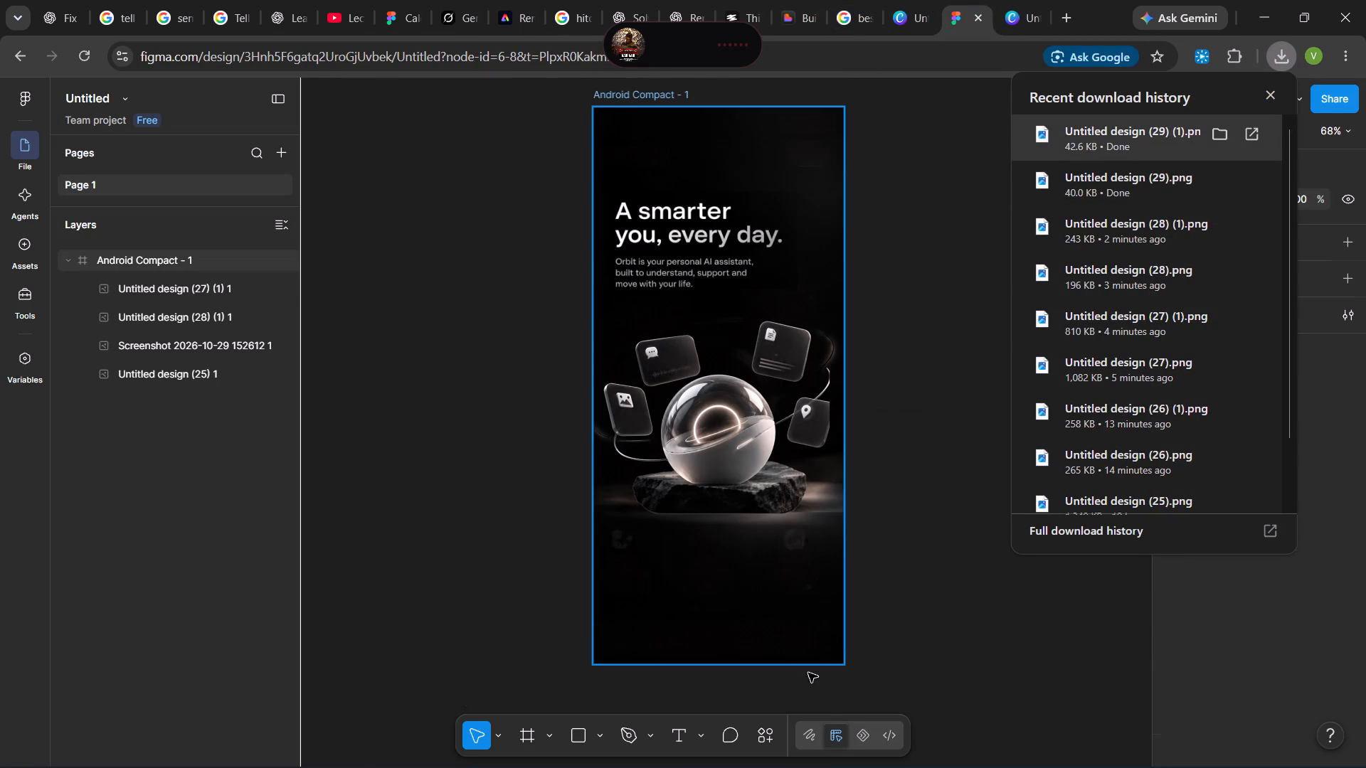
left_click_drag(738, 521, 760, 464)
left_click(760, 464)
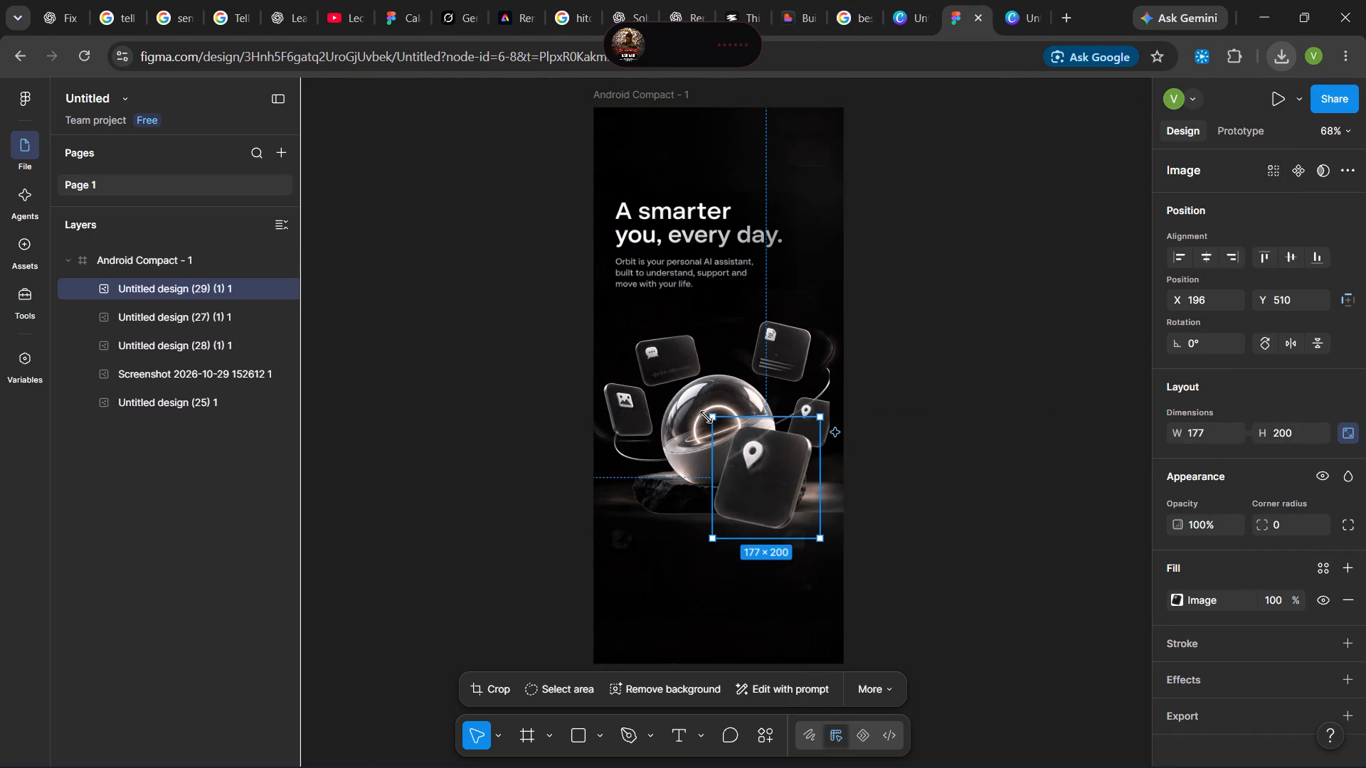
Scale the location-pin card image to about 101 × 114 and position it over the existing location card at about X 302, Y 467.
left_click_drag(711, 415, 771, 463)
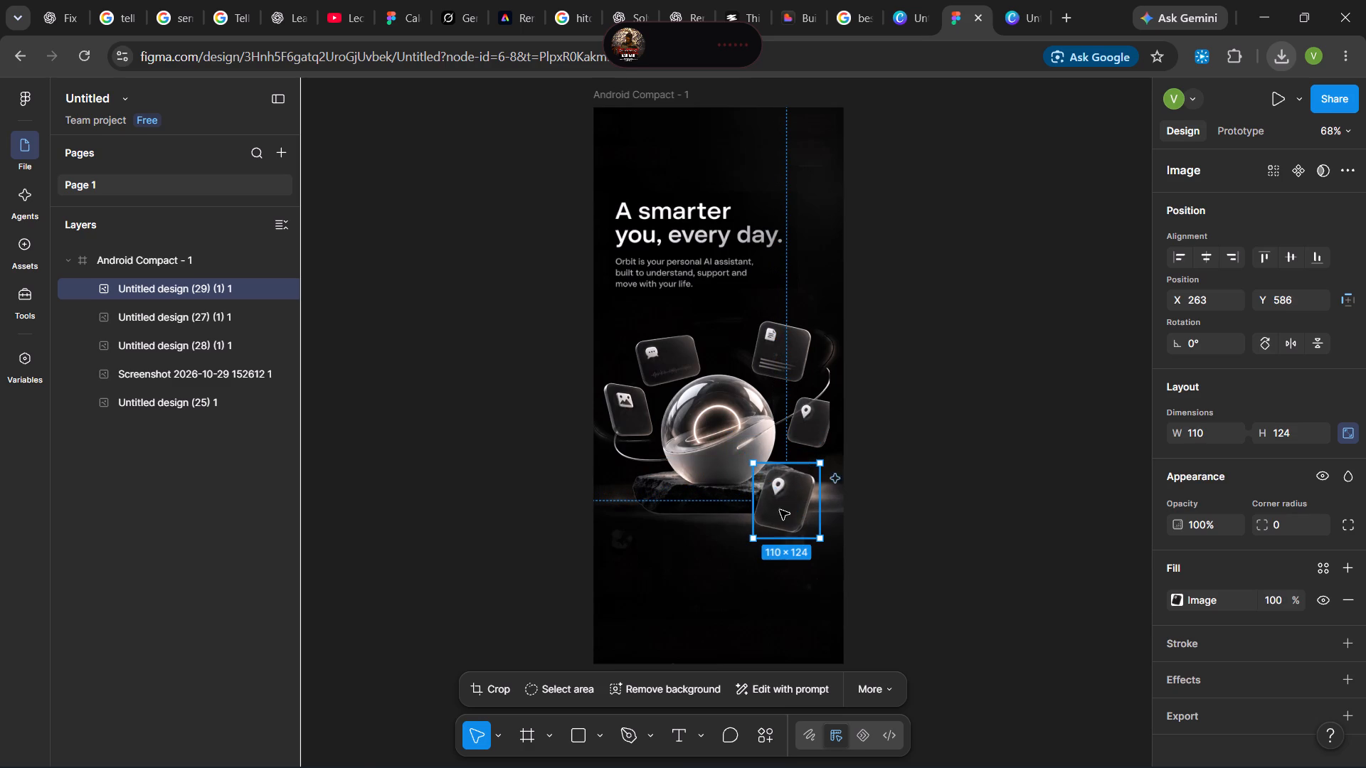
left_click_drag(780, 510, 803, 438)
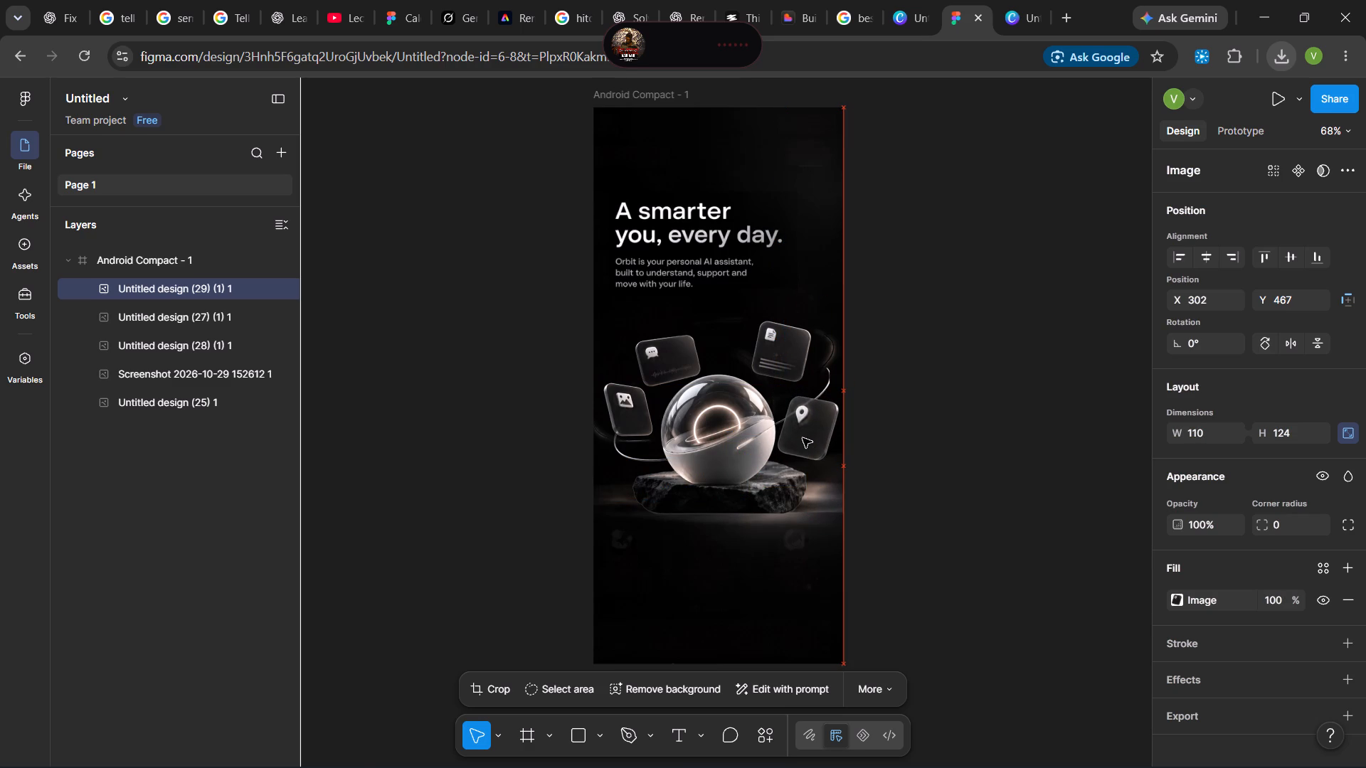
left_click_drag(803, 438, 803, 438)
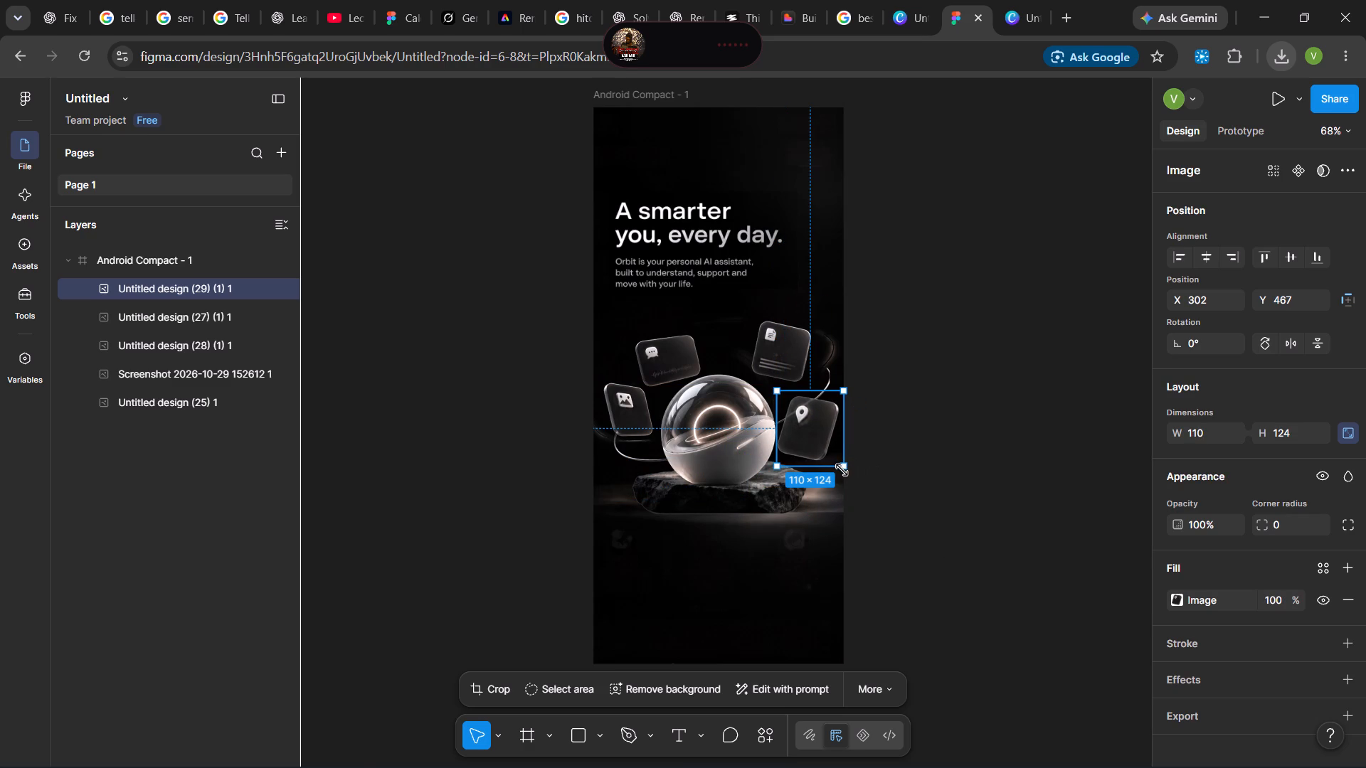
left_click_drag(841, 469, 837, 460)
left_click(931, 521)
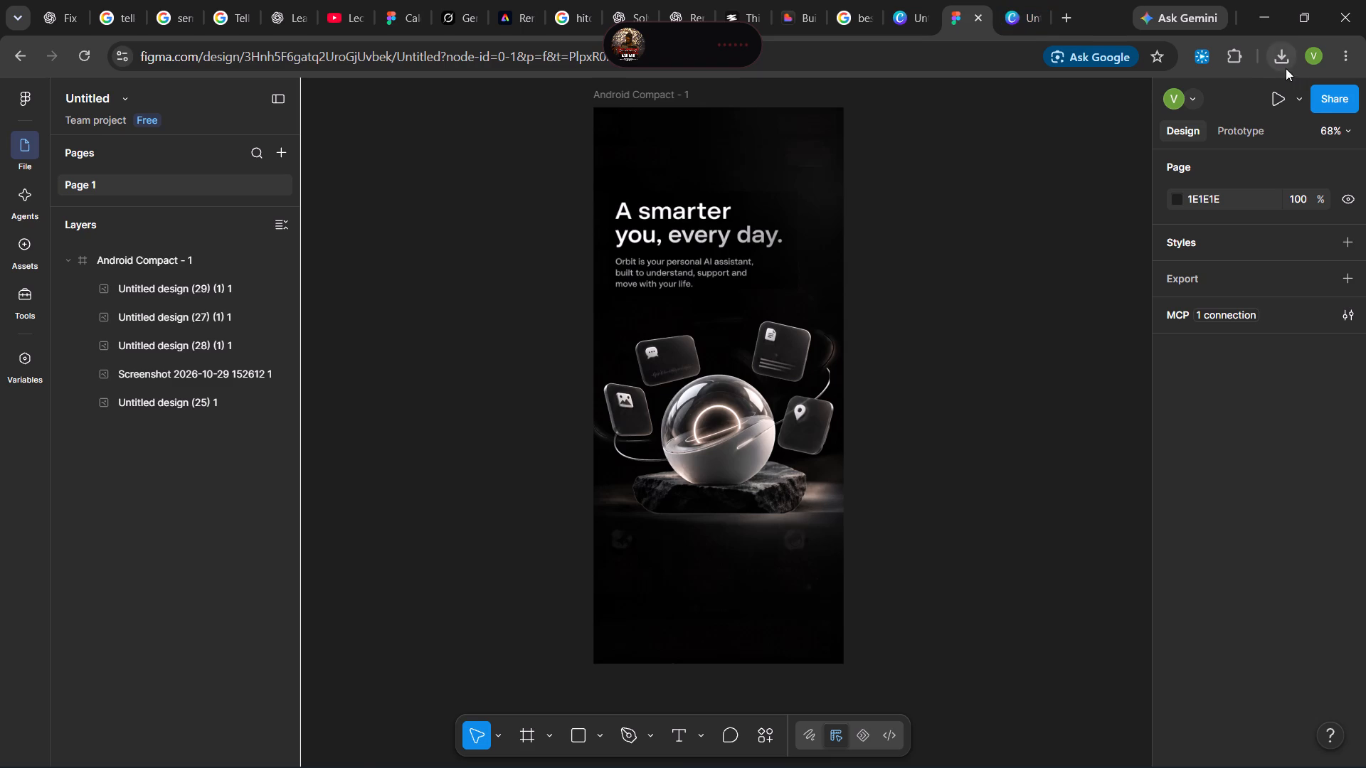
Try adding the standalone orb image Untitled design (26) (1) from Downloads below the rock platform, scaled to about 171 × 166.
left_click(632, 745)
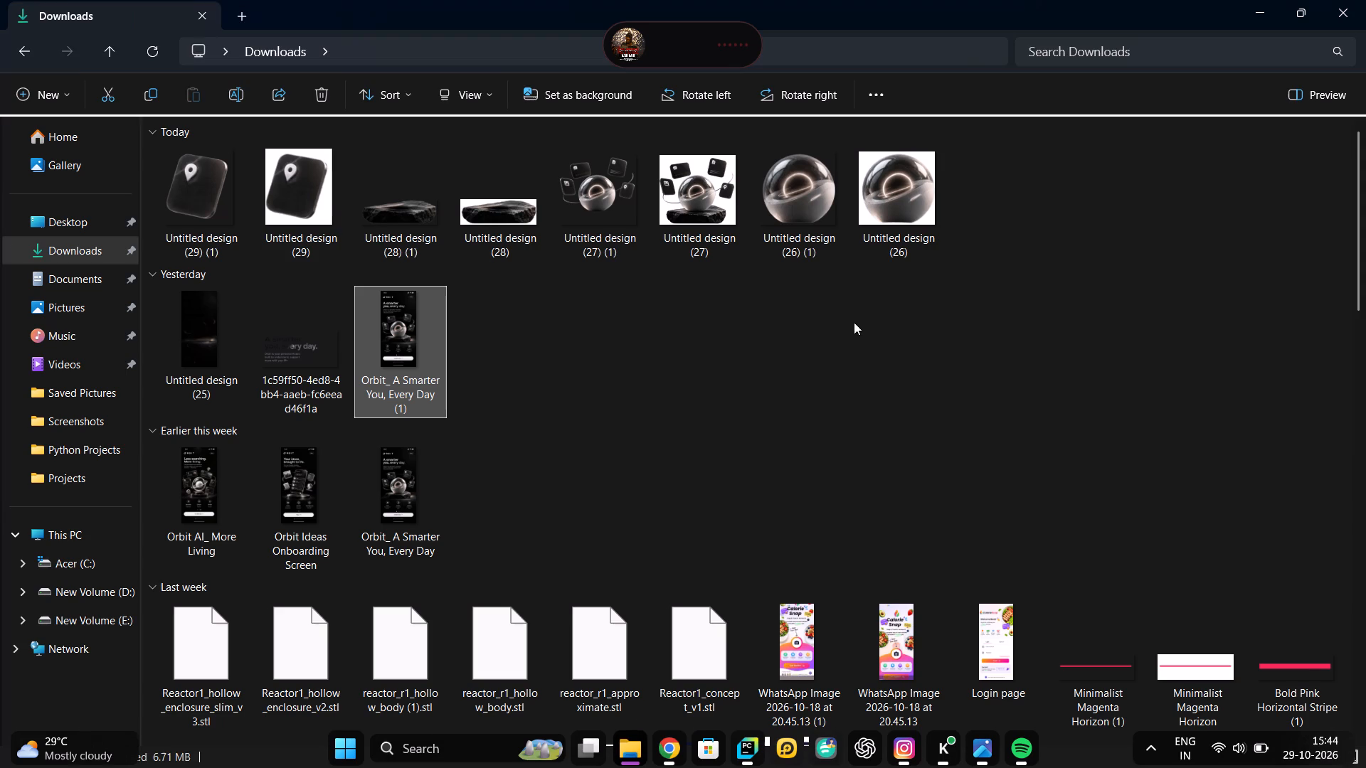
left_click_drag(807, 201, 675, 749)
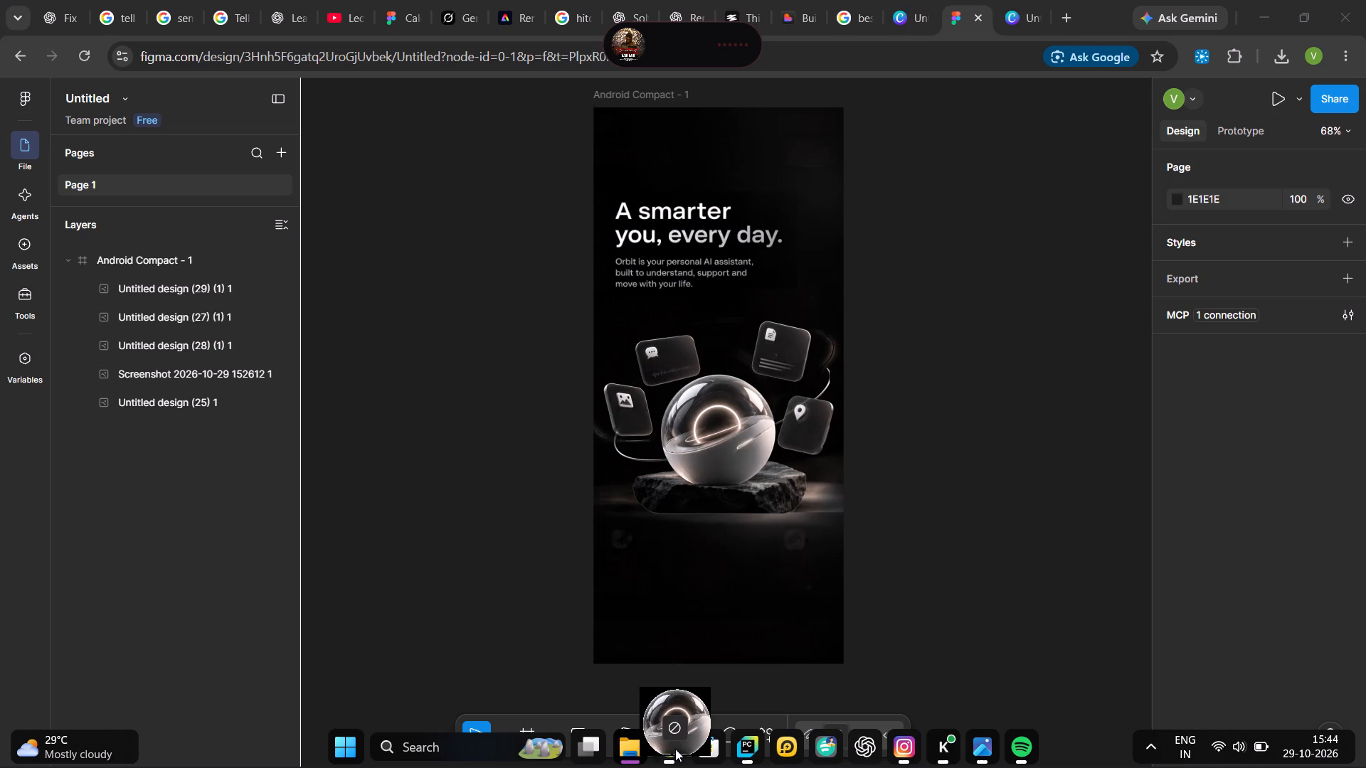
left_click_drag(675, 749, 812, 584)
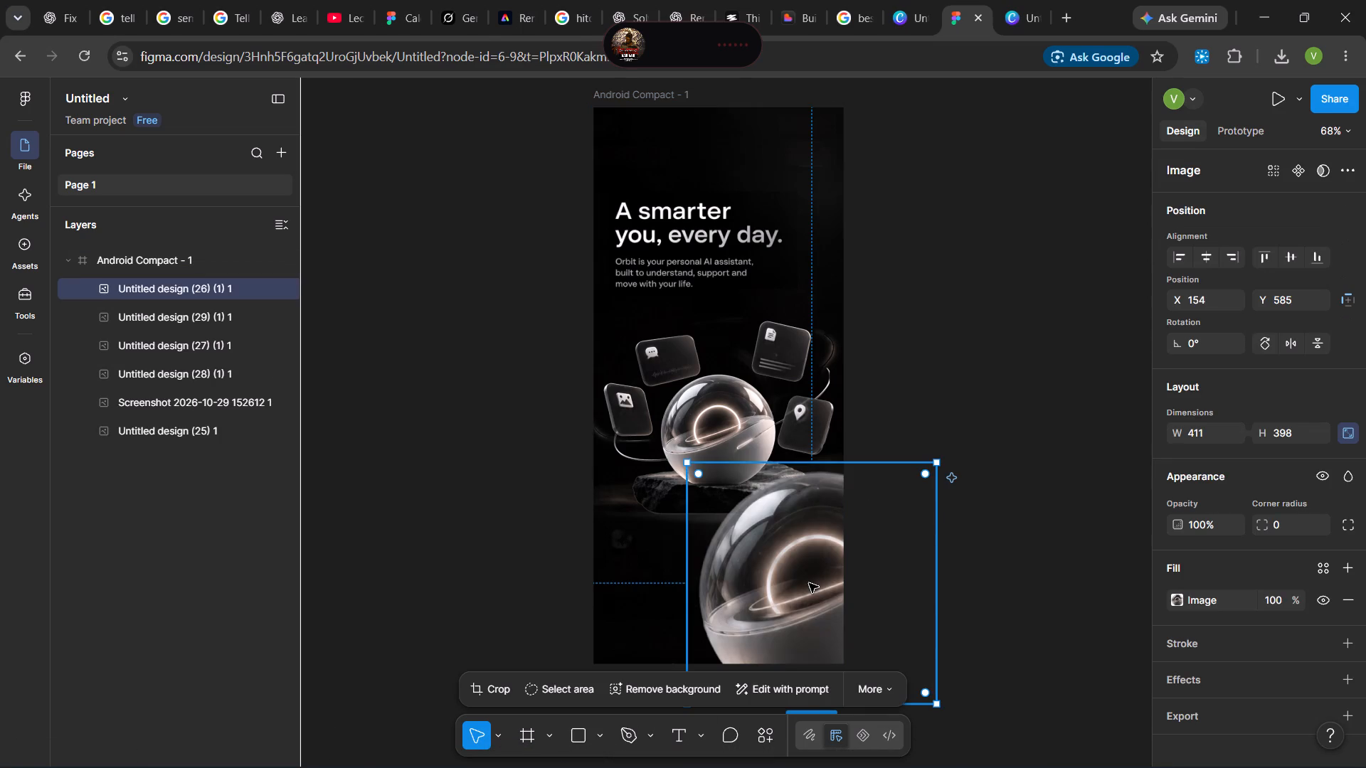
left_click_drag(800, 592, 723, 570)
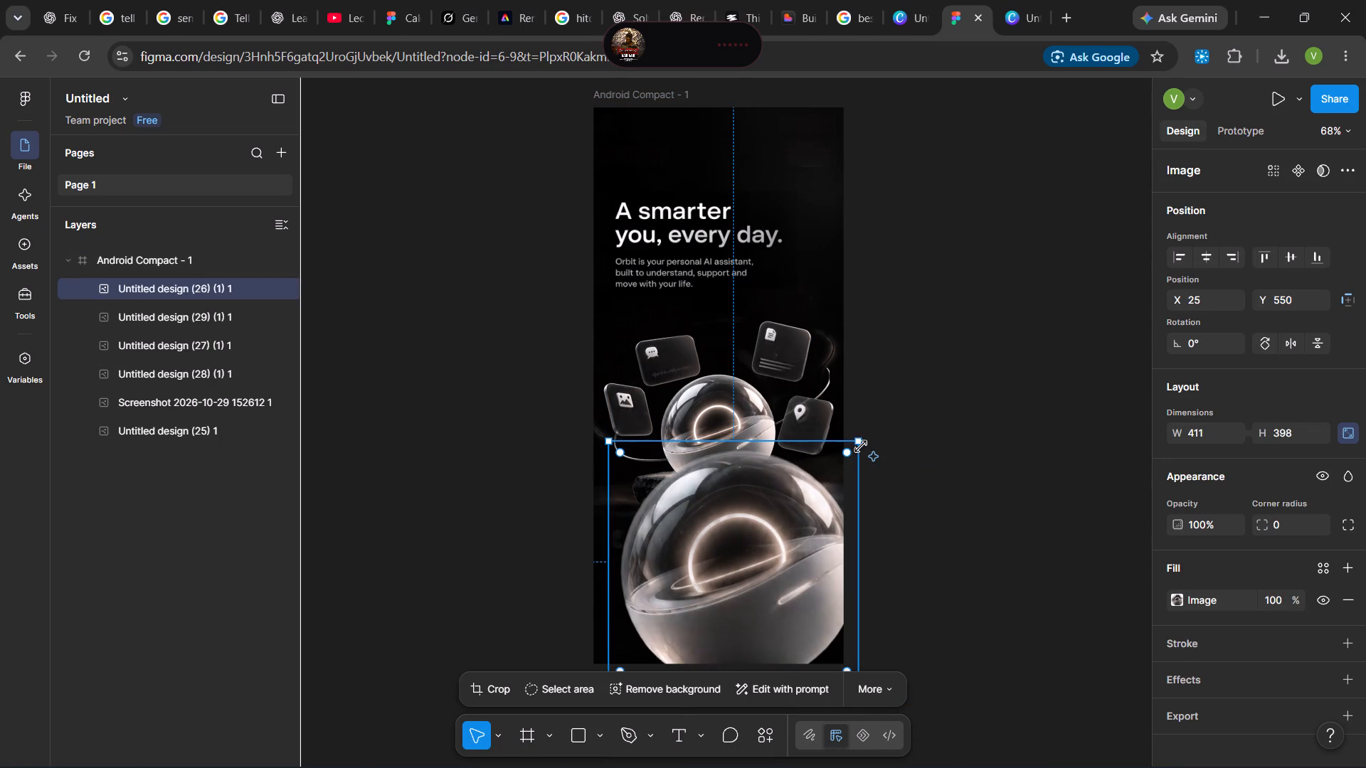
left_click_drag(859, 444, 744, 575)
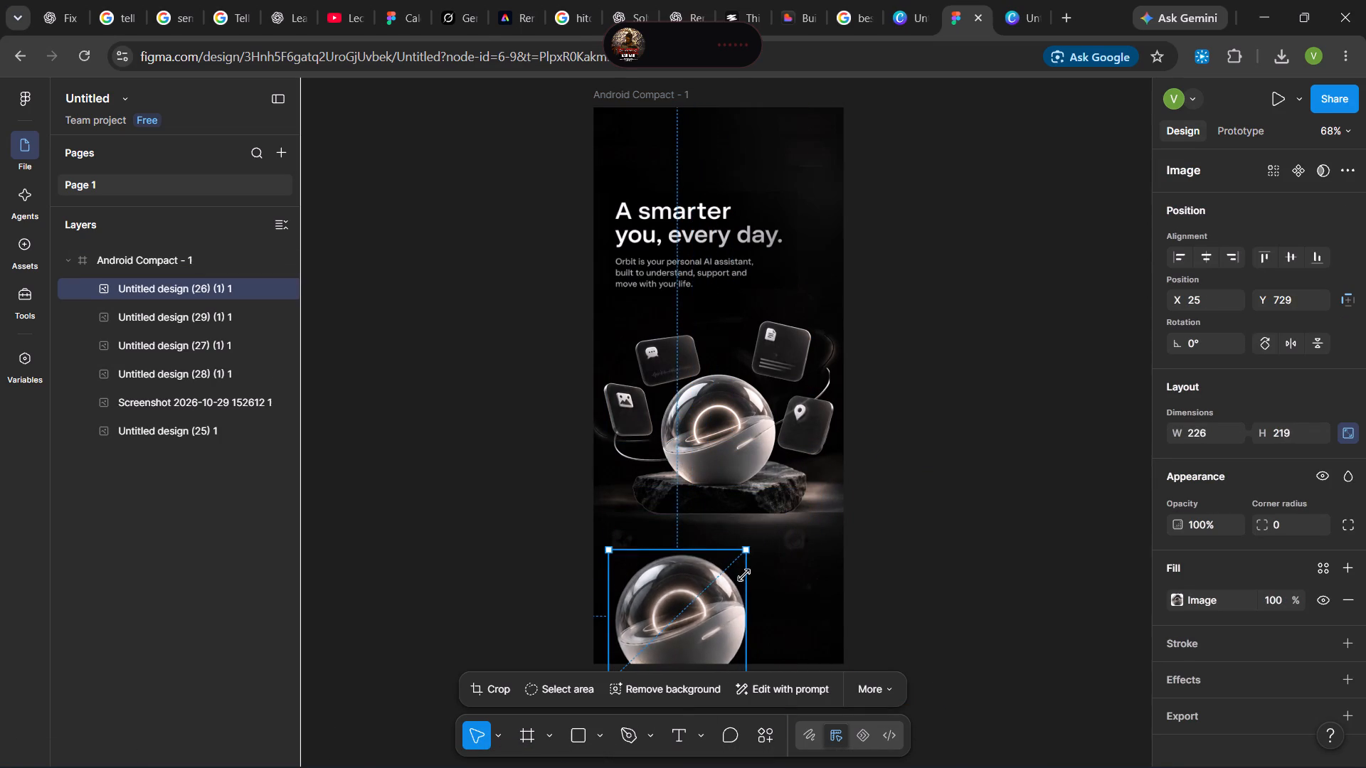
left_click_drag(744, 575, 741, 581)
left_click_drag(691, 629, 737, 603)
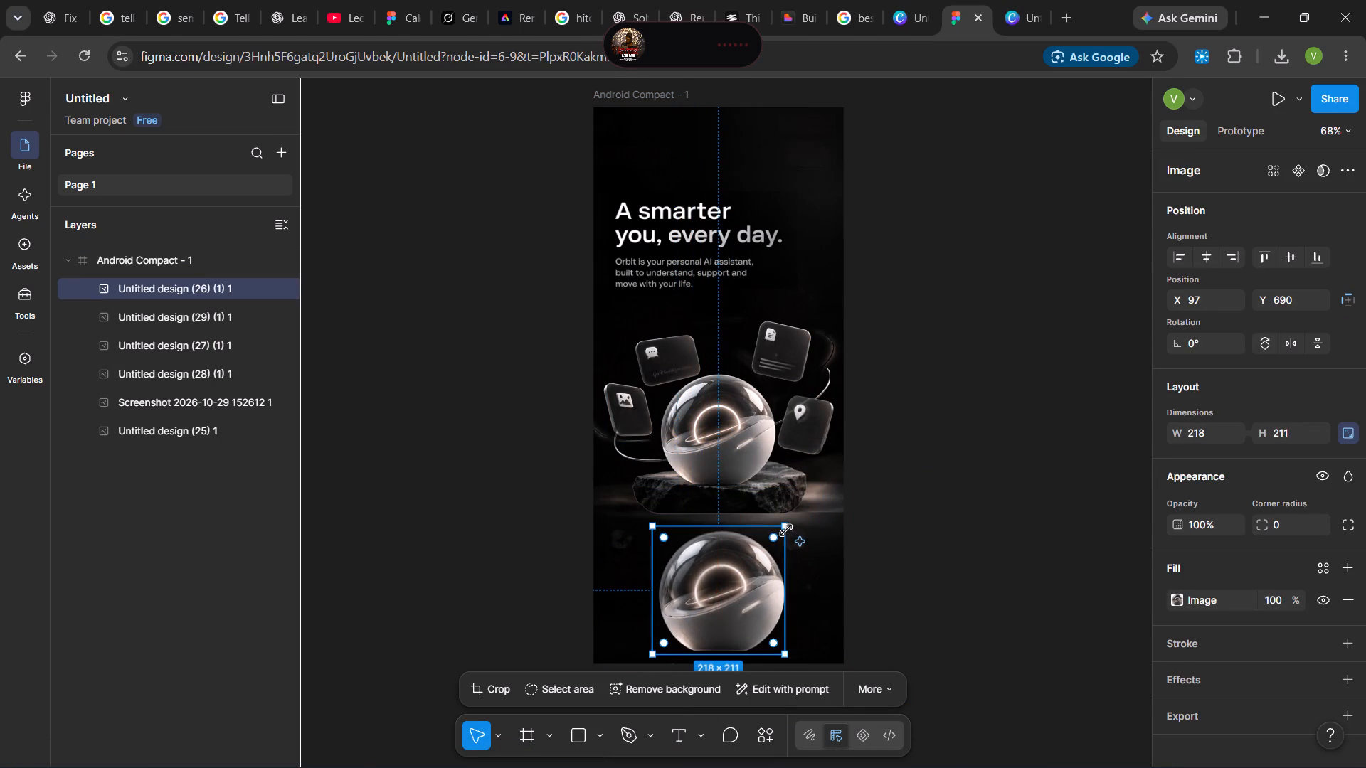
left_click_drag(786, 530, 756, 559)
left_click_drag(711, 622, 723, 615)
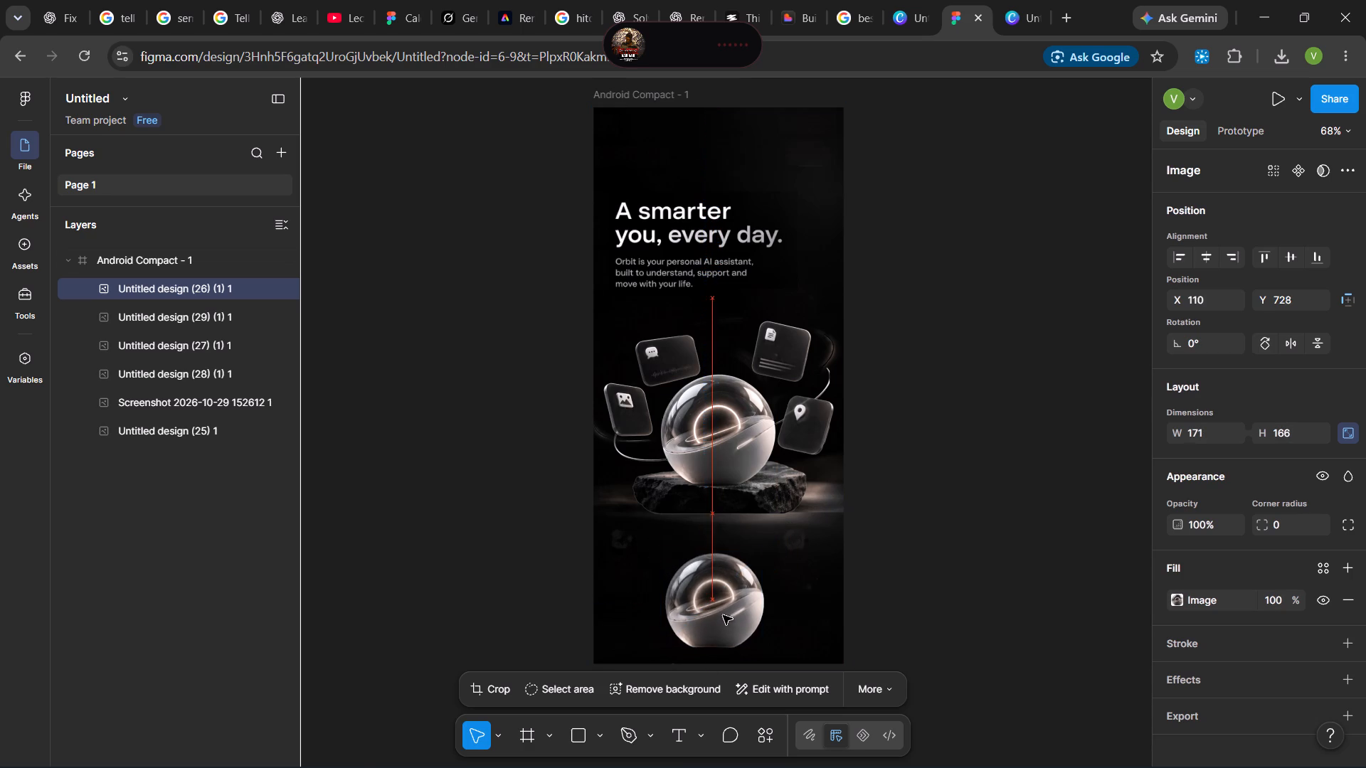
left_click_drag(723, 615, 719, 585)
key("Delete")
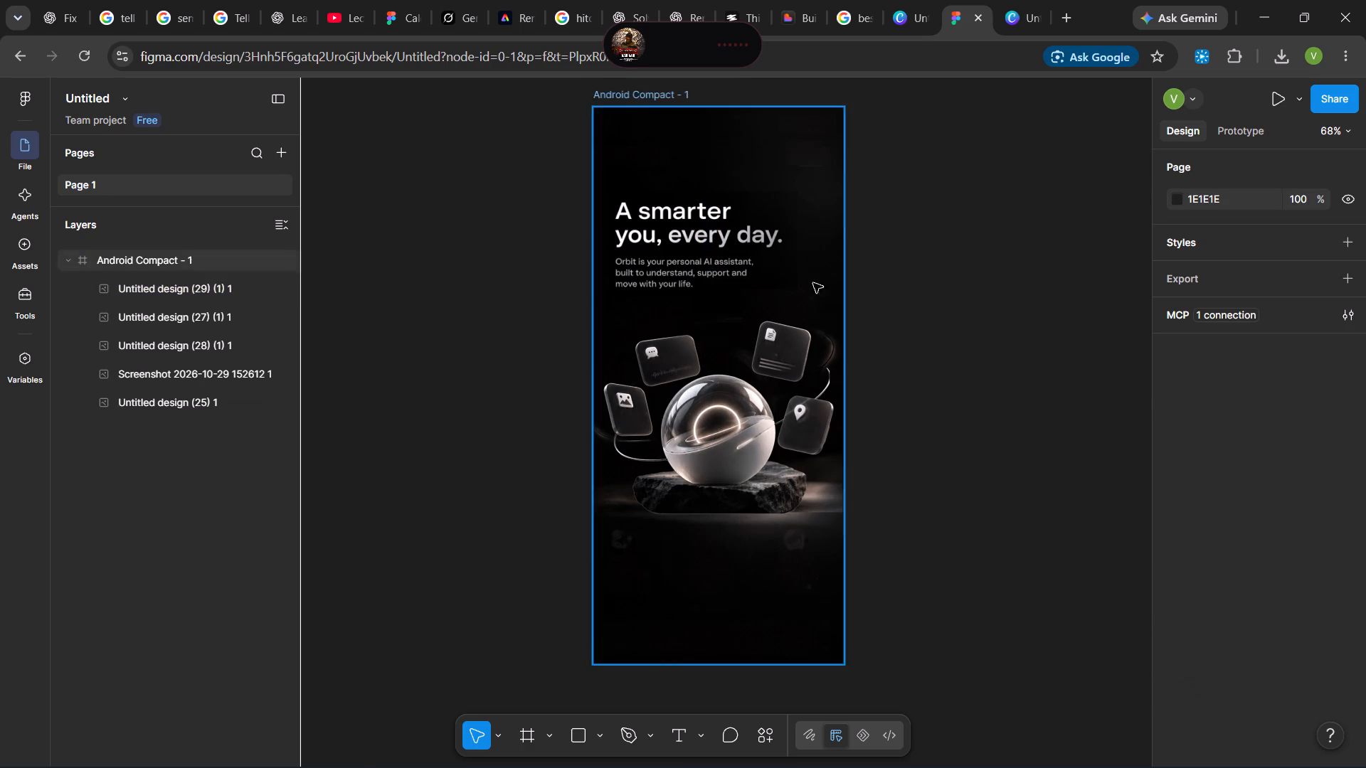
Check the Orbit reference image, then enlarge the headline screenshot to about 315 × 163 and move it to about X 19, Y 151.
left_click(974, 732)
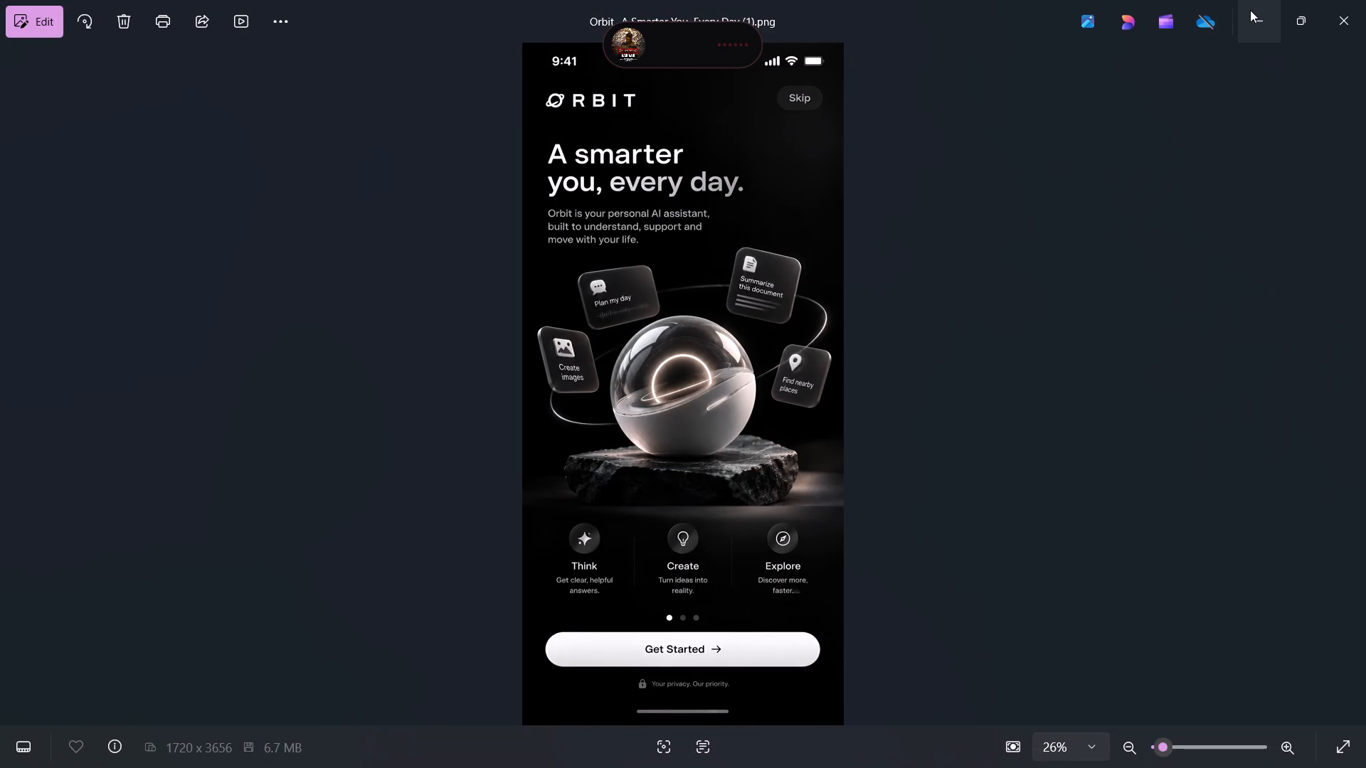
left_click(1251, 11)
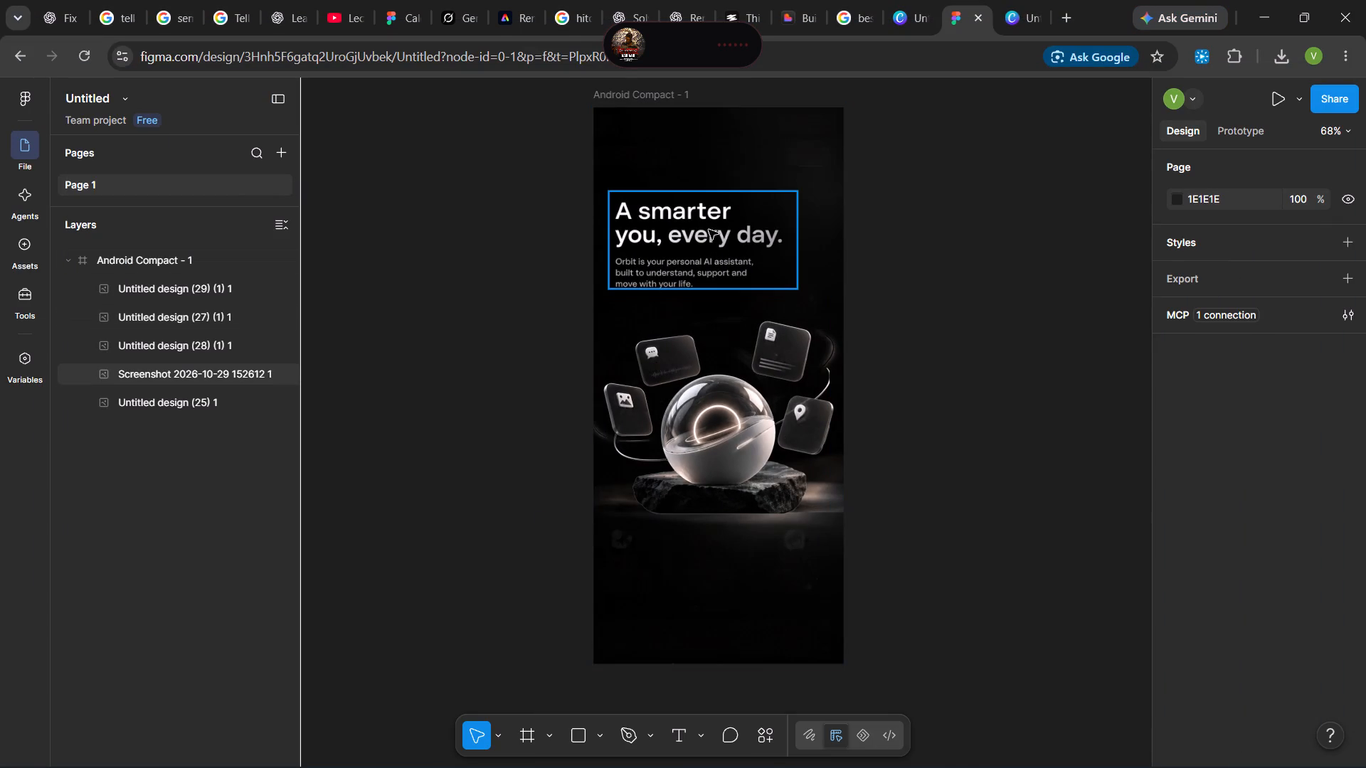
left_click(709, 230)
left_click(797, 289)
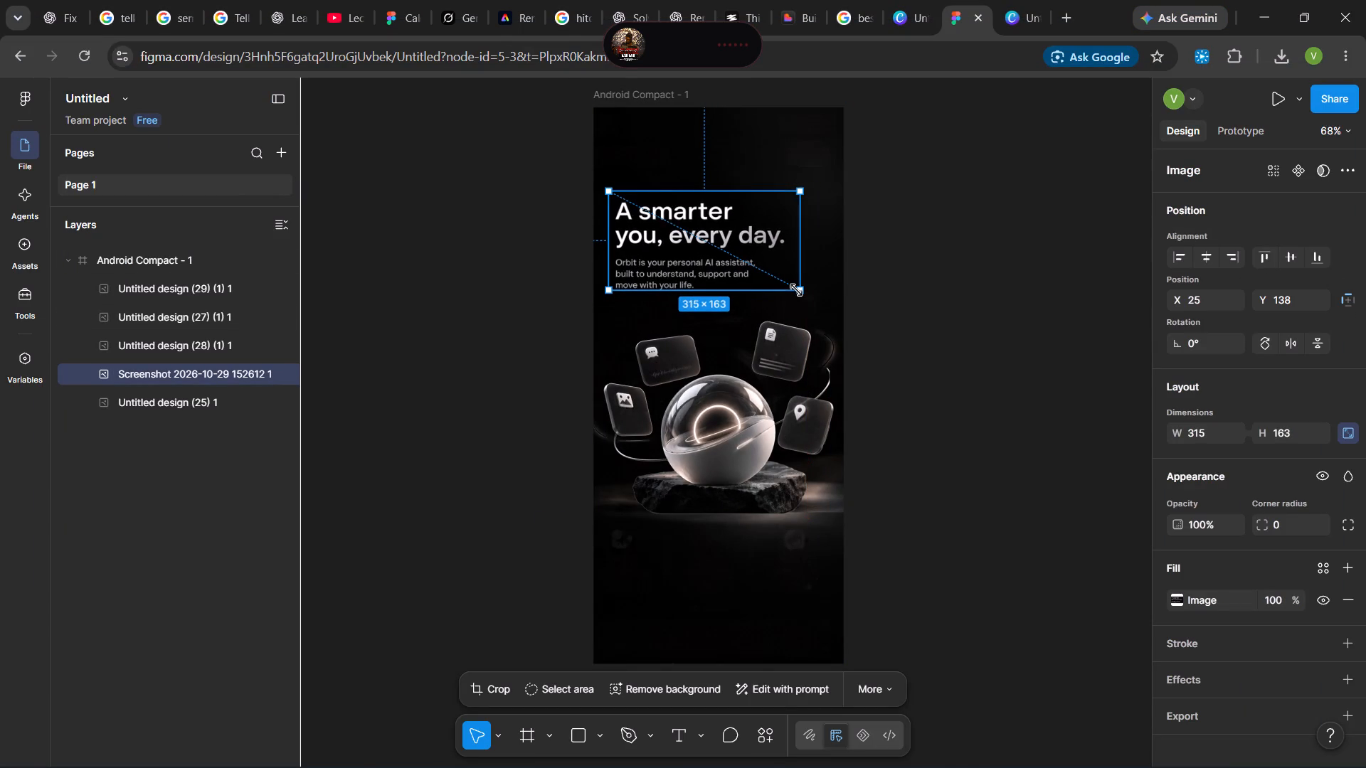
left_click_drag(731, 261, 728, 272)
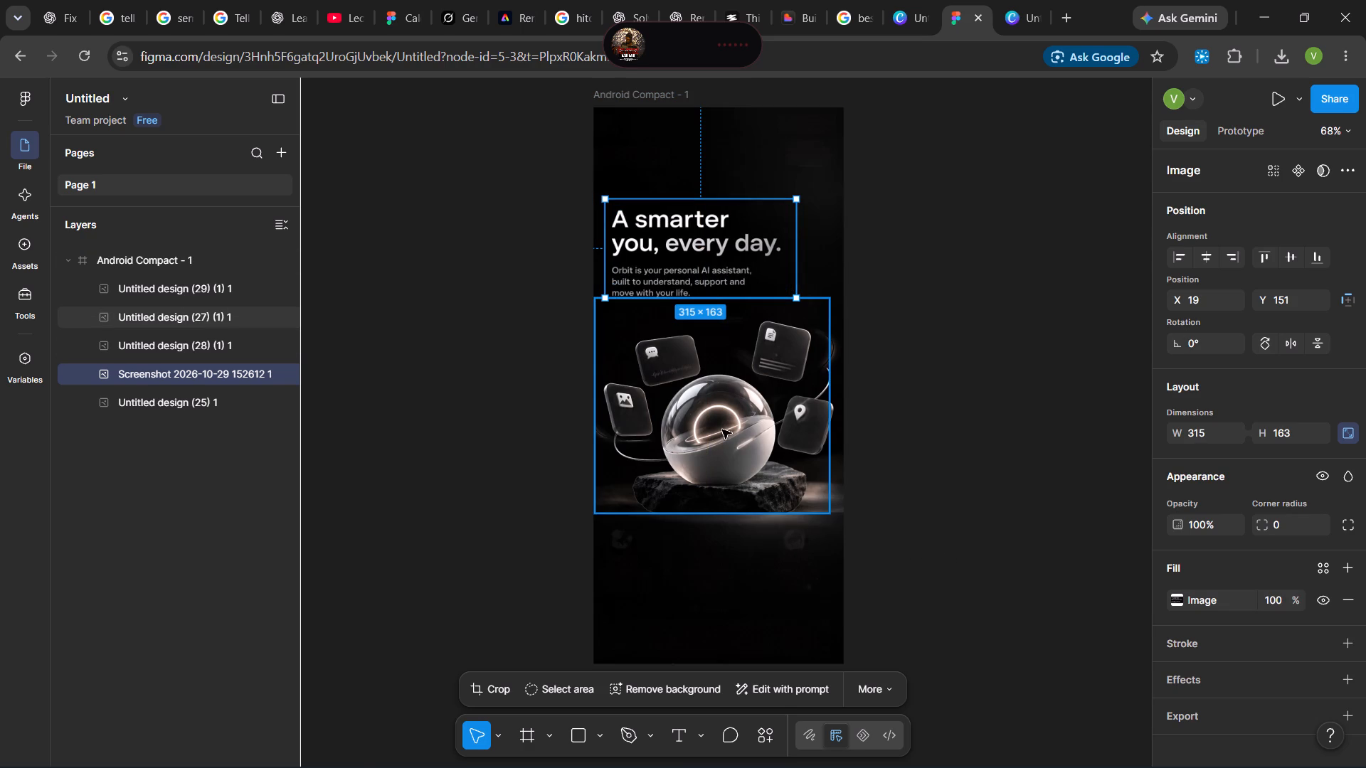
Group the image layers Untitled design (27) (1) 1, Untitled design (28) (1) 1 and Untitled design (25) 1.
left_click(723, 426)
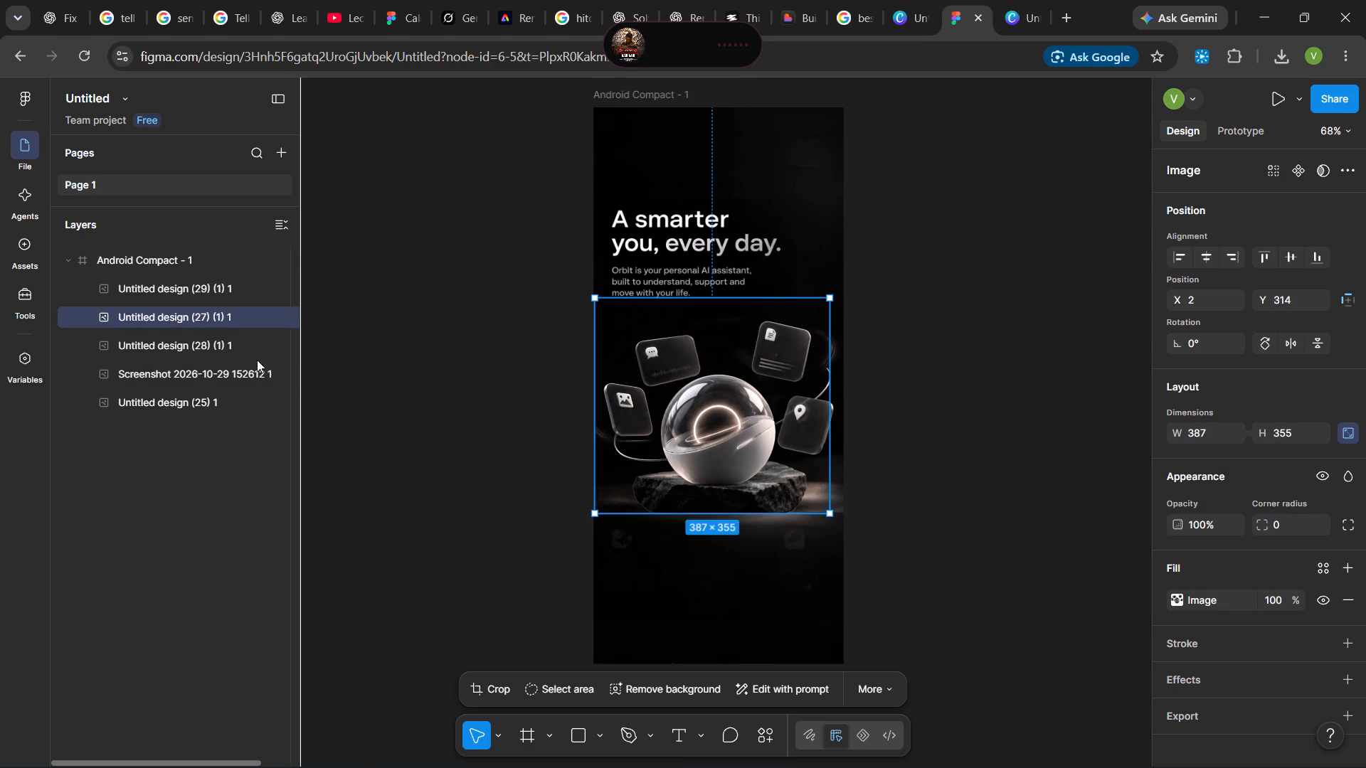
left_click(208, 340, "ctrl")
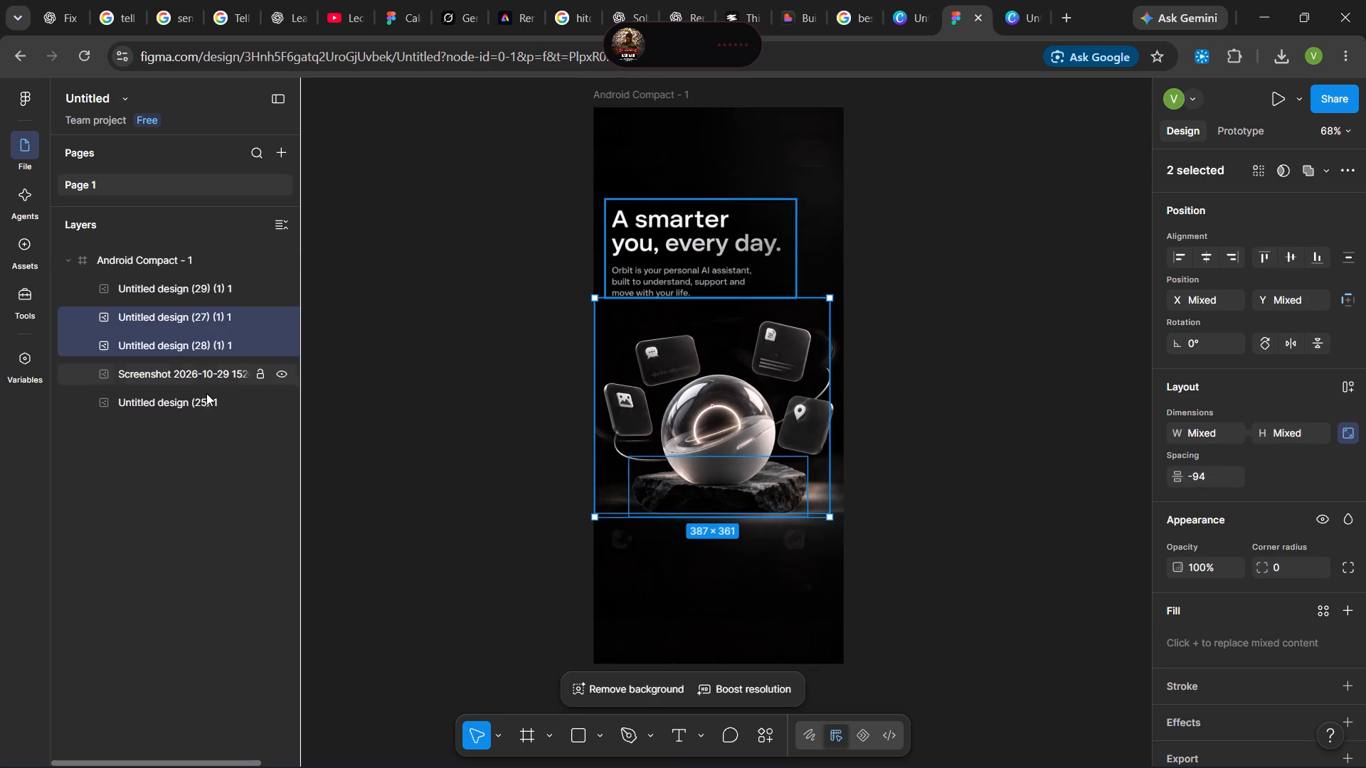
left_click(206, 395, "ctrl")
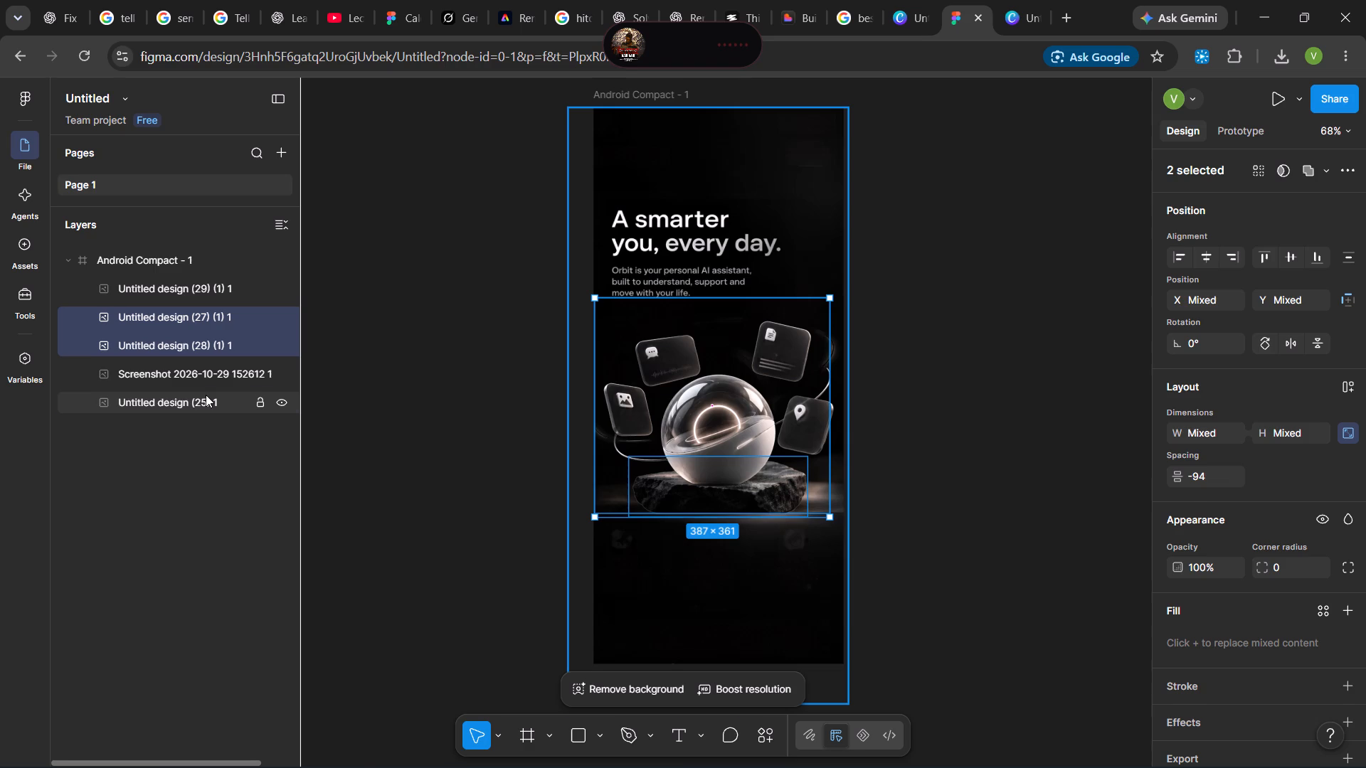
right_click(204, 315)
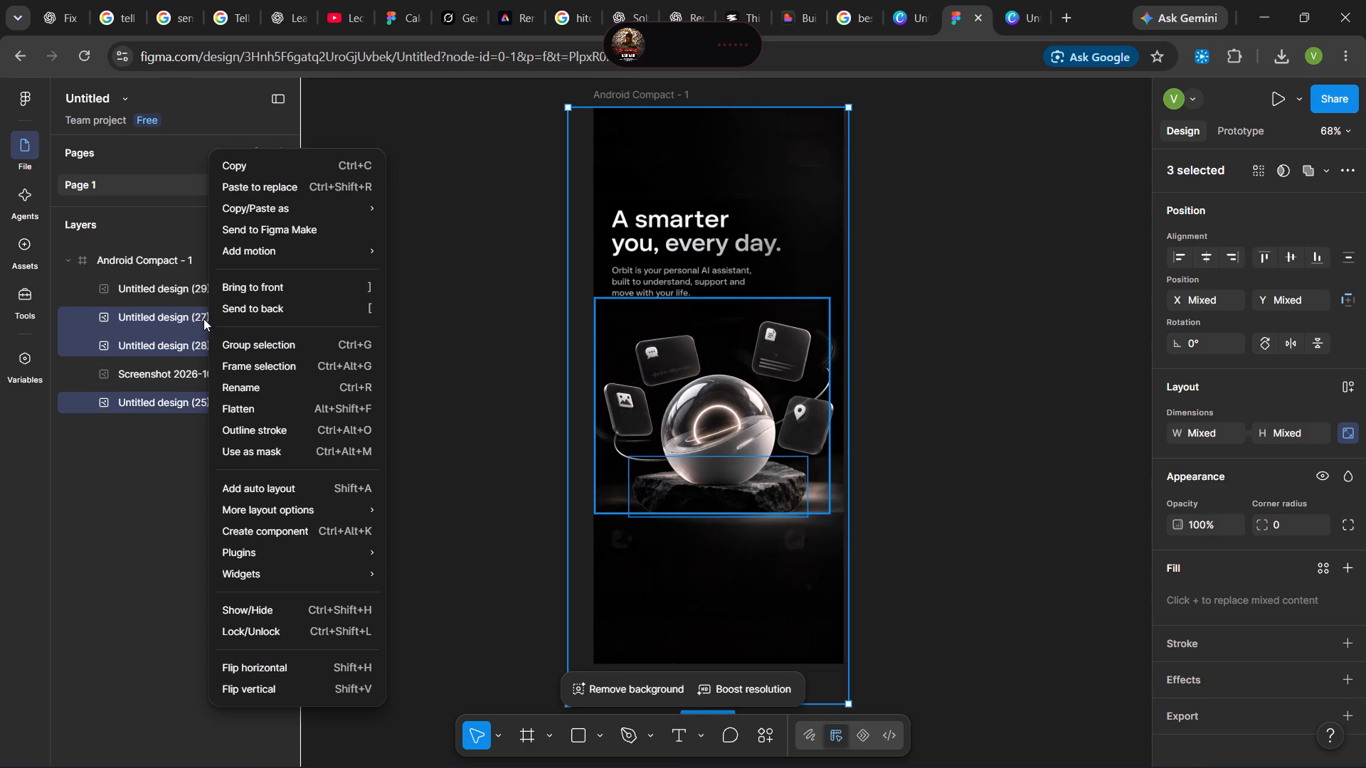
double_click(276, 349)
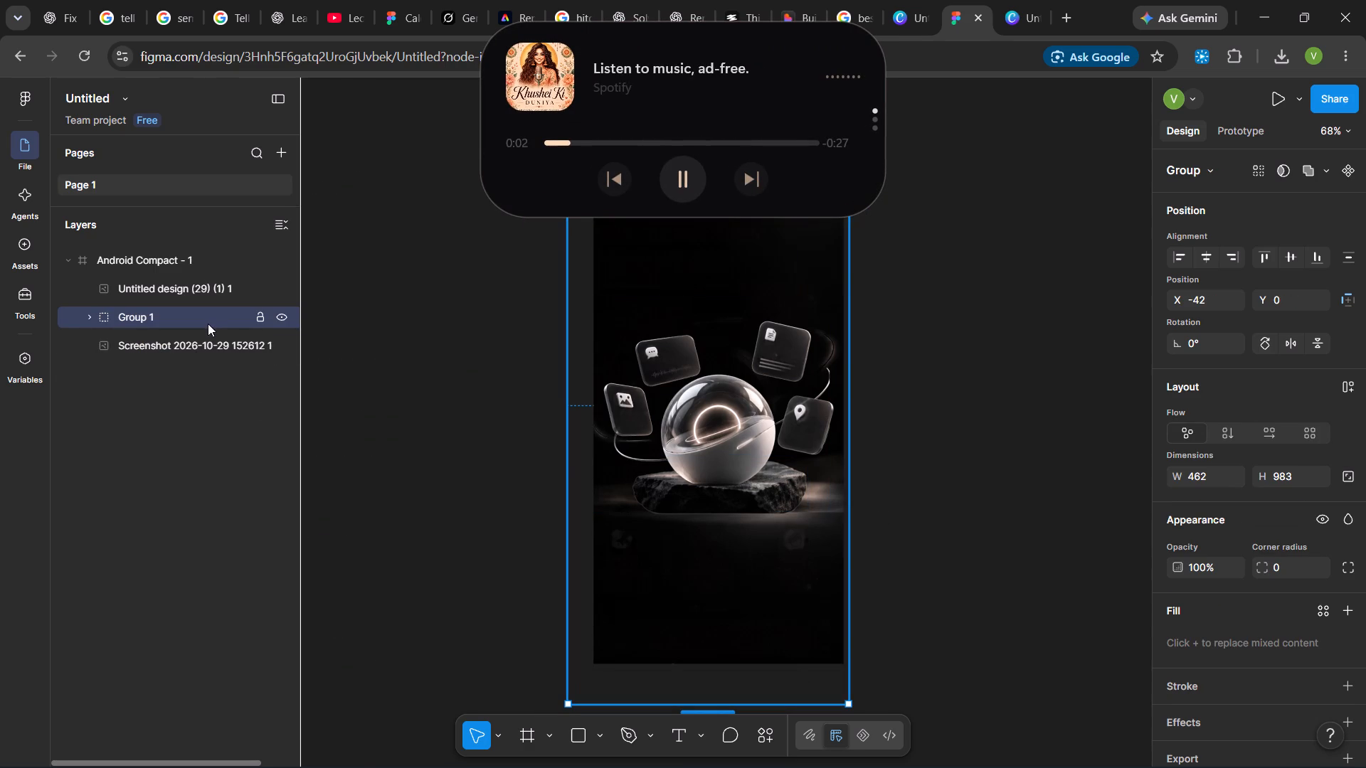
Move the group of orb, rock platform and background up to about X -41, Y -33.
left_click_drag(755, 600, 758, 583)
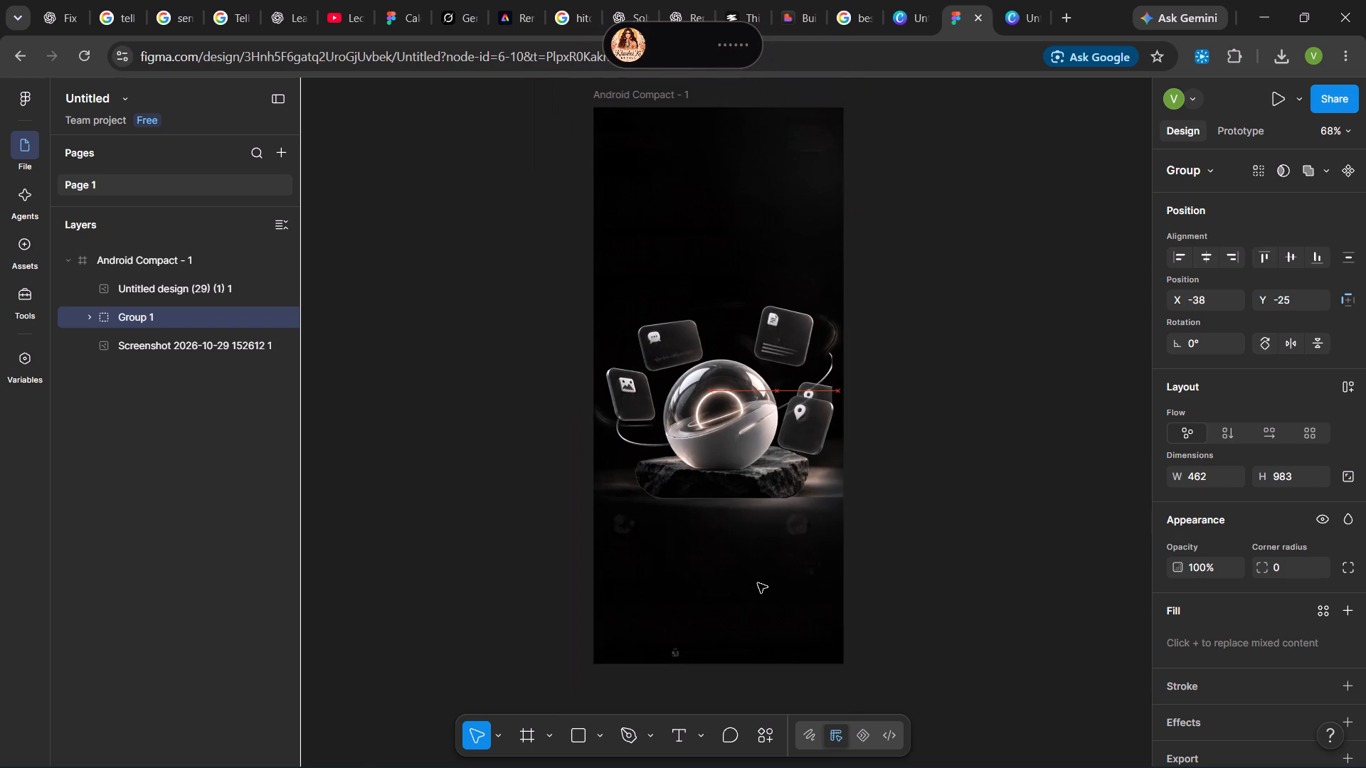
left_click_drag(758, 583, 758, 578)
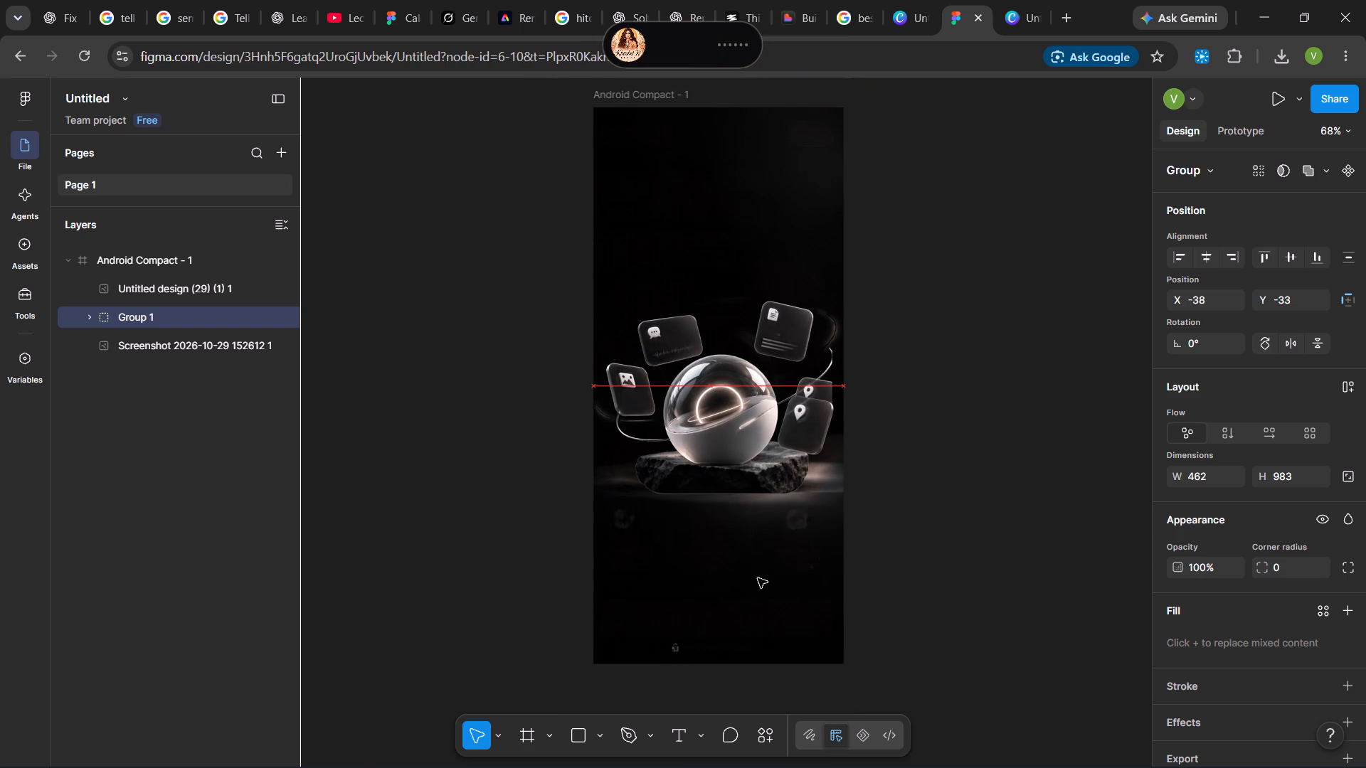
left_click_drag(758, 578, 756, 580)
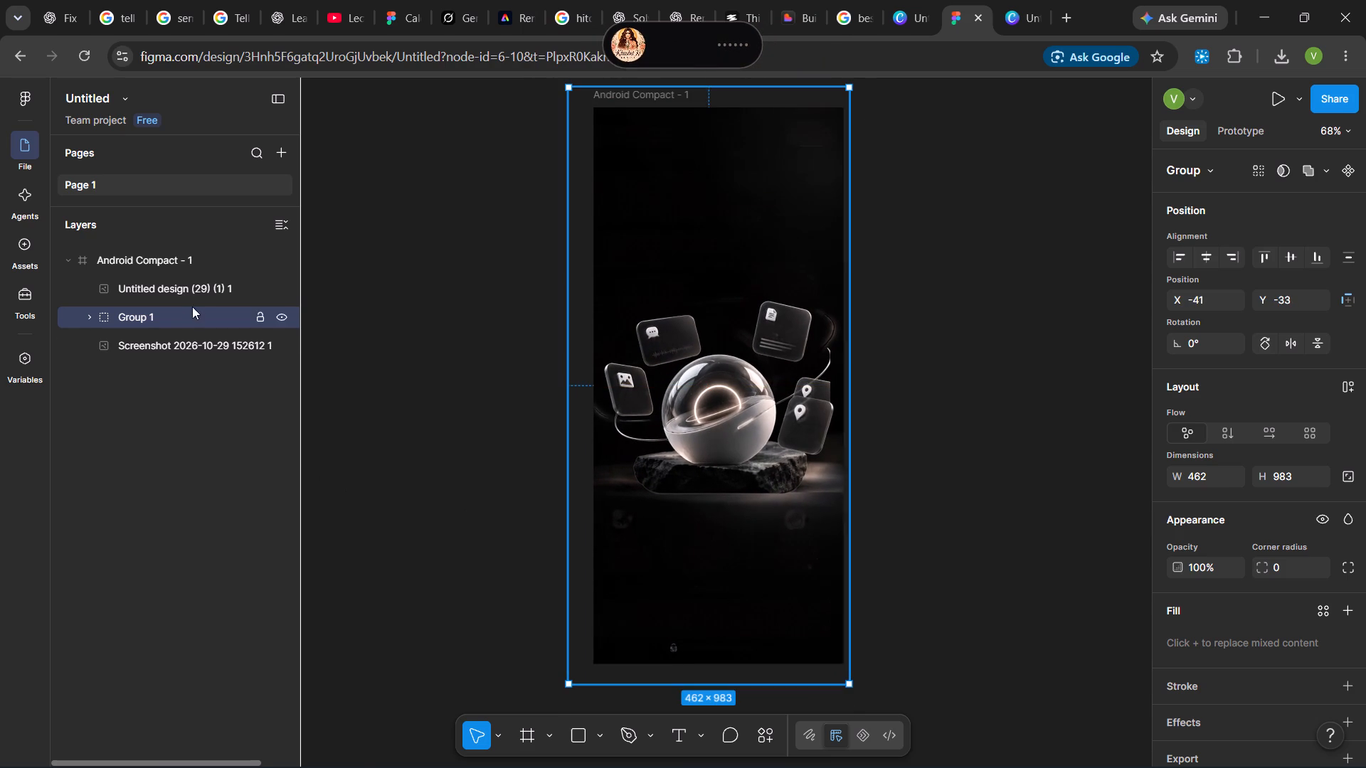
Realign the location-pin card image Untitled design (29) (1) 1 beside the orb at about X 311, Y 428.
left_click(197, 289)
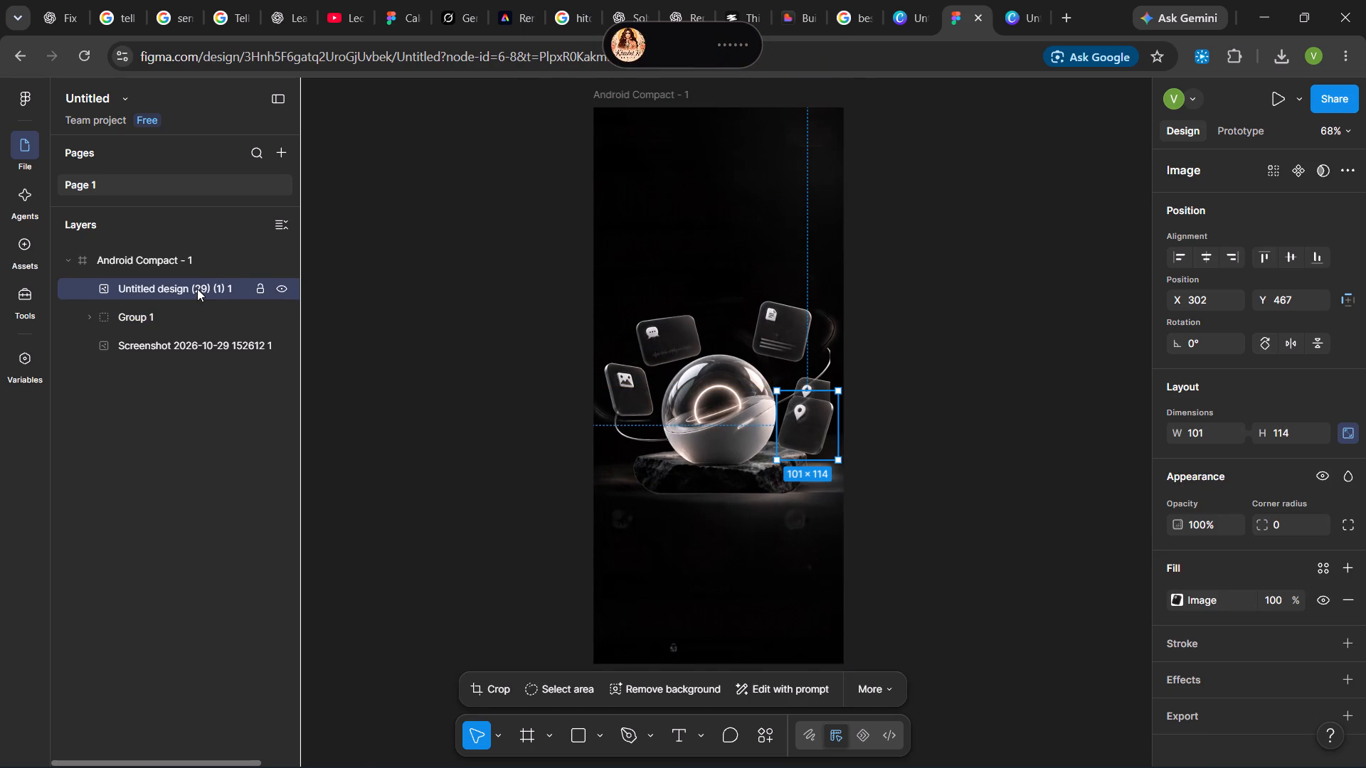
left_click_drag(808, 431, 809, 414)
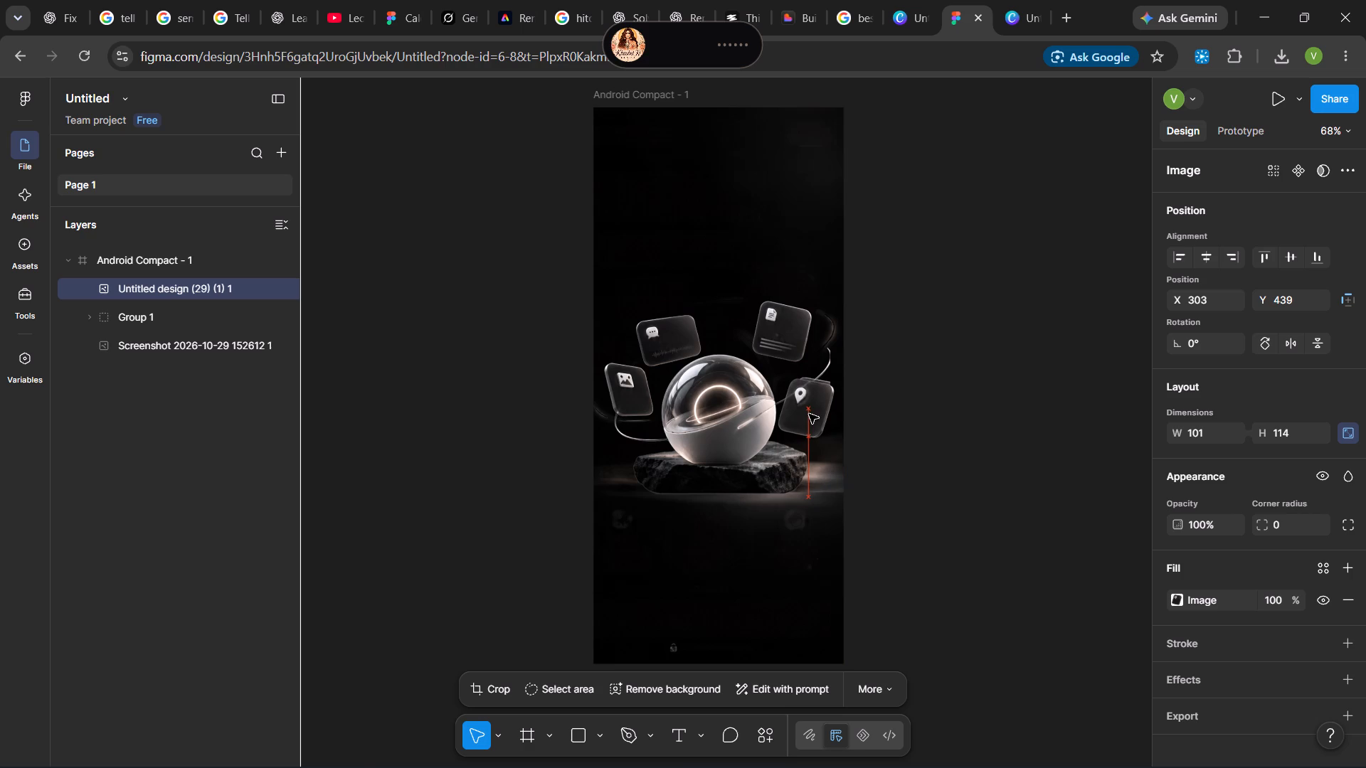
left_click_drag(809, 414, 813, 411)
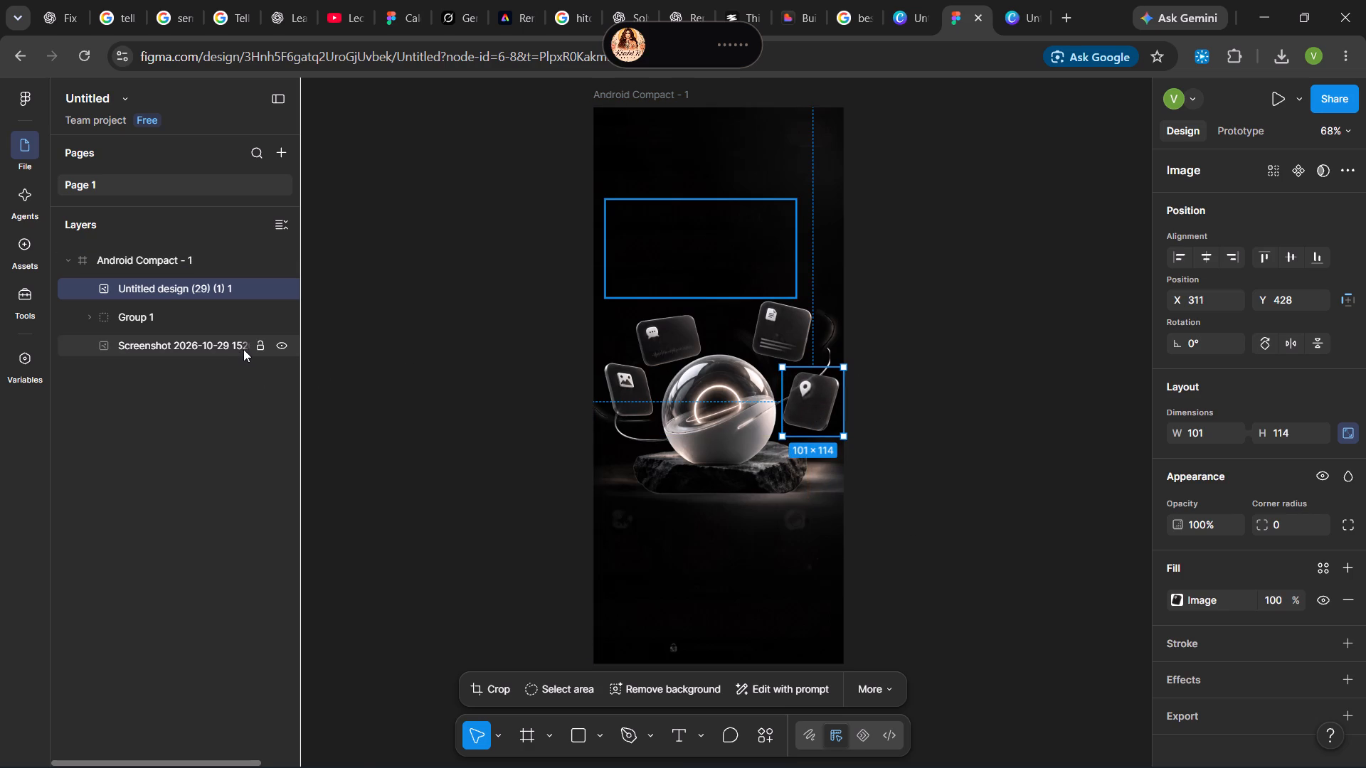
left_click_drag(220, 346, 212, 277)
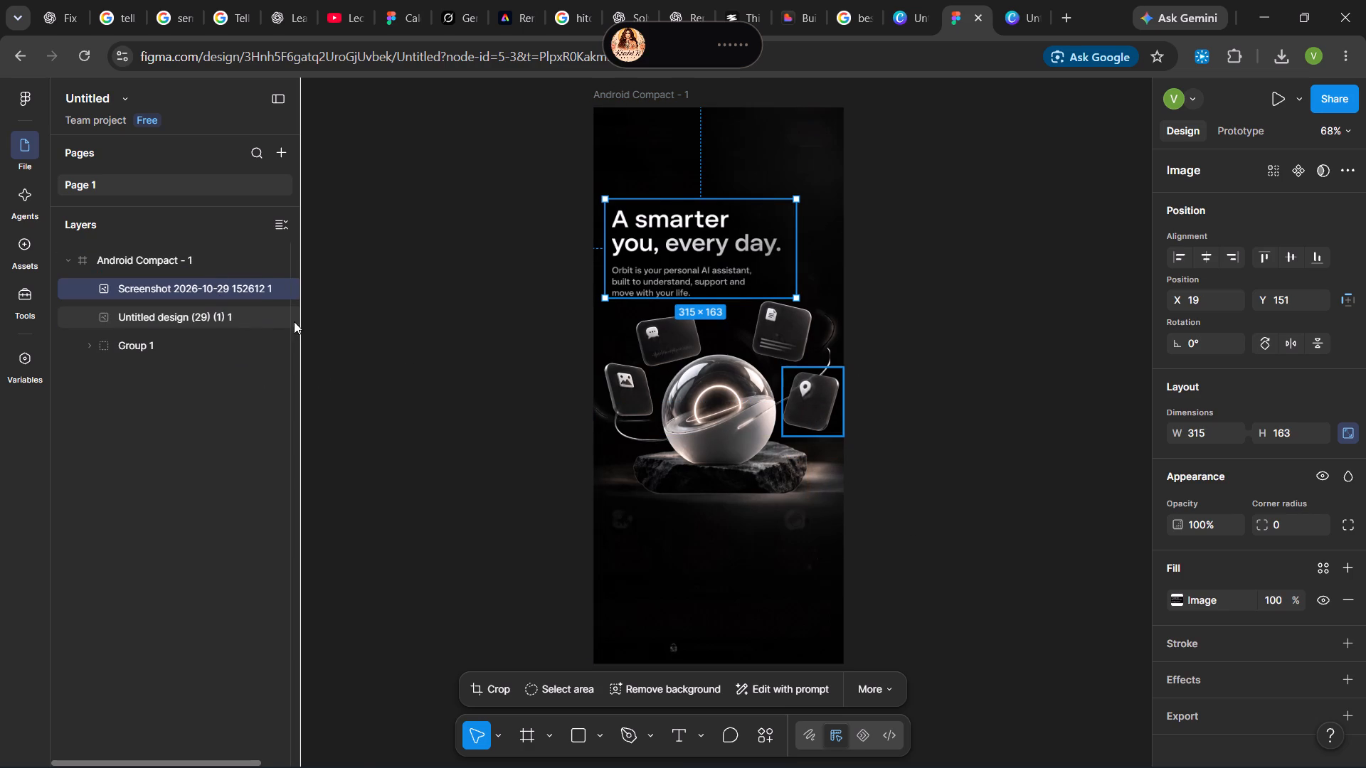
left_click(887, 369)
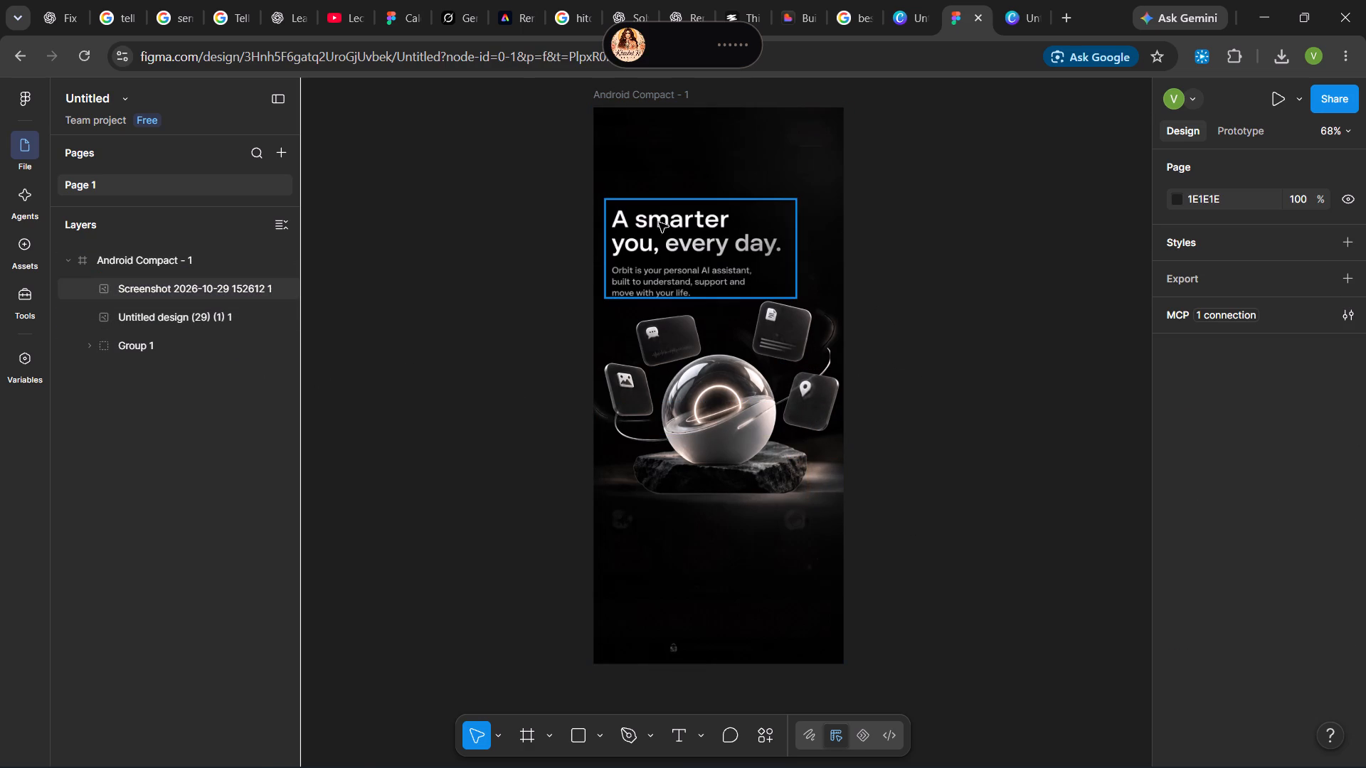
Enlarge the headline image to about 323 × 167 and place it above the orb at about X 28.
left_click_drag(711, 245, 716, 232)
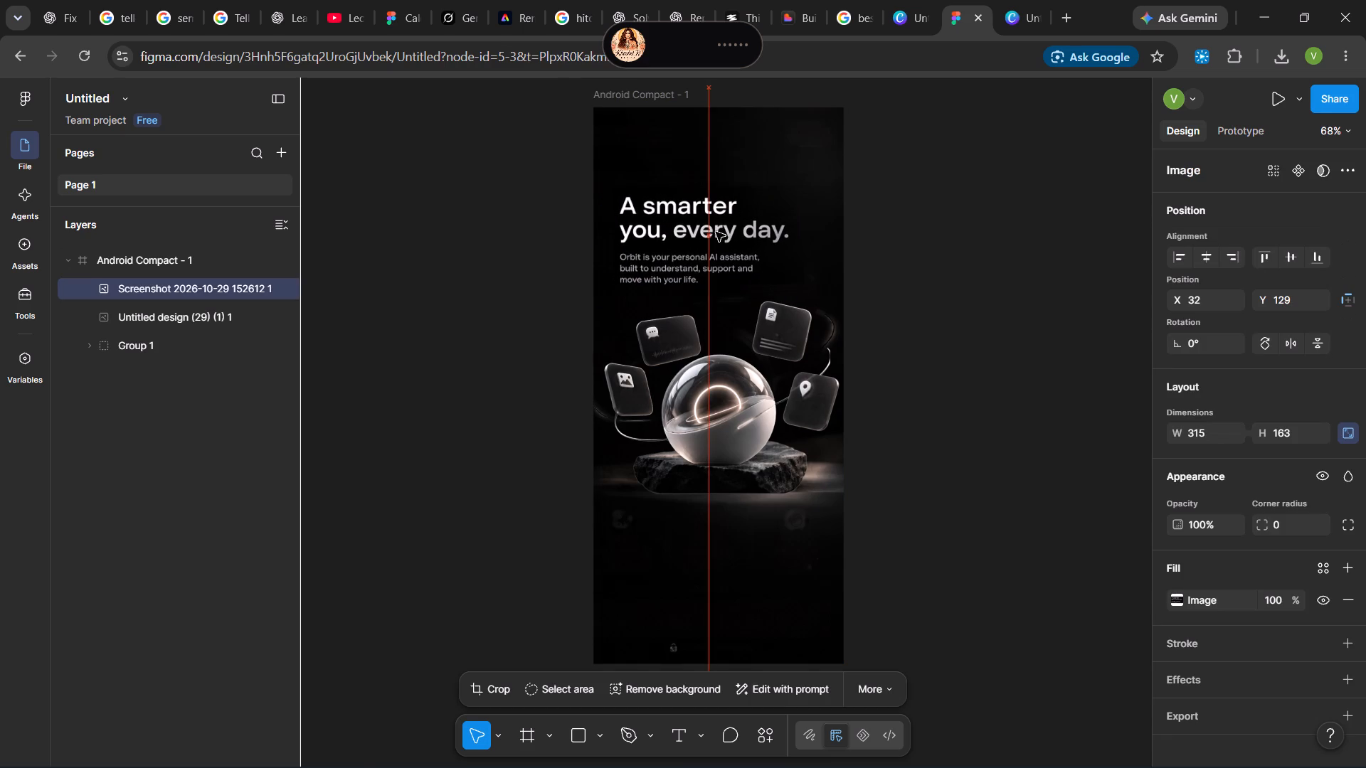
left_click_drag(716, 232, 717, 232)
left_click(805, 283)
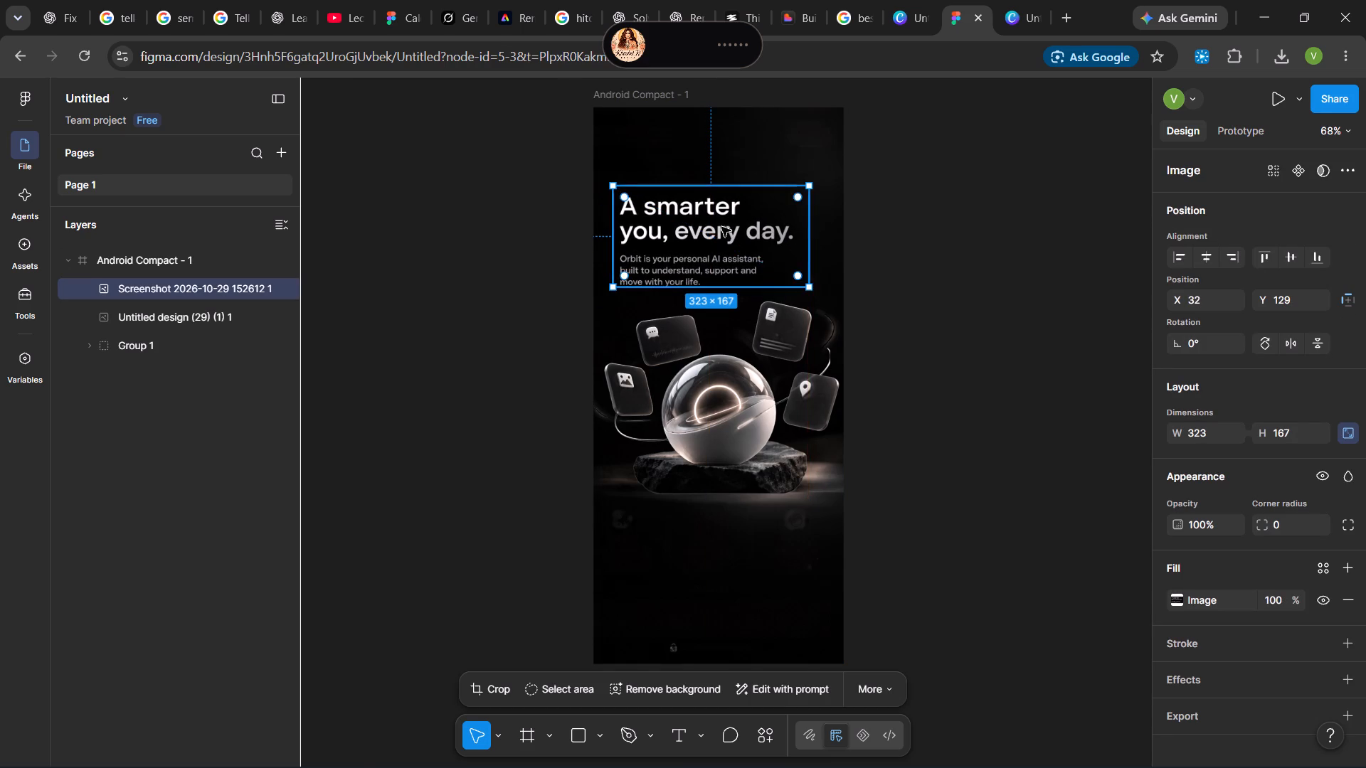
left_click(716, 225)
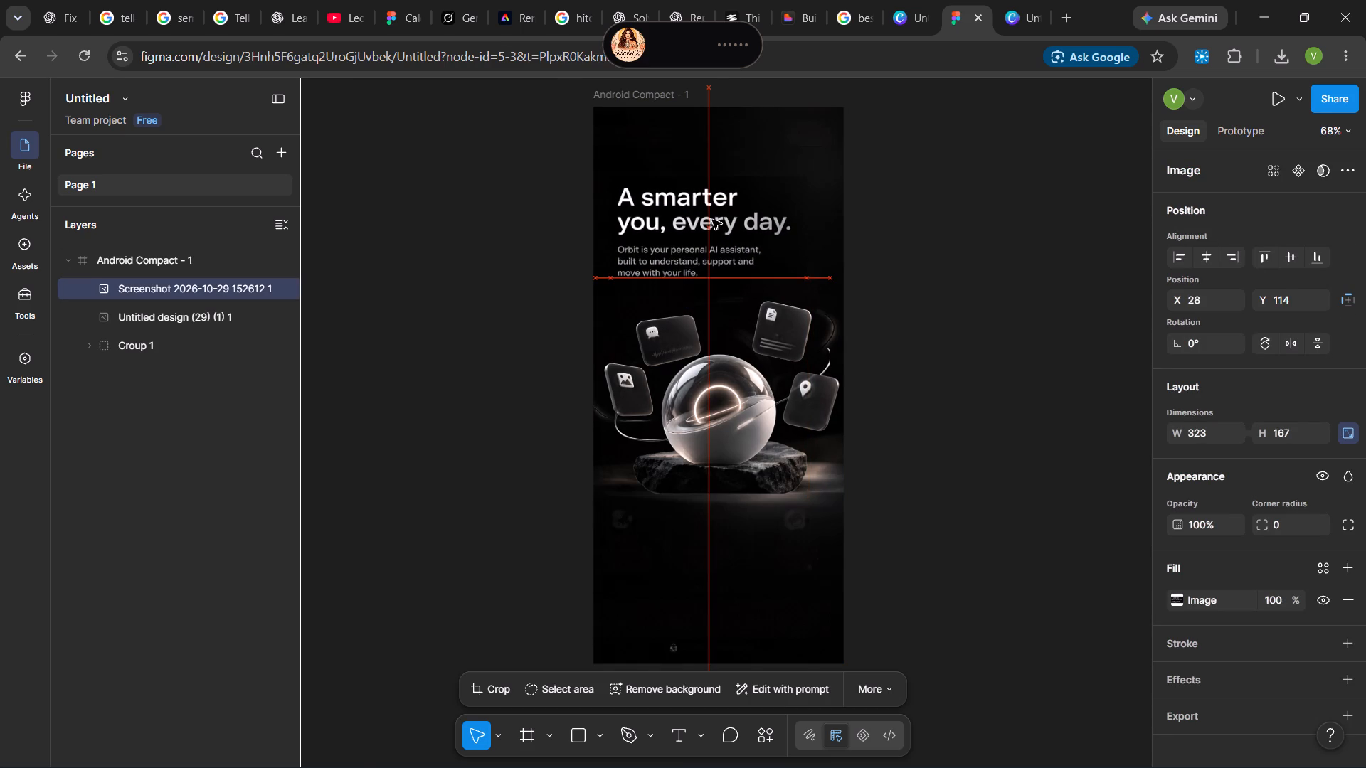
left_click(877, 288)
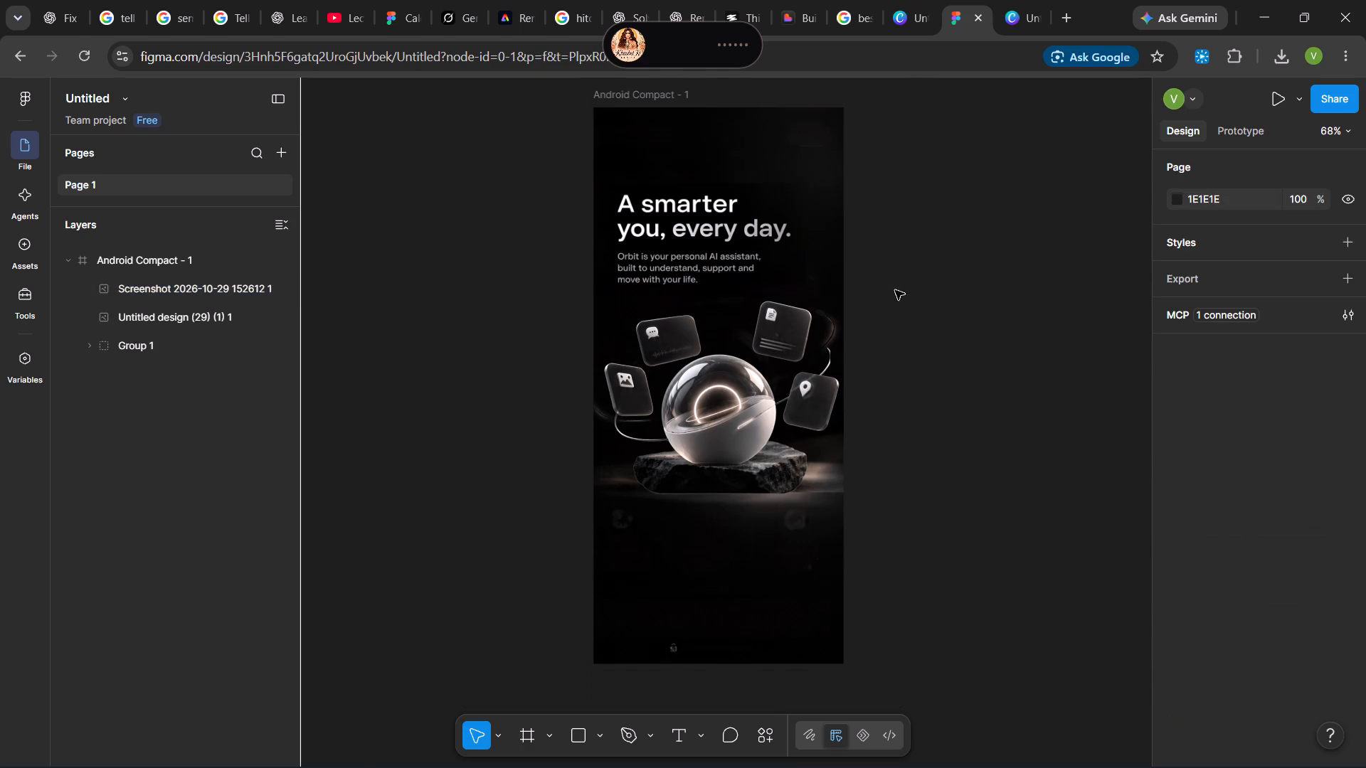
Check the Orbit reference image in Photos, and show the layer list of the 1129px × 2400px Canva design.
left_click(976, 737)
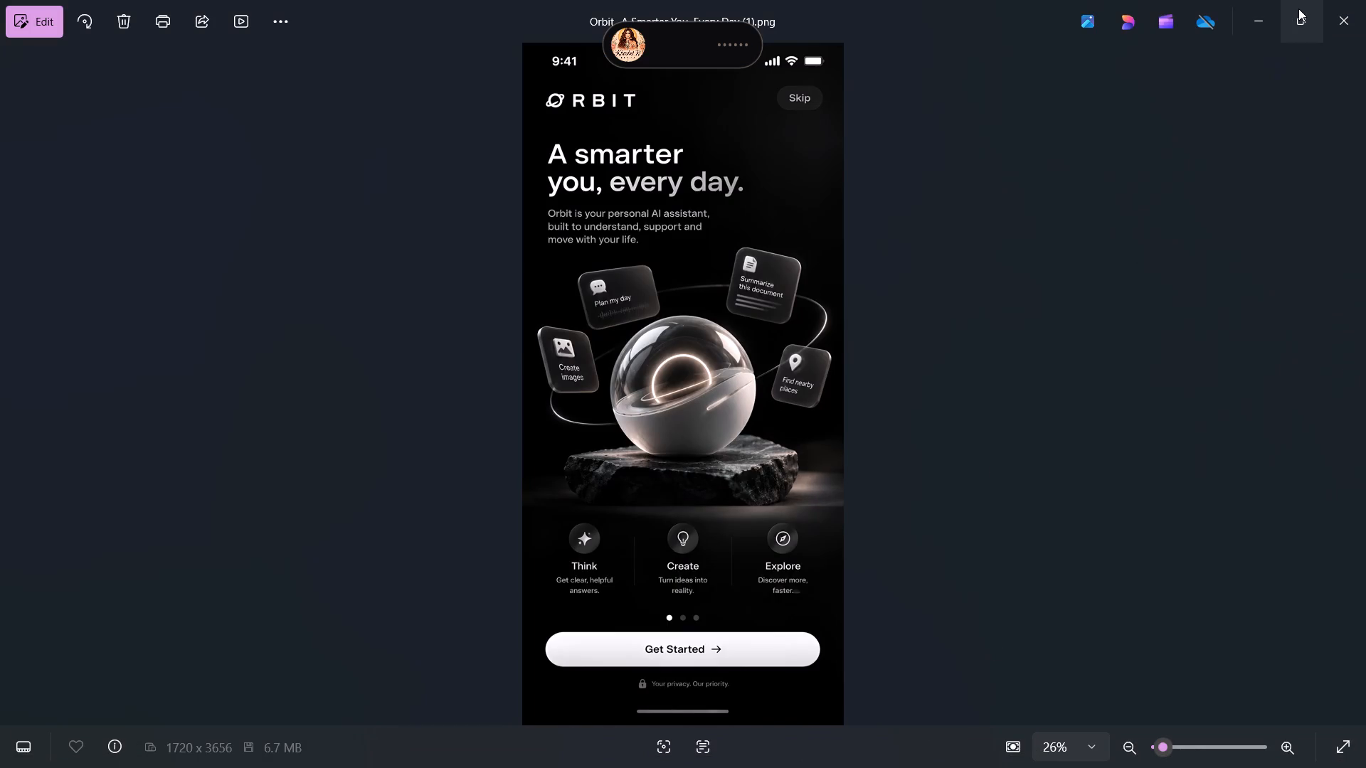
left_click(1261, 18)
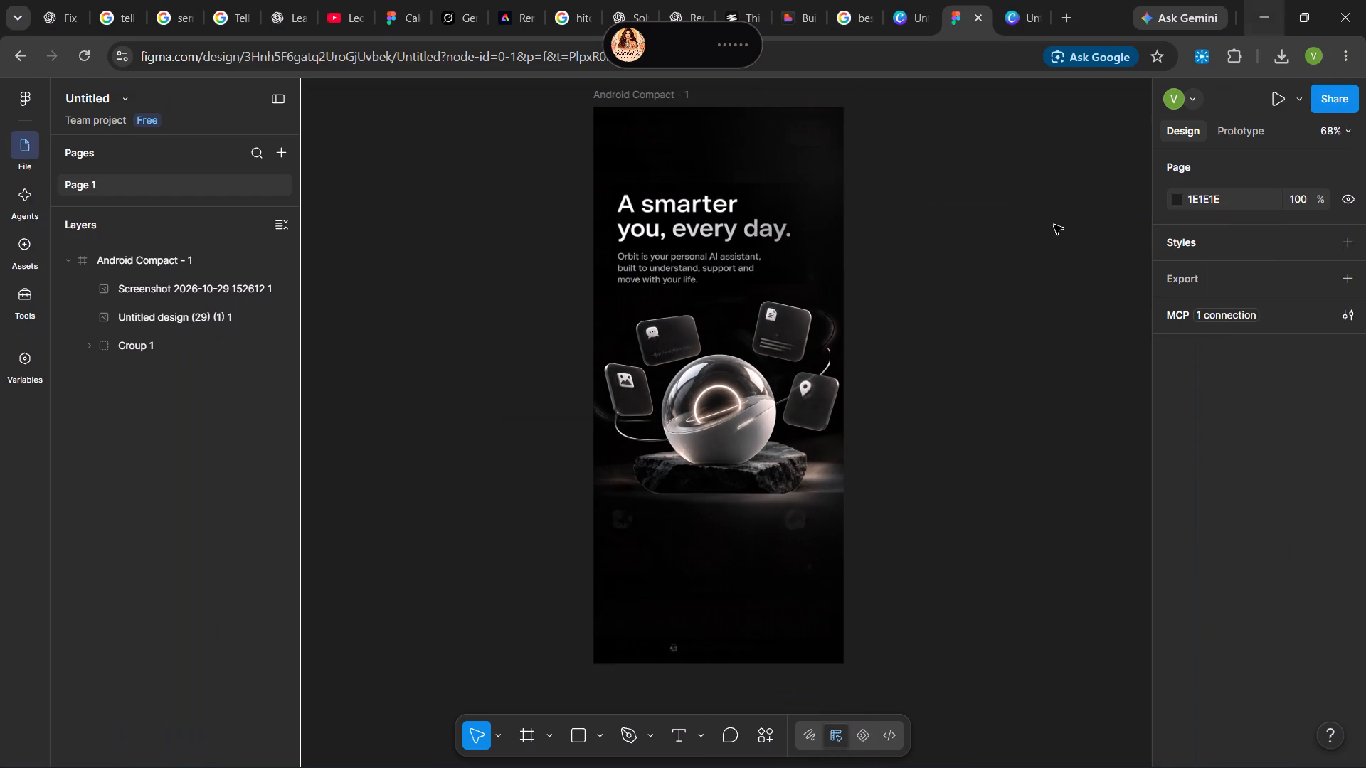
left_click(1014, 12)
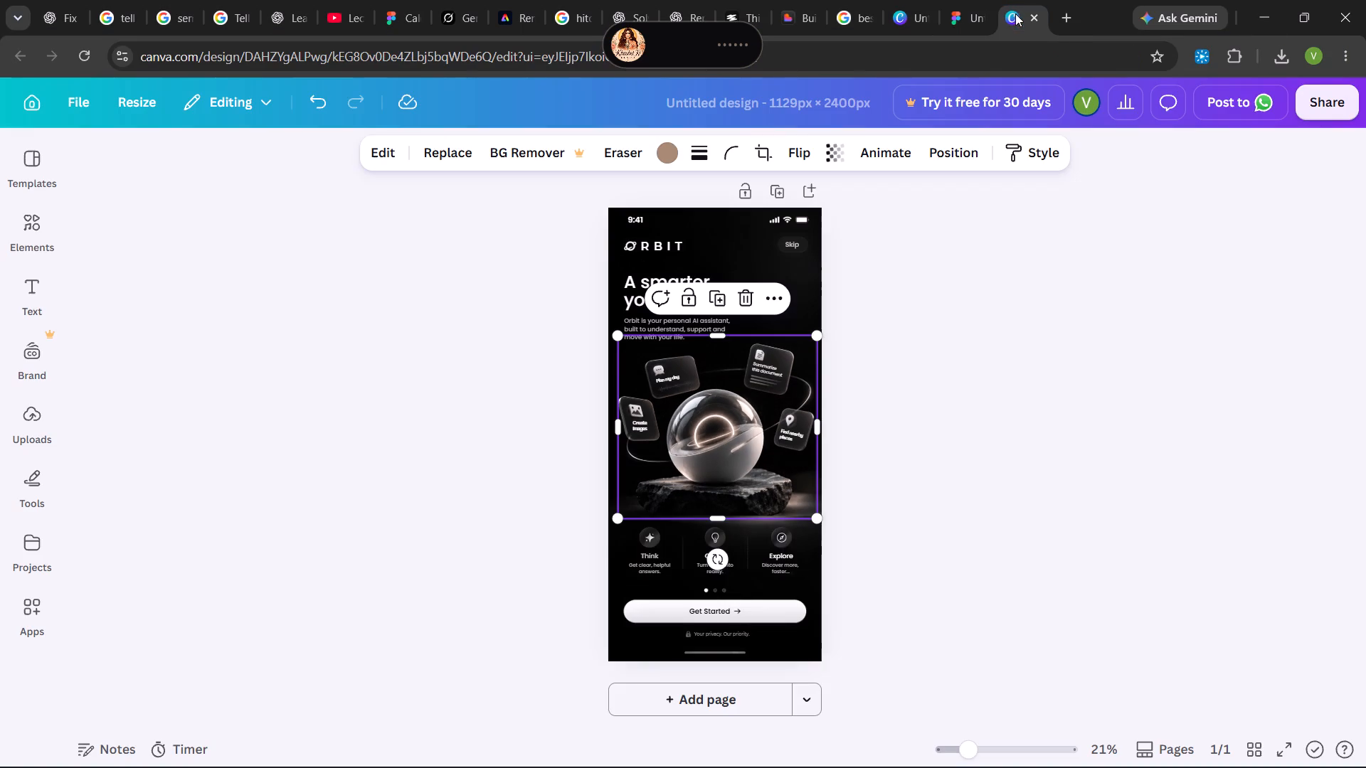
double_click(625, 245)
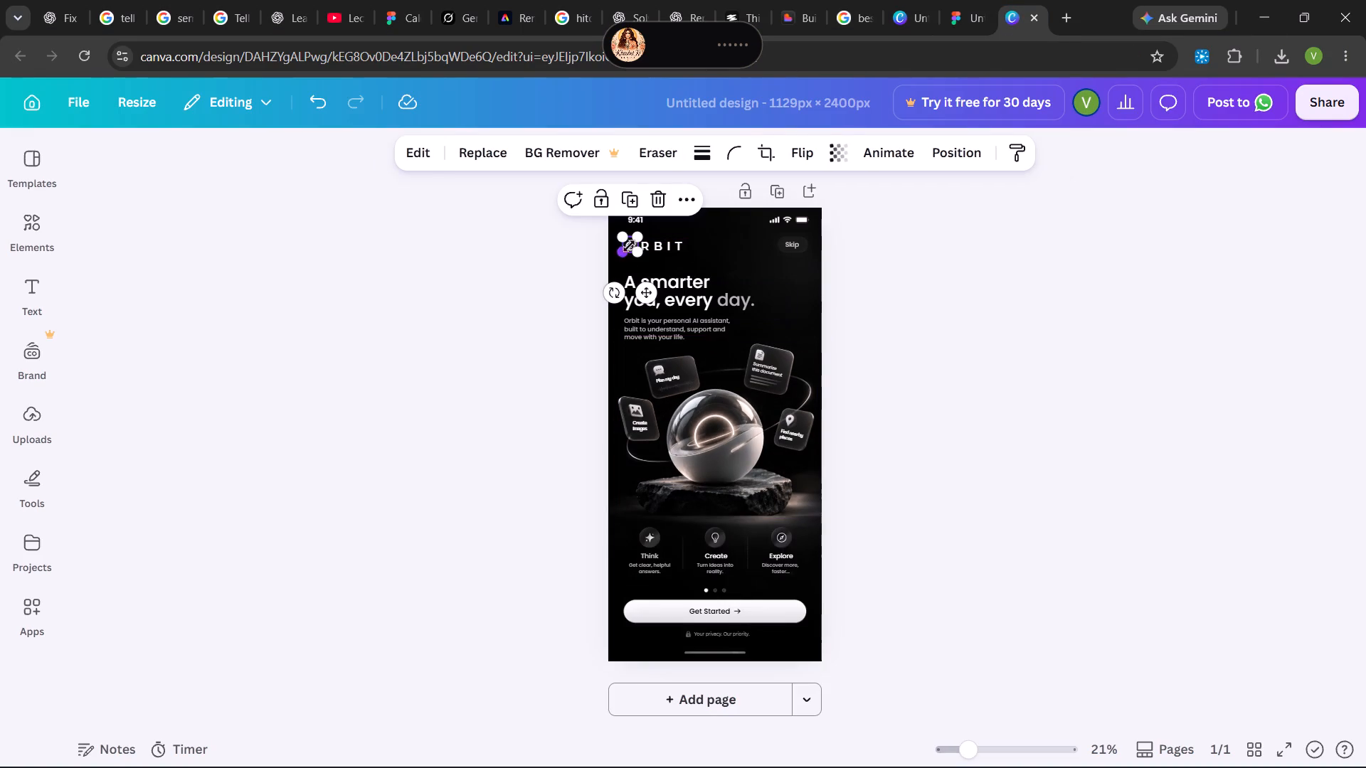
right_click(711, 295)
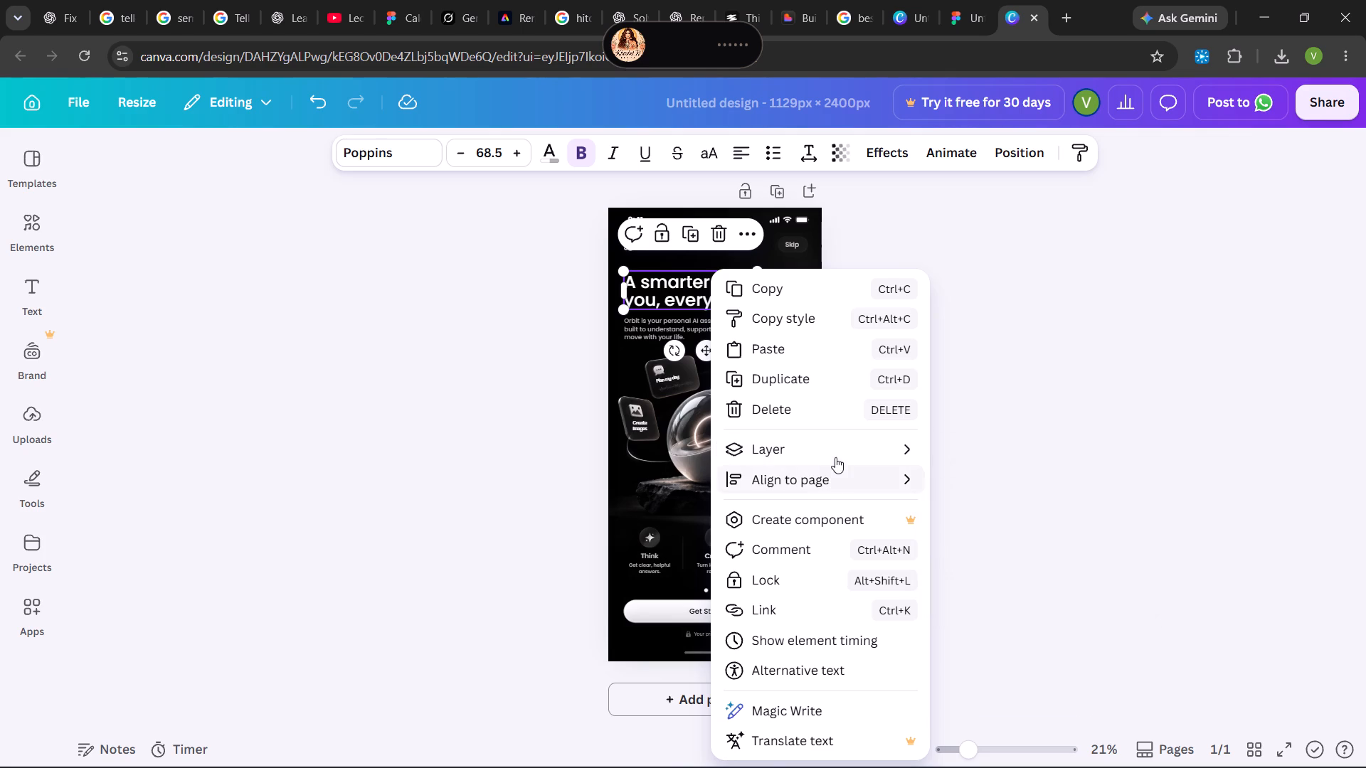
left_click(835, 457)
left_click(988, 570)
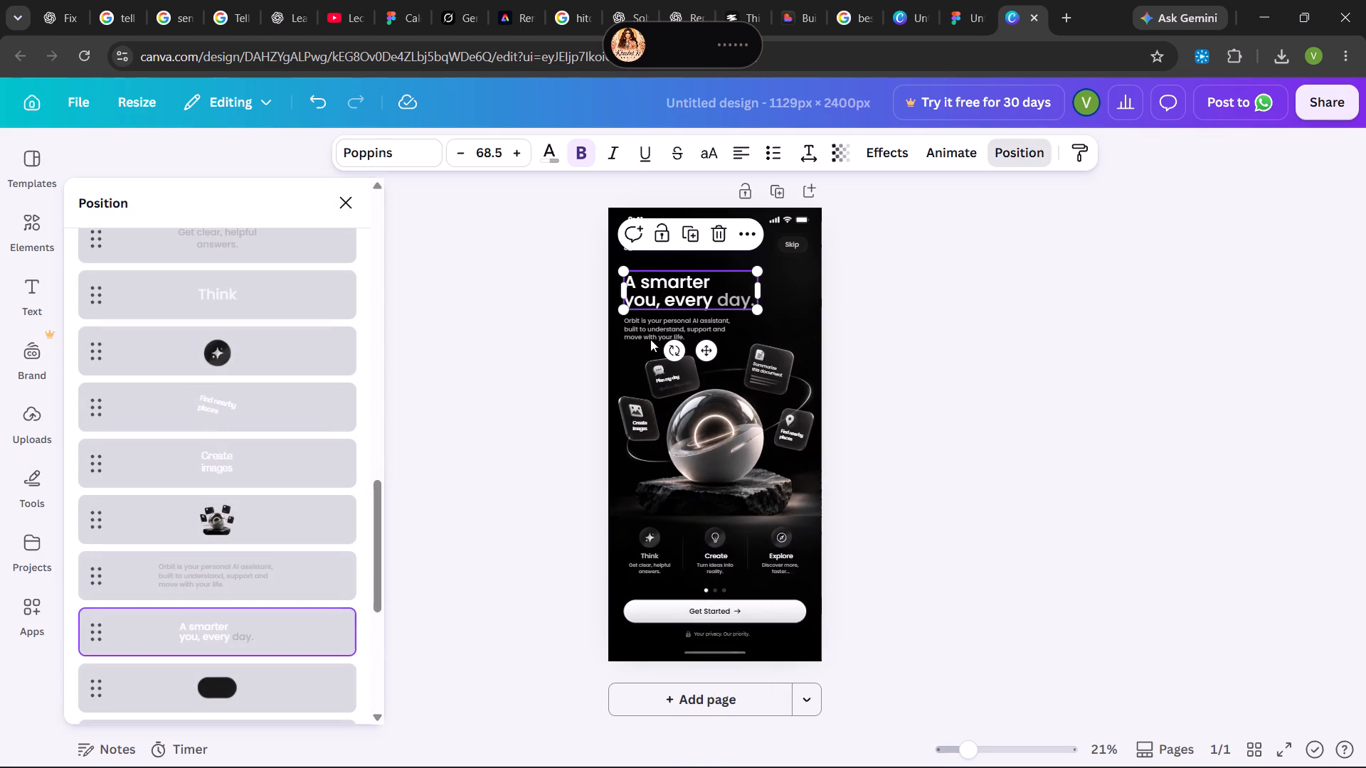
Examine the Canva layer list and the options available for the headline text layer.
scroll(907, 287, "up", 3)
scroll(637, 252, "up", 1)
scroll(637, 252, "down", 1)
scroll(637, 252, "up", 1)
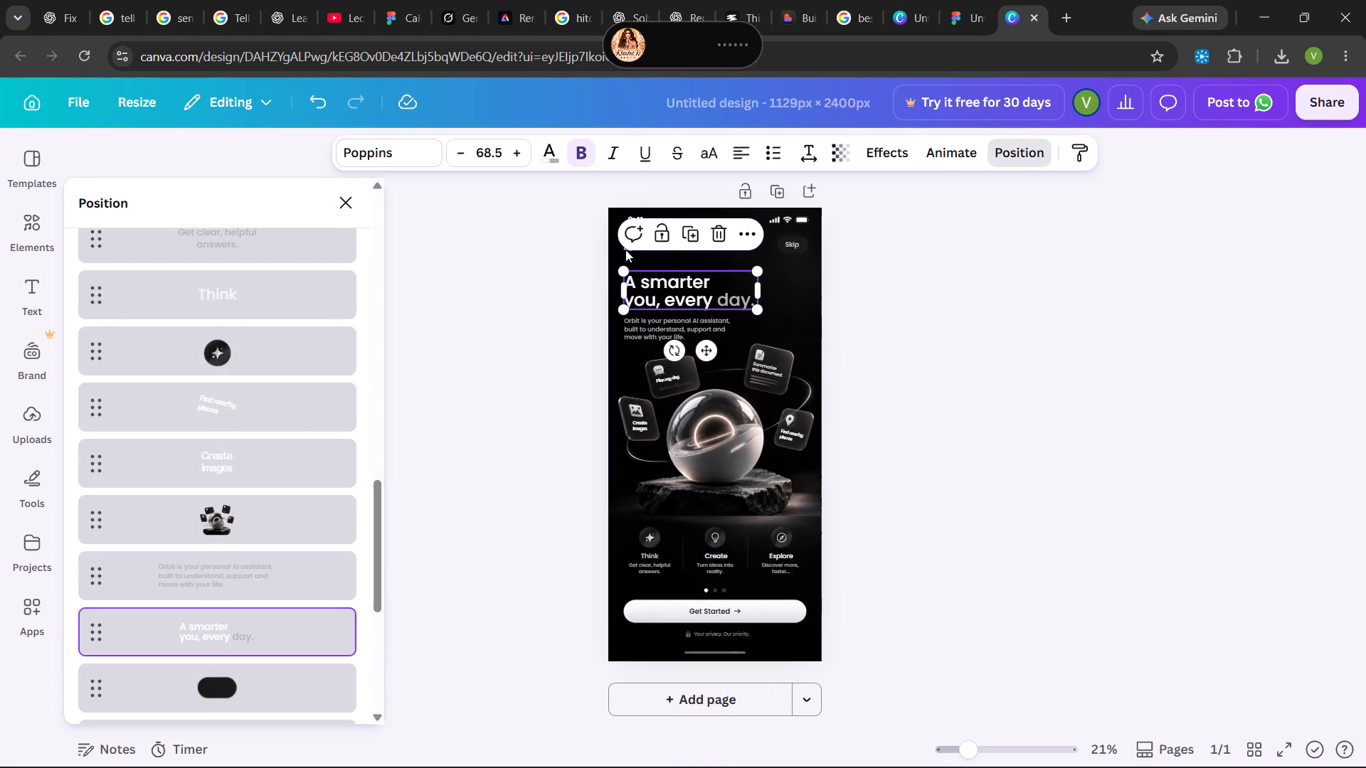
left_click(625, 250)
left_click(623, 248)
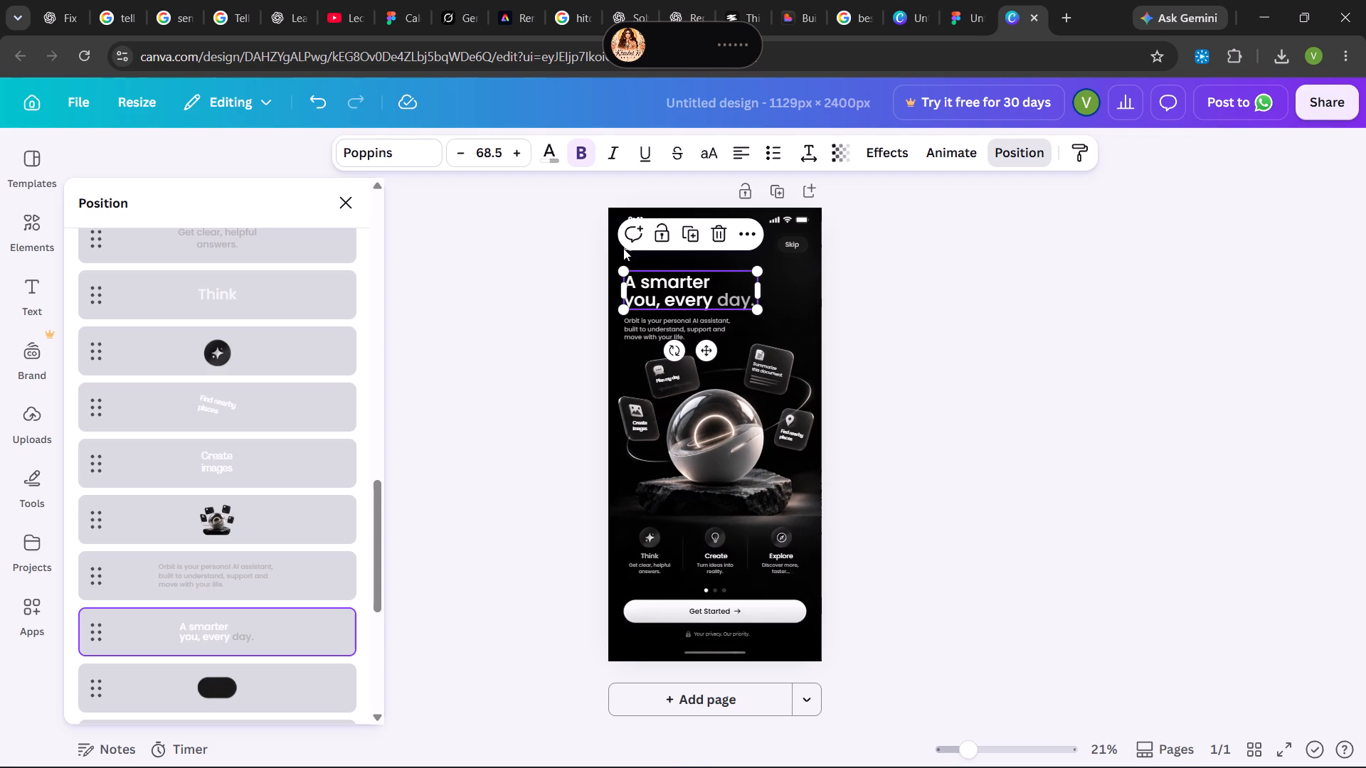
left_click(627, 248)
scroll(271, 613, "up", 1)
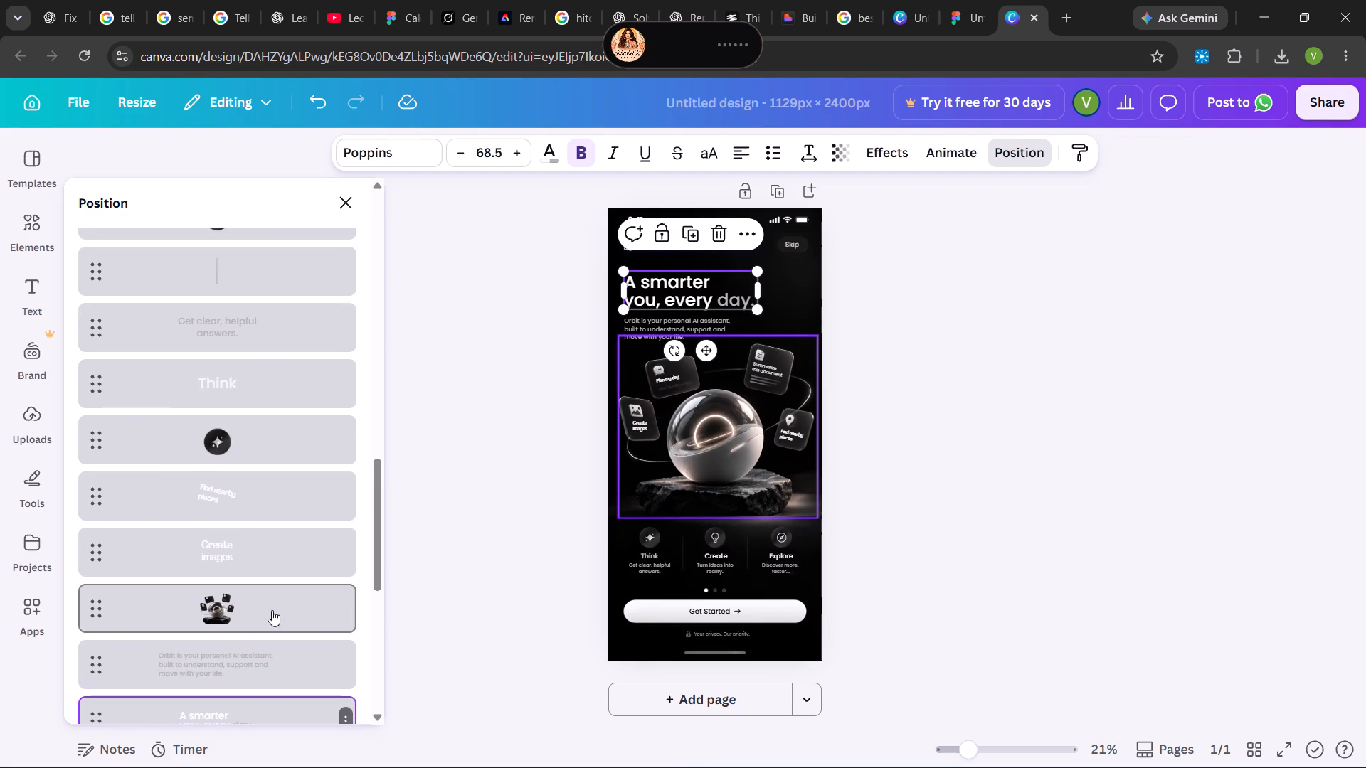
scroll(299, 592, "down", 2)
left_click(348, 533)
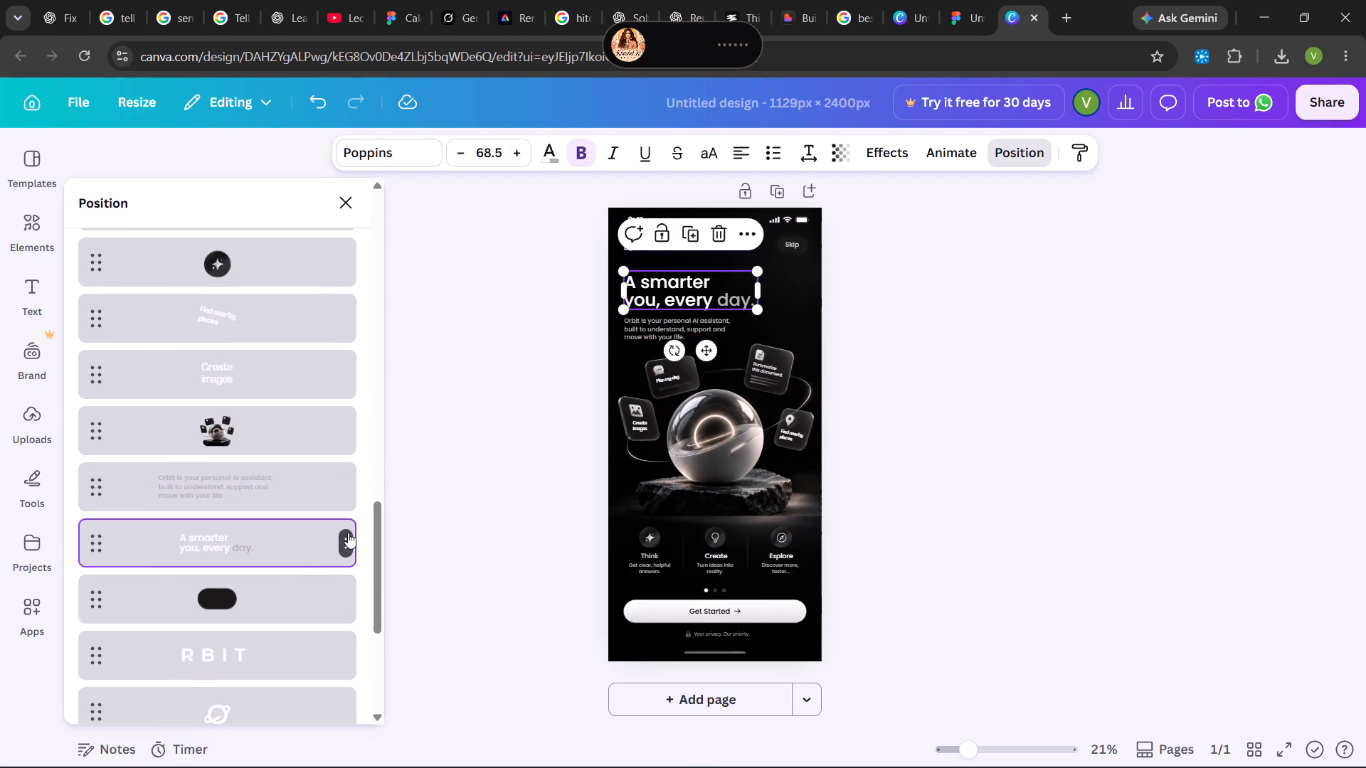
scroll(484, 442, "down", 6)
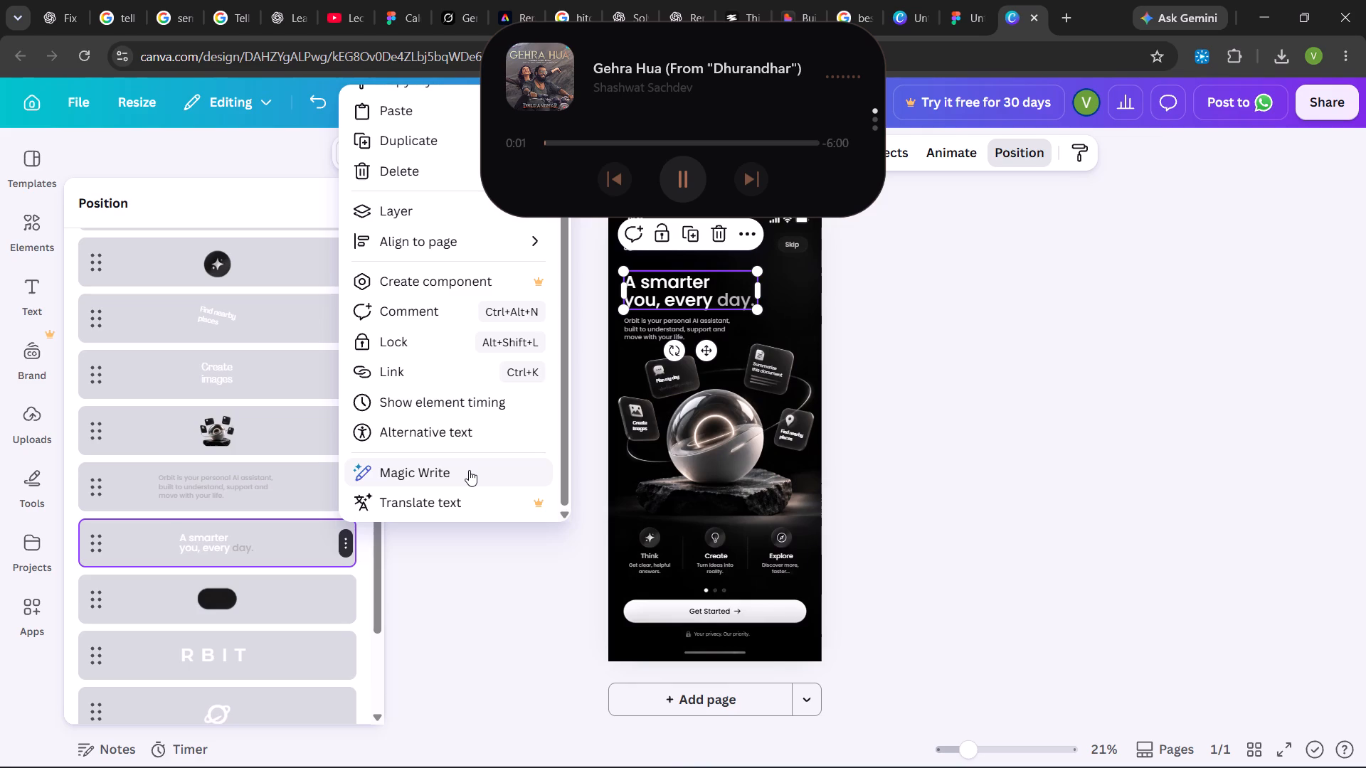
scroll(469, 470, "up", 2)
scroll(469, 469, "down", 1)
scroll(469, 469, "up", 4)
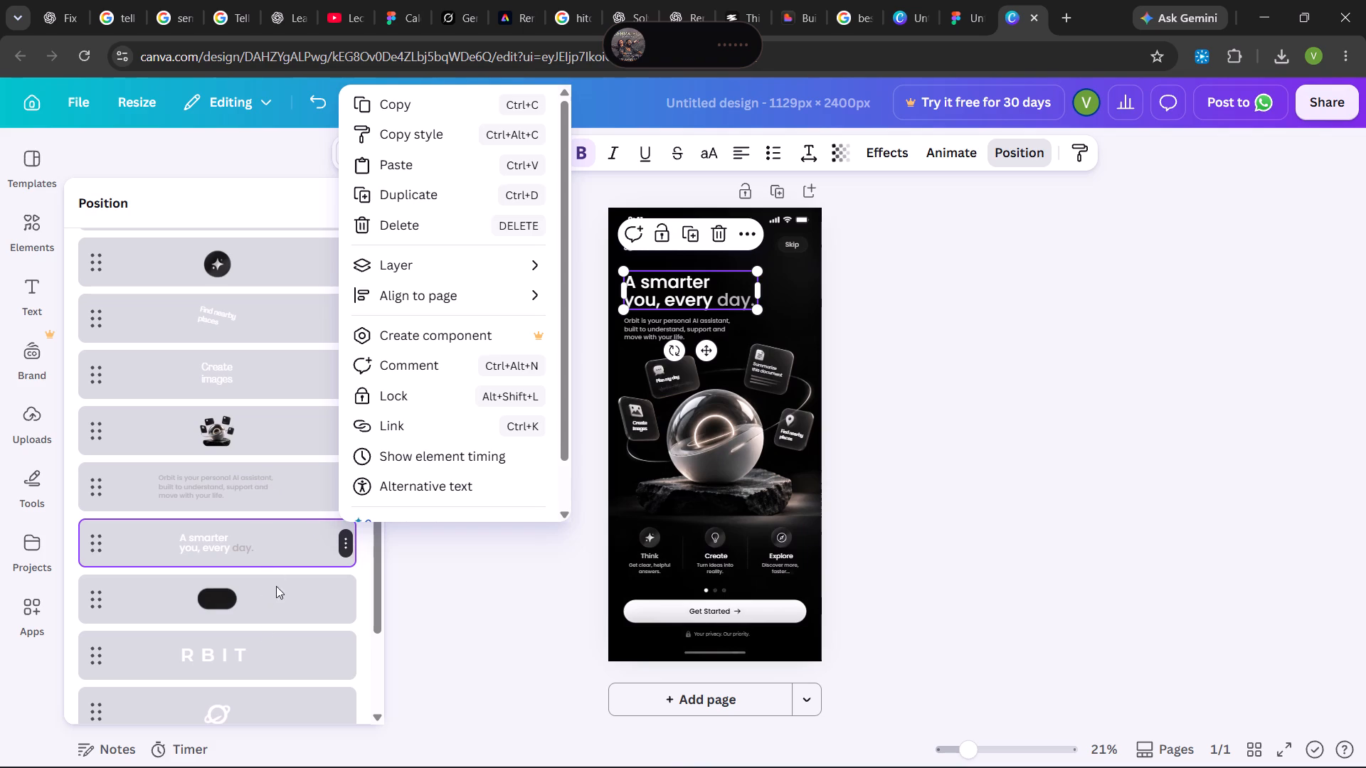
left_click(291, 602)
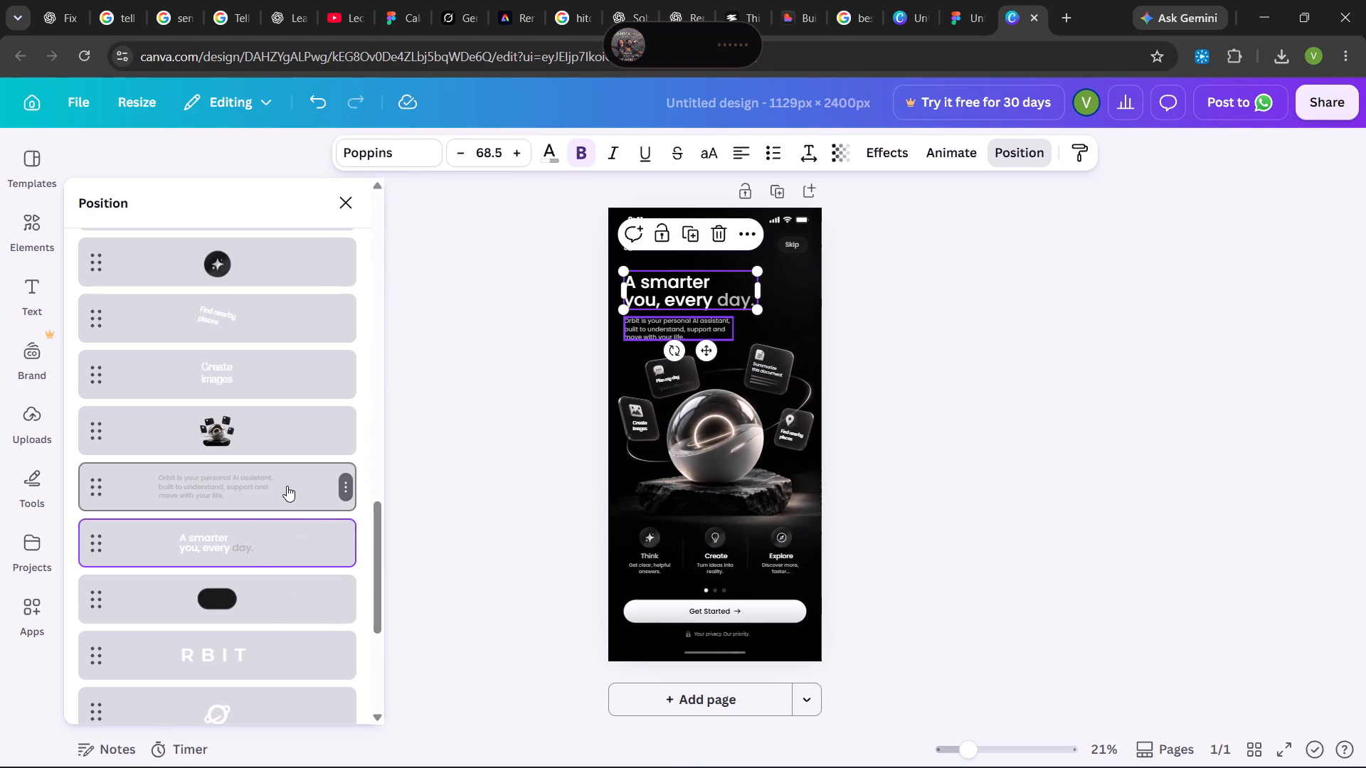
scroll(285, 535, "up", 3)
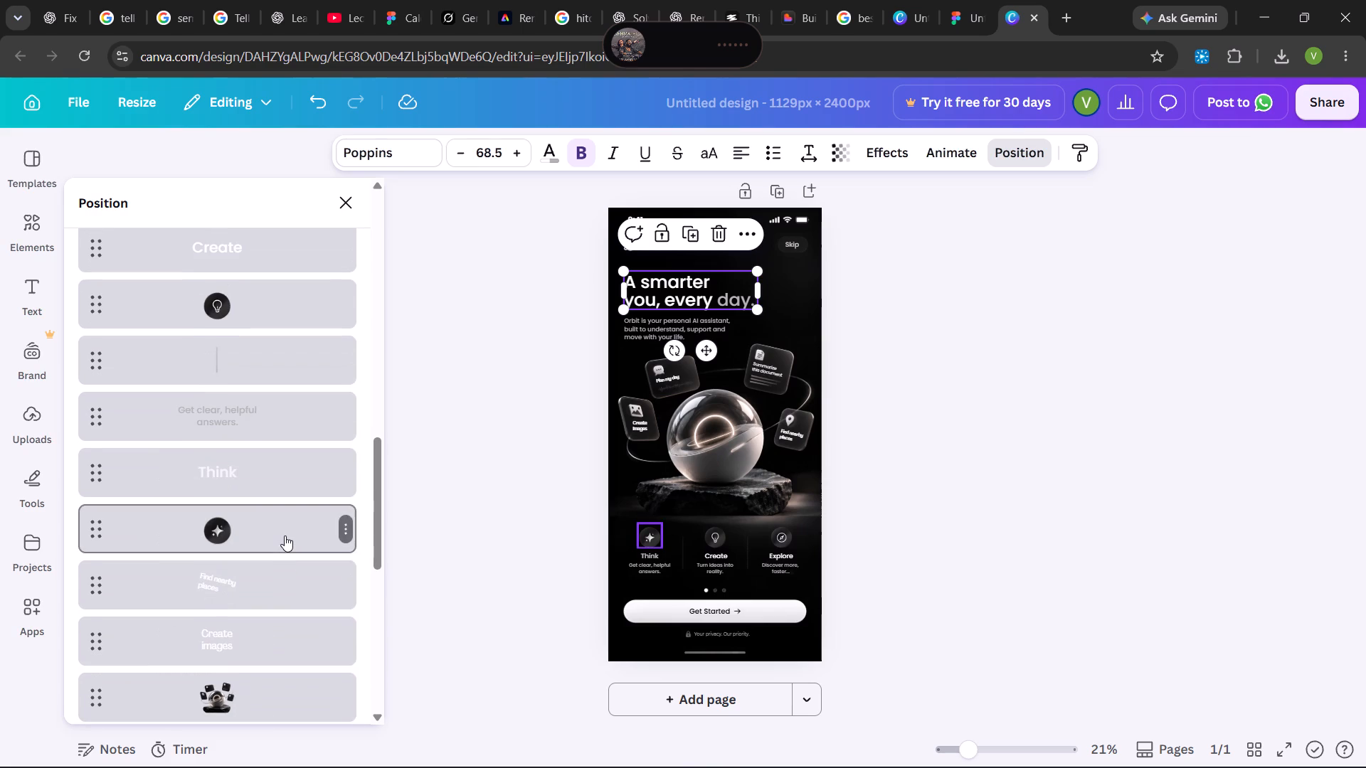
scroll(699, 485, "up", 1)
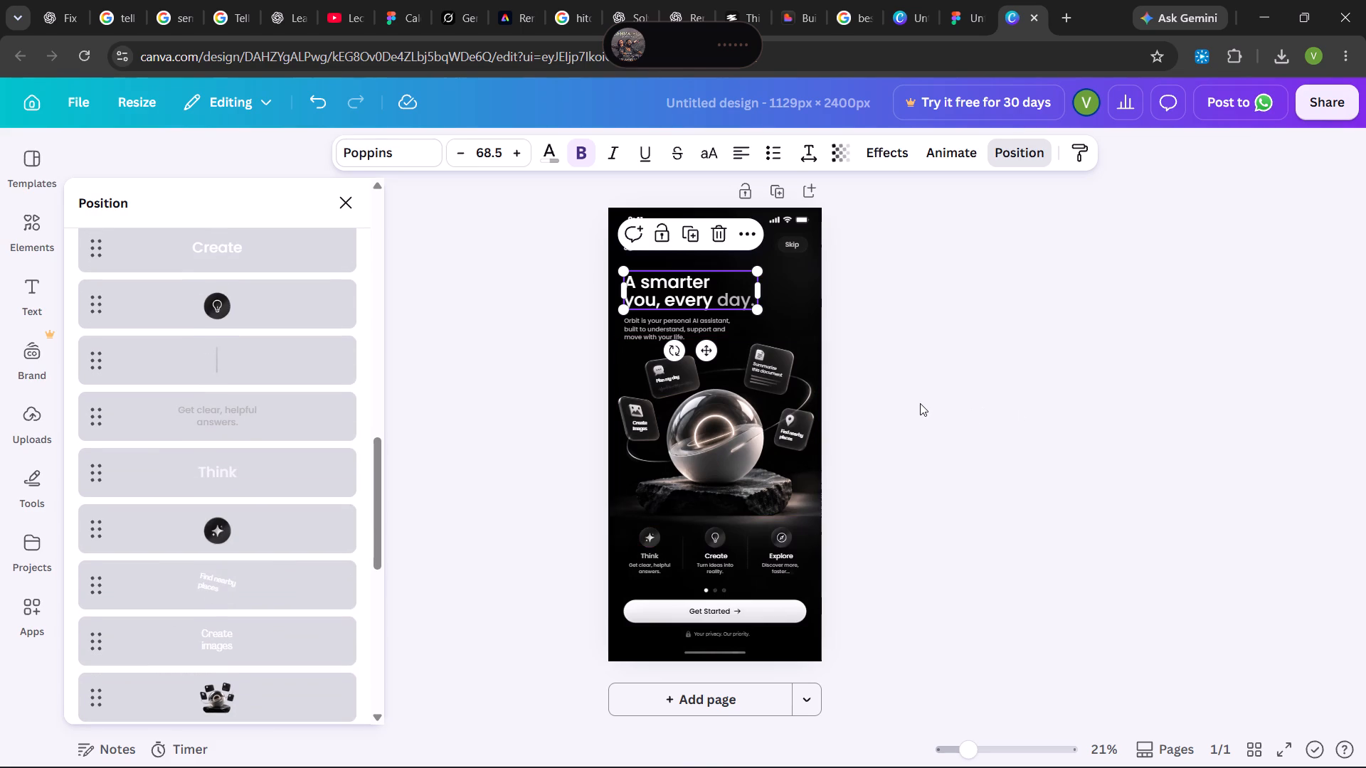
key("Down")
key("Down")
key("Up")
key("Up")
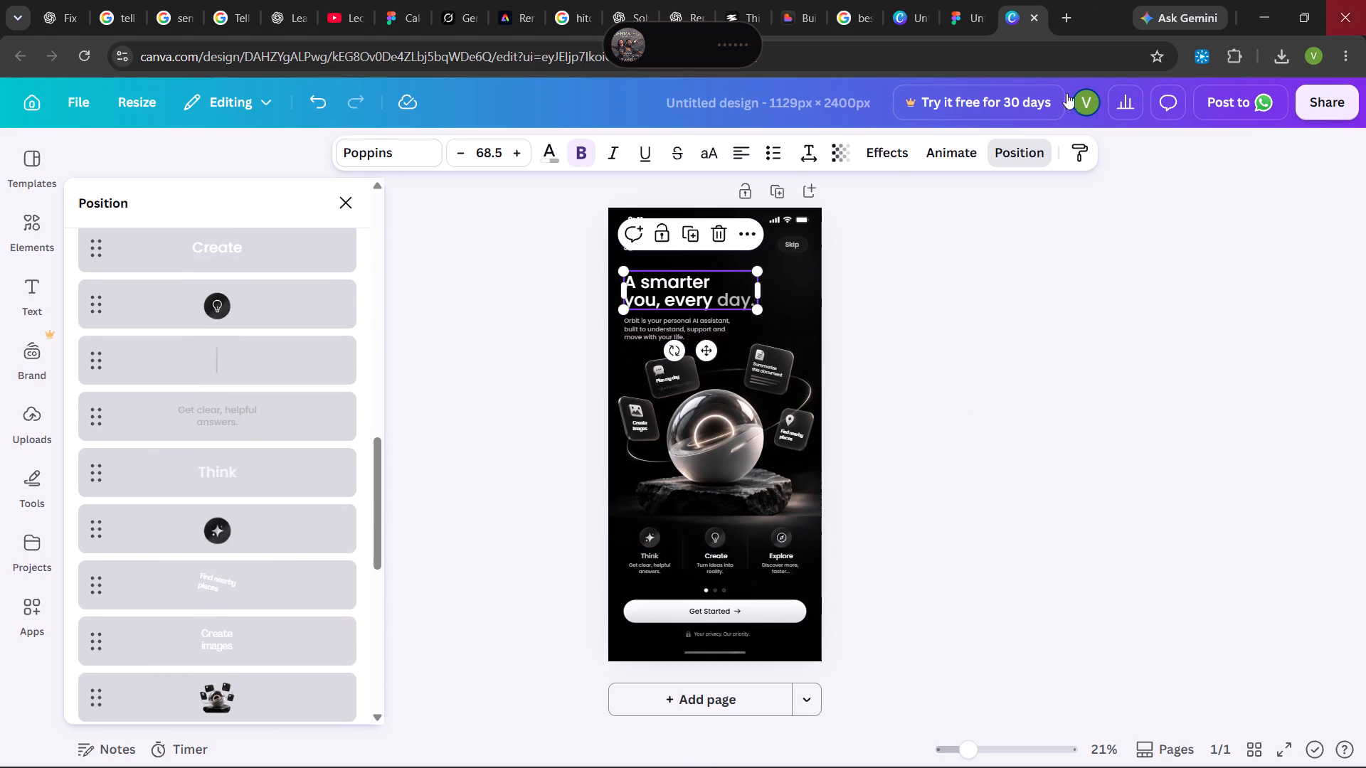
Download only the planet icon of the ORBIT logo from the Canva design as a PNG.
left_click(792, 304)
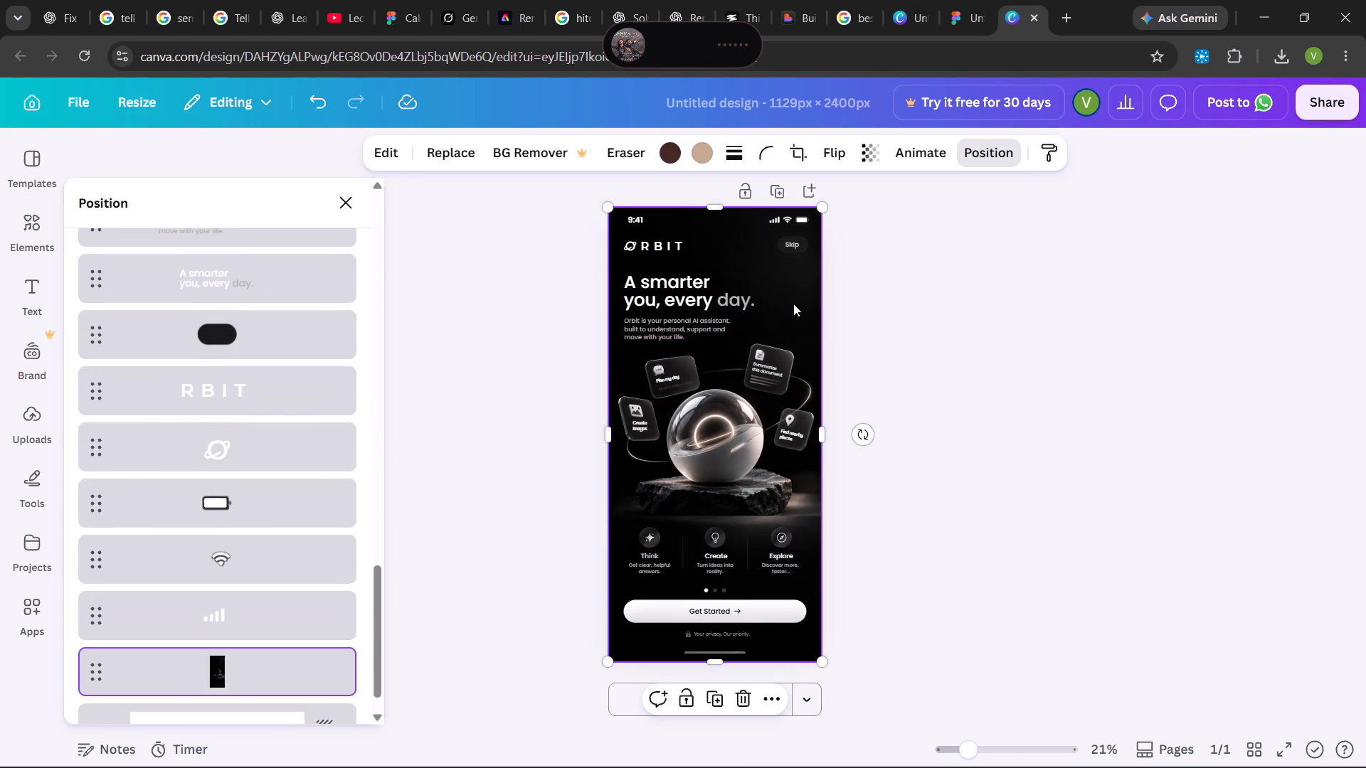
left_click(628, 252)
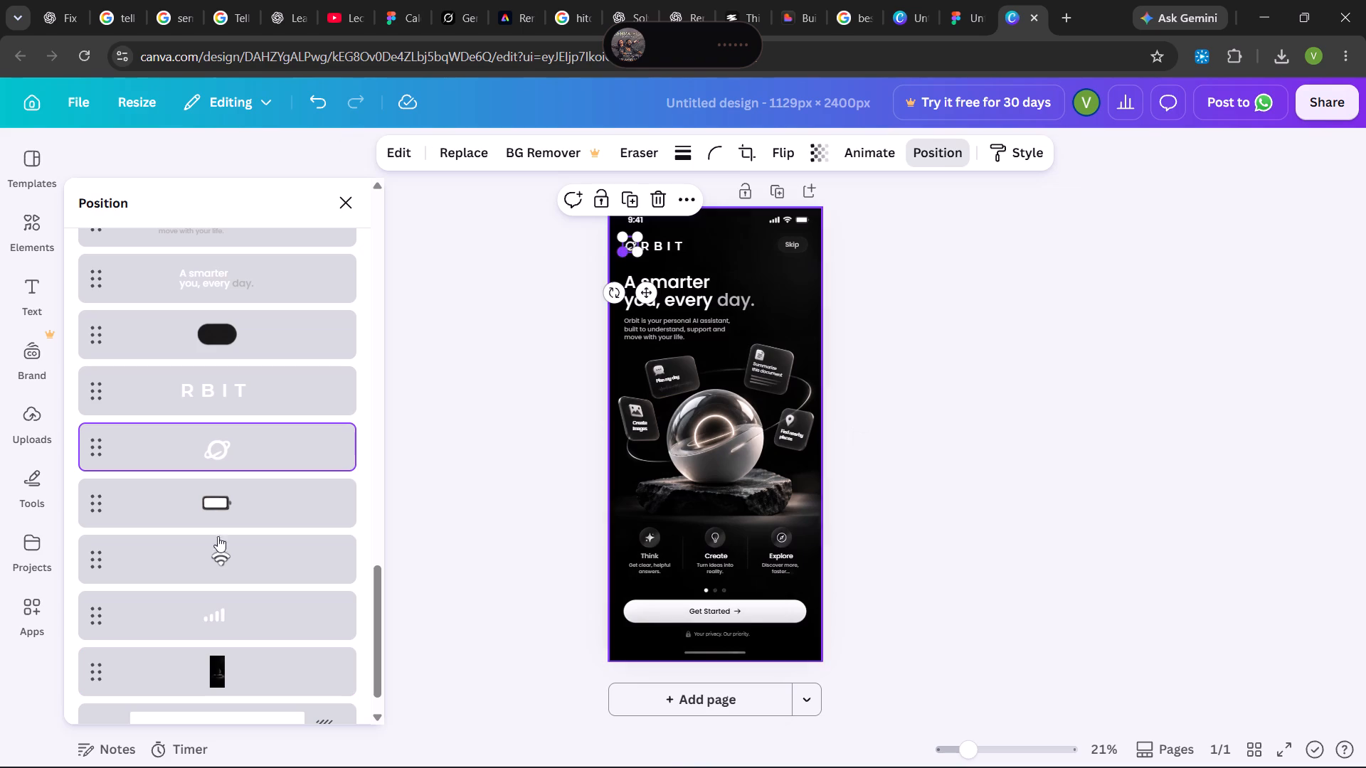
left_click(346, 445)
scroll(458, 390, "down", 5)
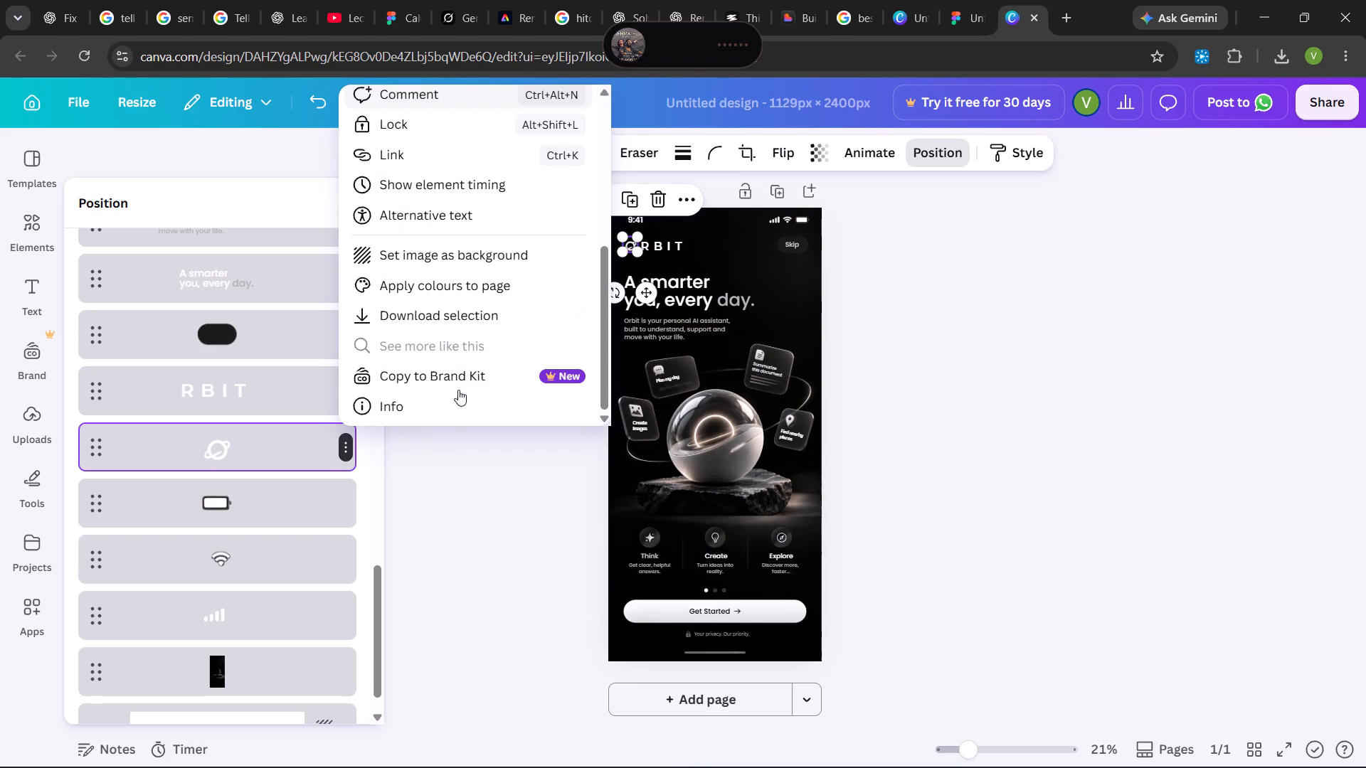
left_click(477, 320)
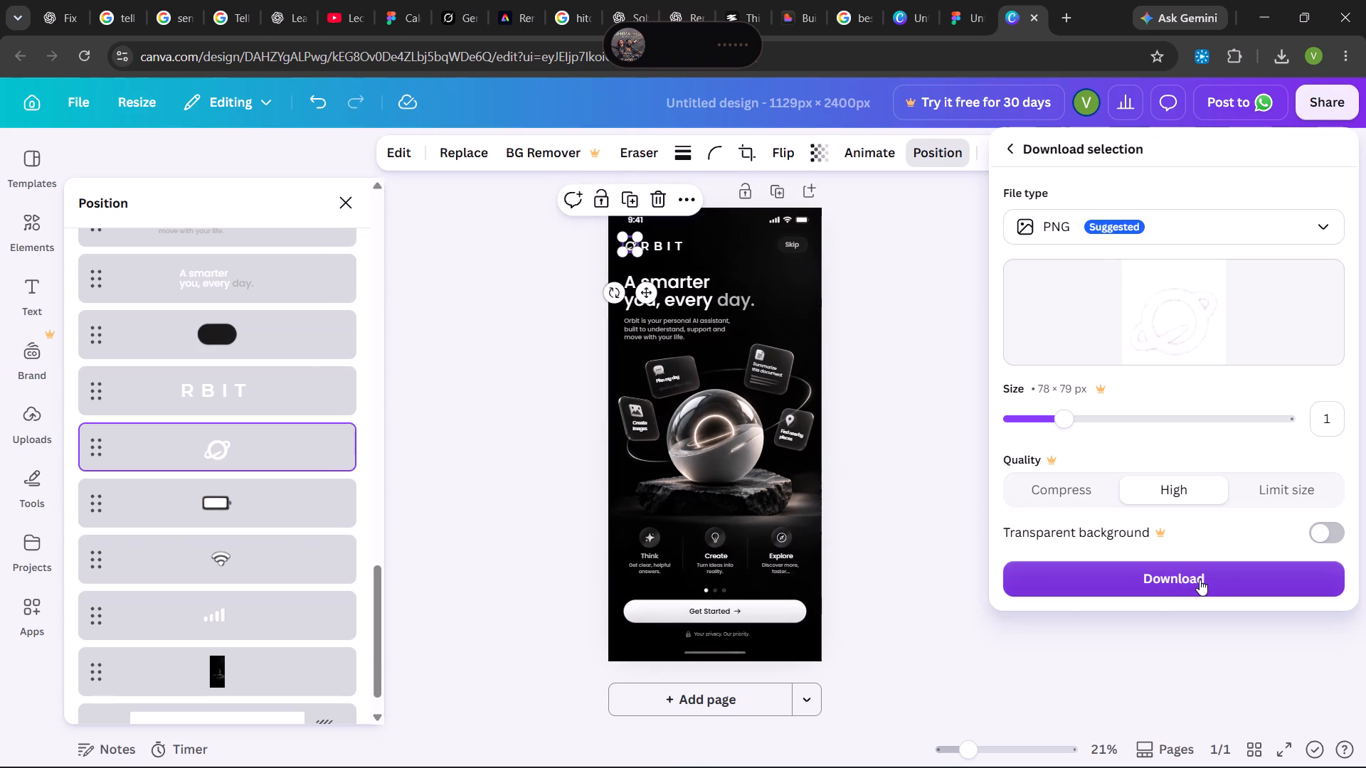
left_click(1200, 580)
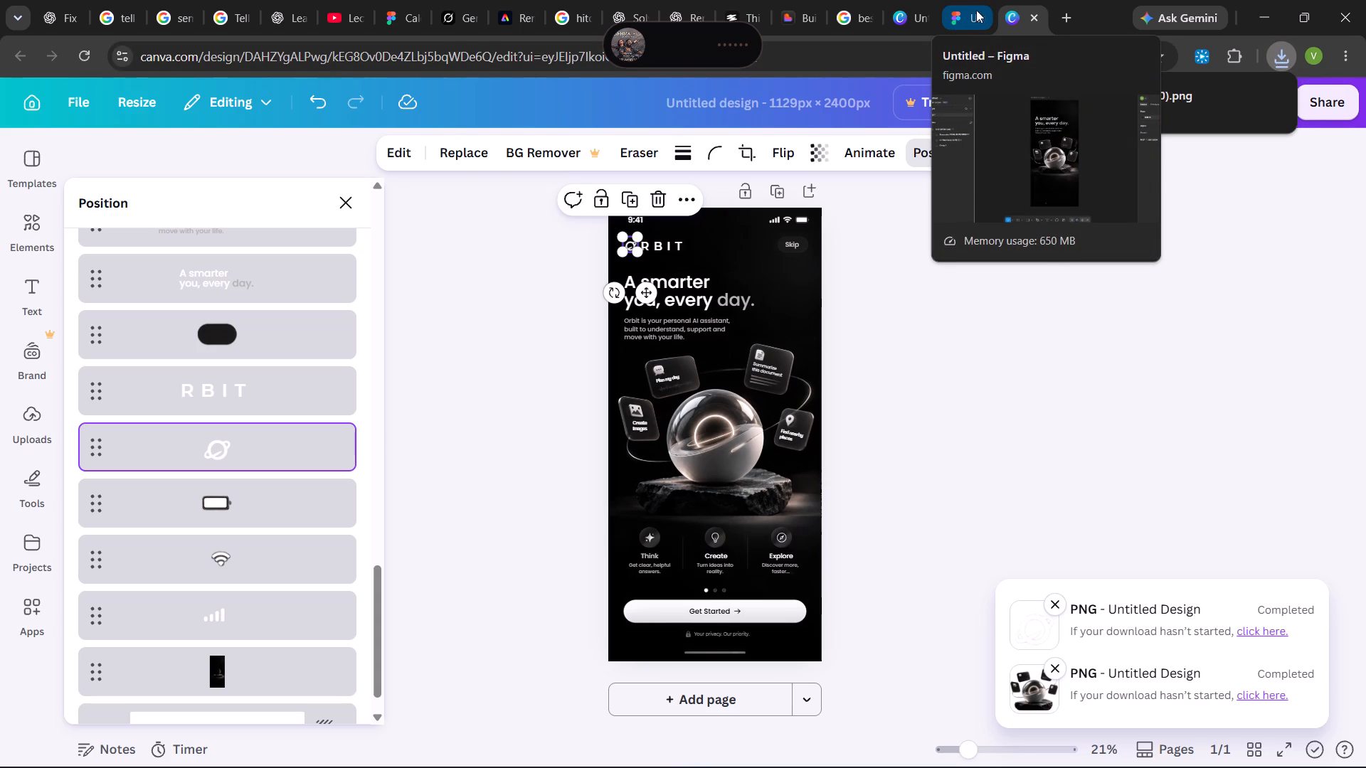
Remove the background from the planet icon file Untitled design (30).png in Adobe Express.
left_click(509, 0)
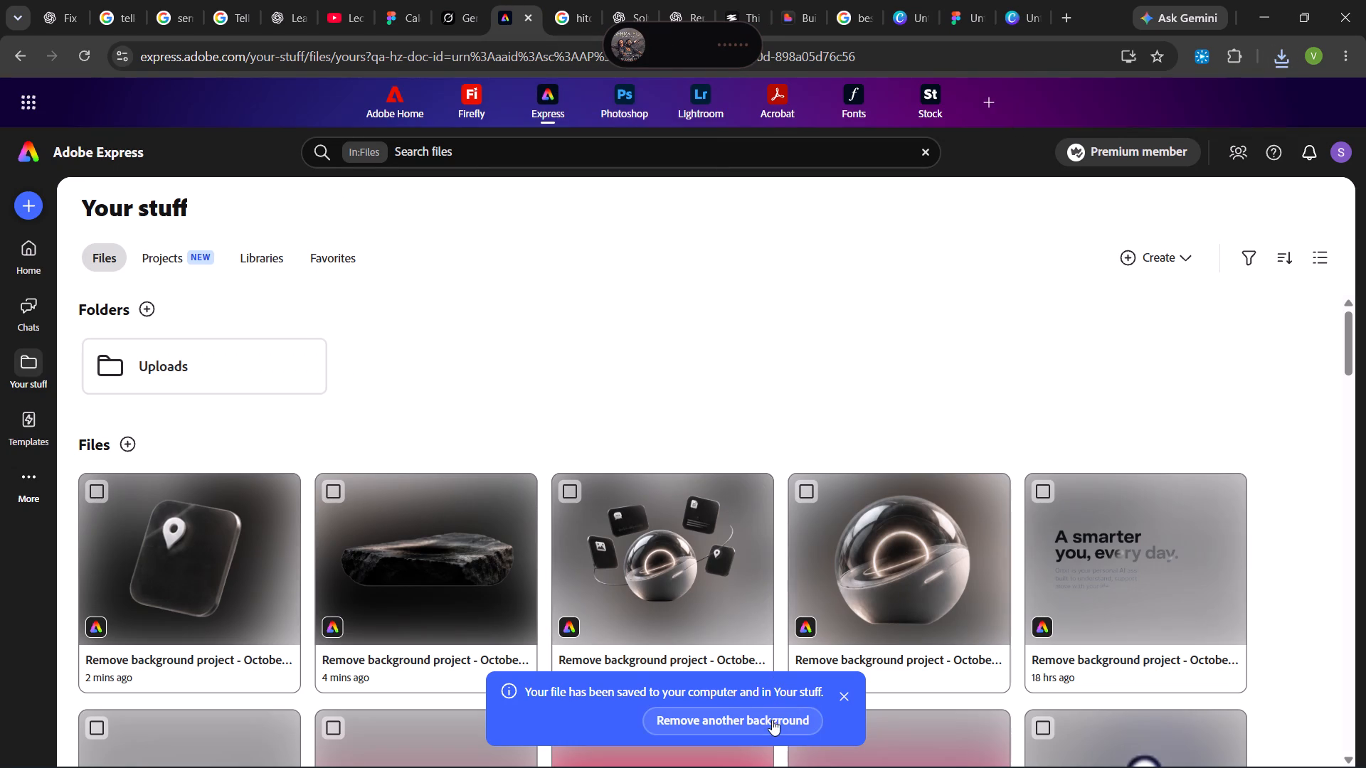
left_click(772, 720)
left_click(1286, 55)
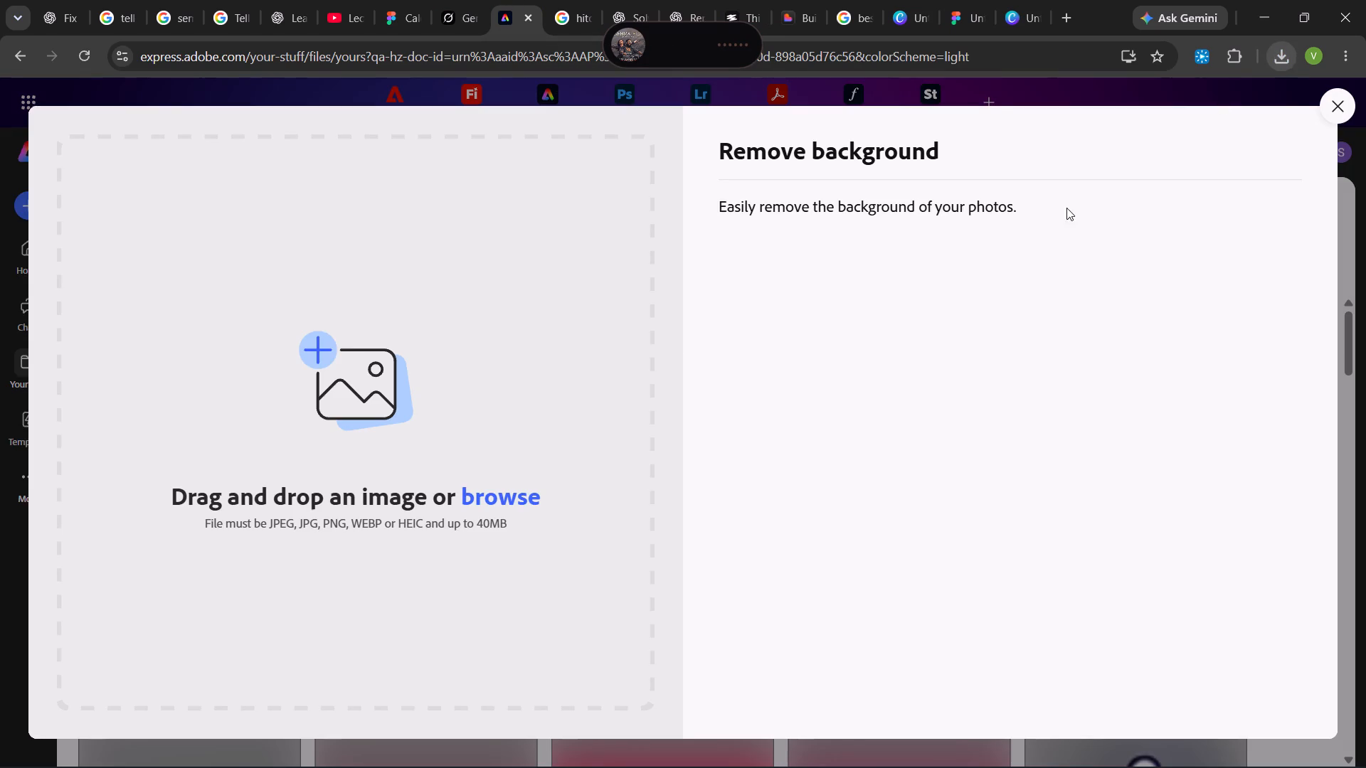
left_click_drag(1168, 138, 489, 293)
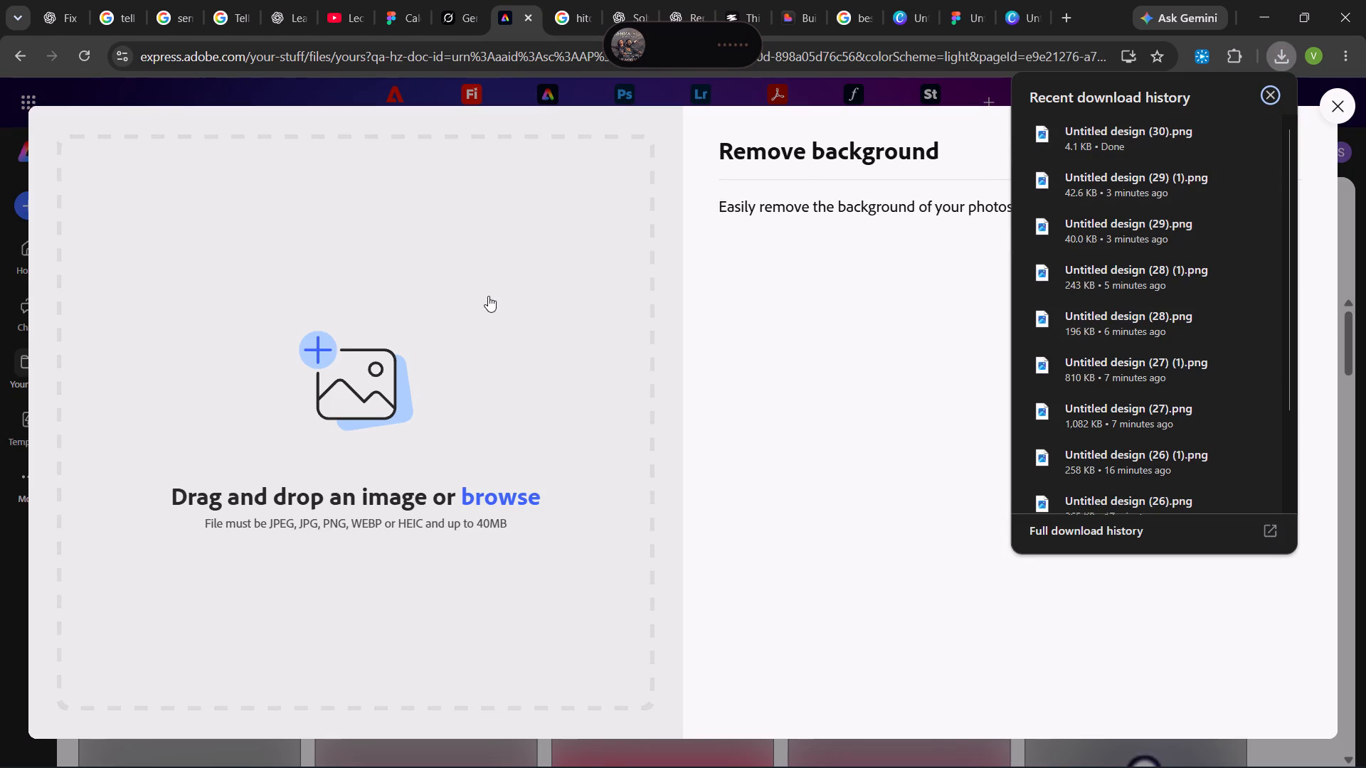
left_click_drag(1119, 132, 461, 283)
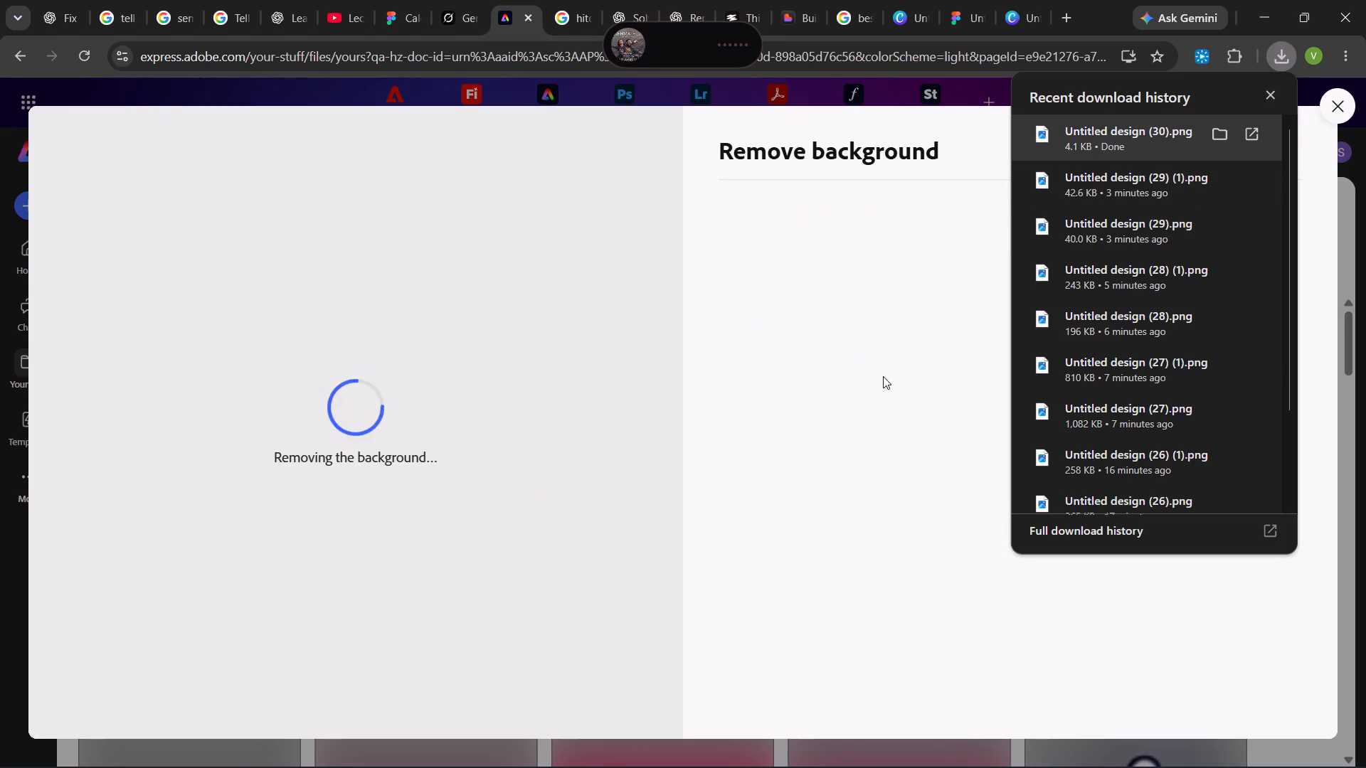
left_click(1267, 99)
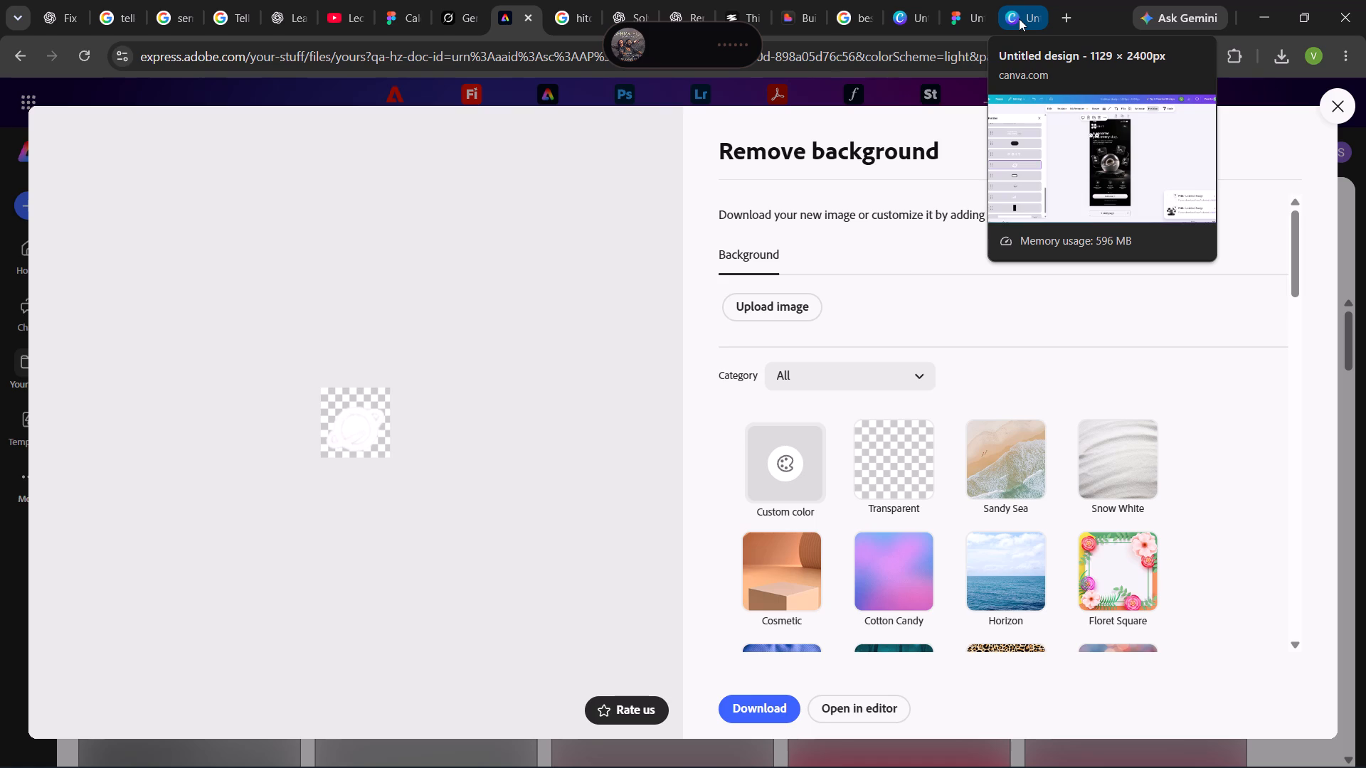
left_click_drag(355, 433, 417, 445)
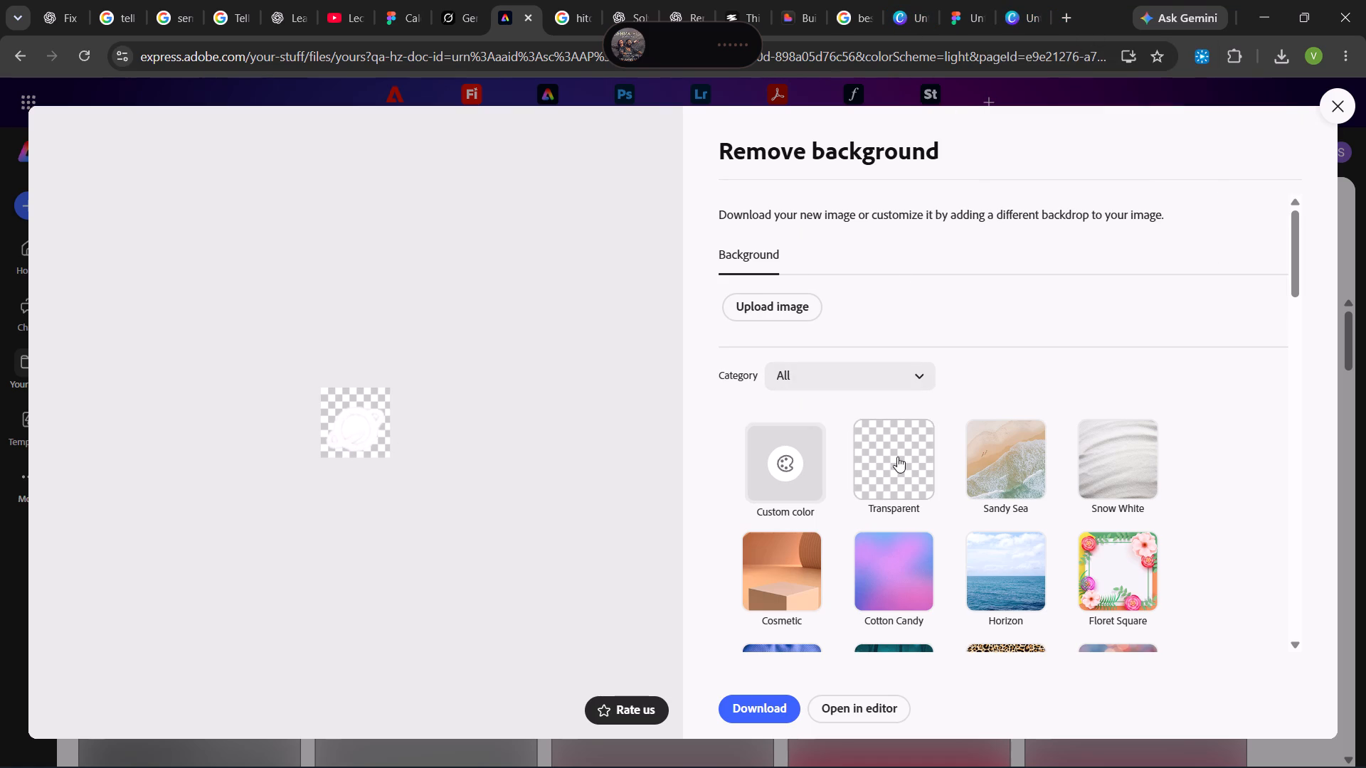
Return to the Figma design and bring up the original Orbit reference image in Photos.
left_click(901, 0)
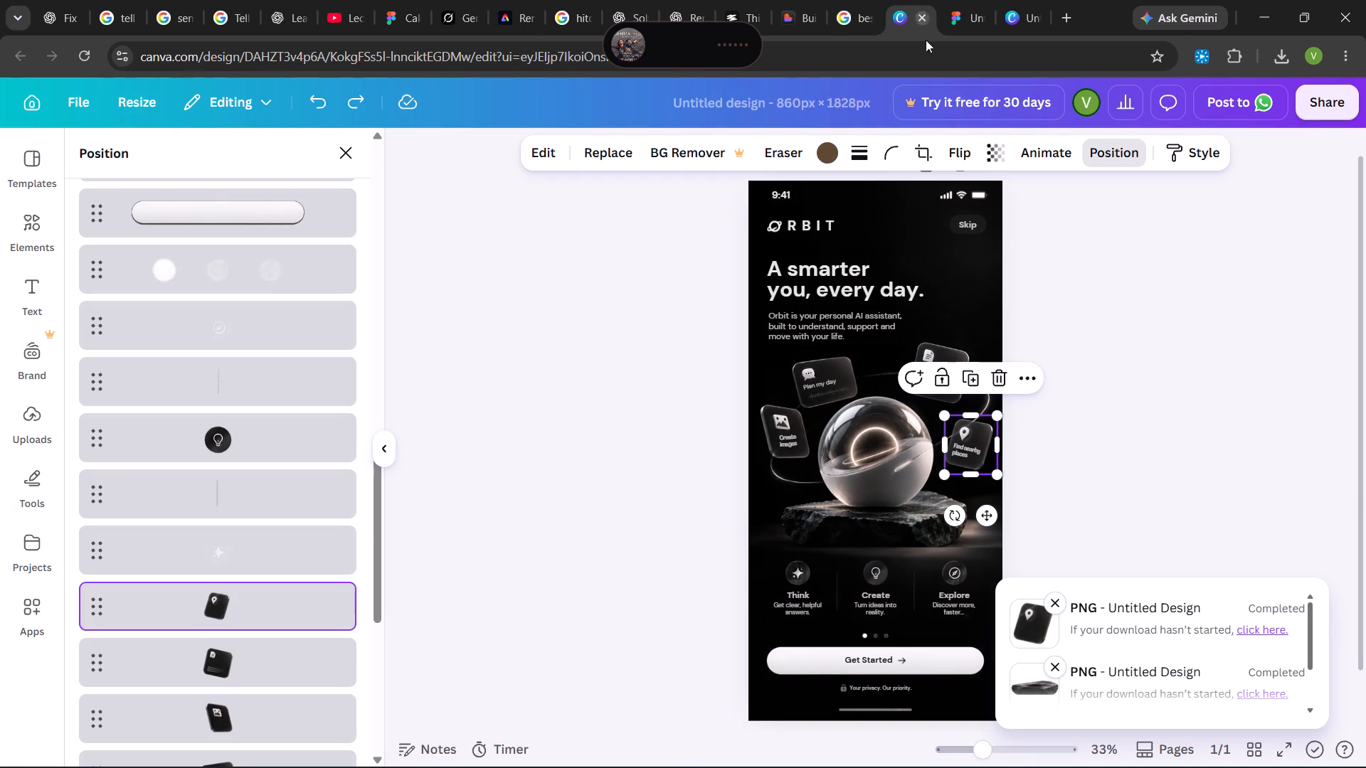
left_click(967, 23)
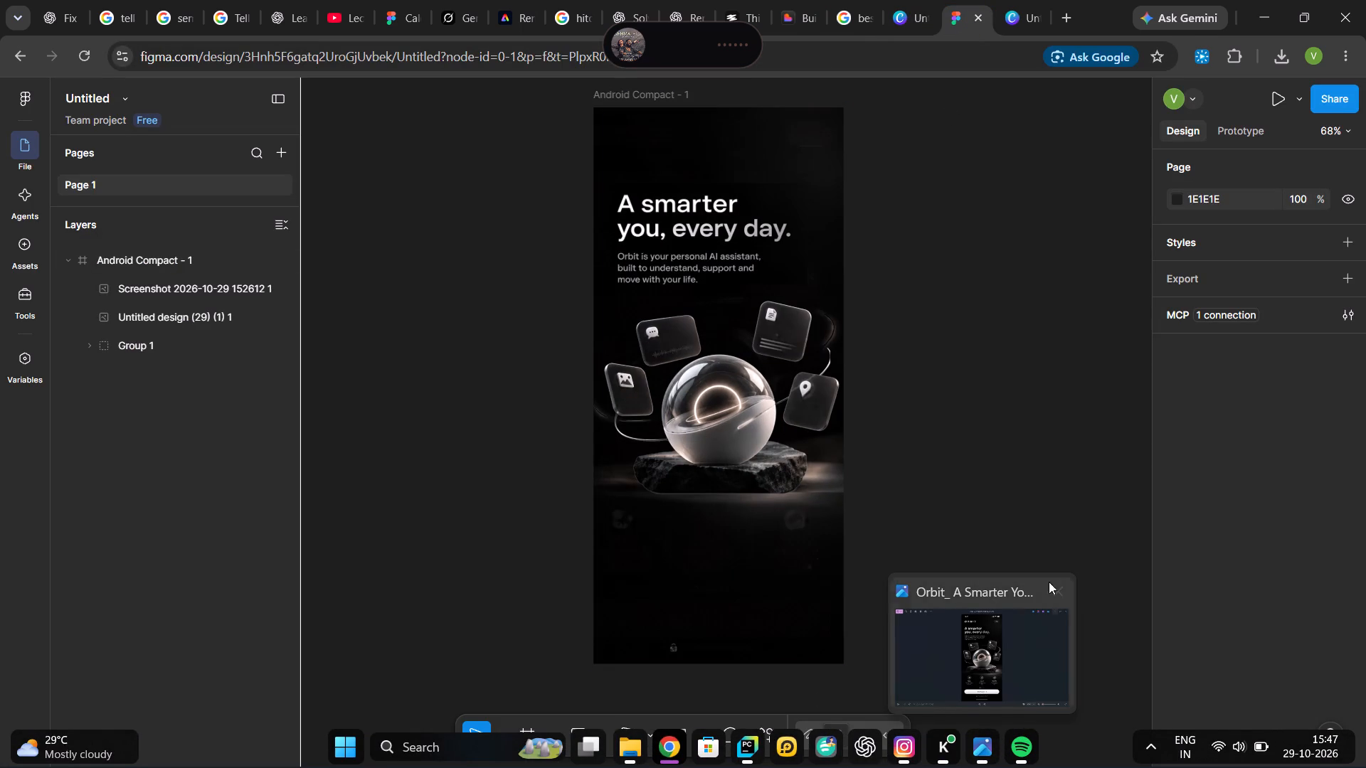
left_click(965, 543)
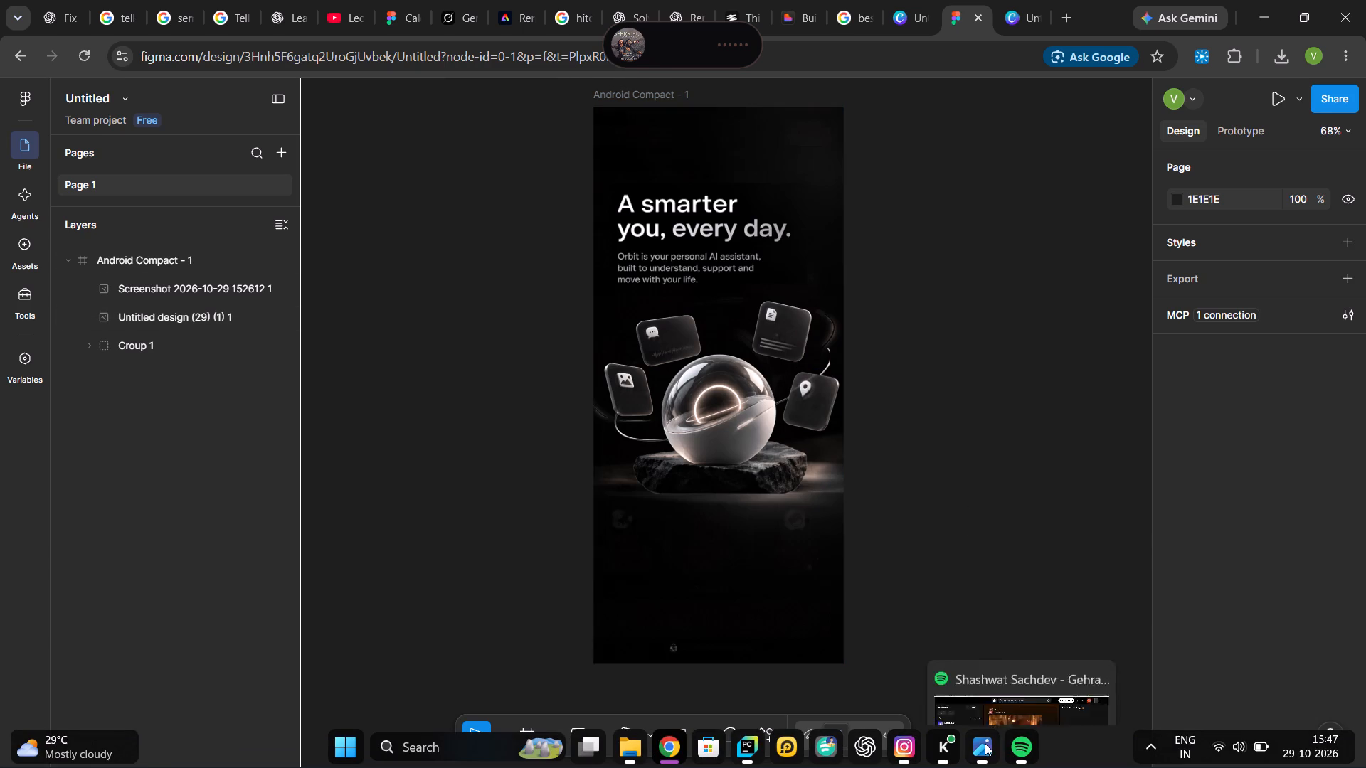
left_click(985, 743)
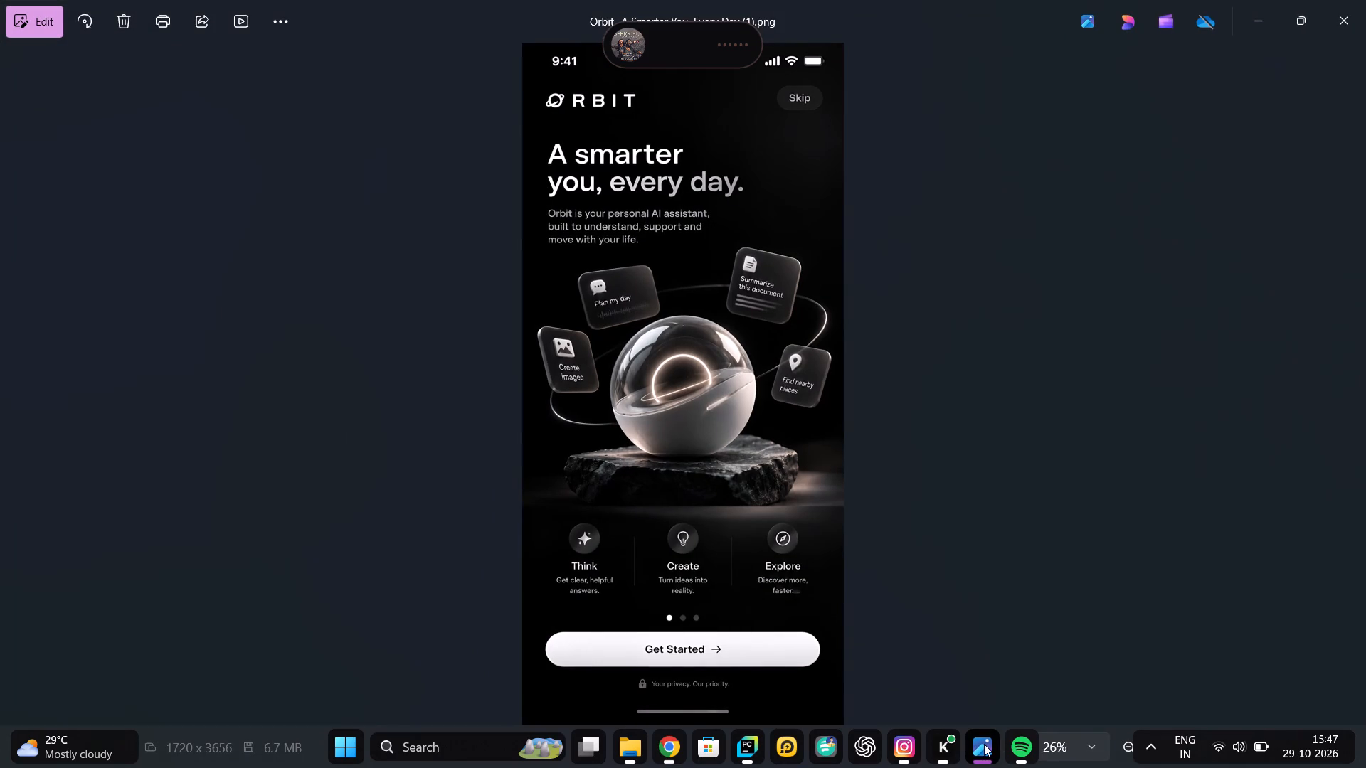
Compare the original Orbit reference image in Photos with the rebuilt onboarding screen in Figma.
left_click(984, 744)
left_click(984, 744)
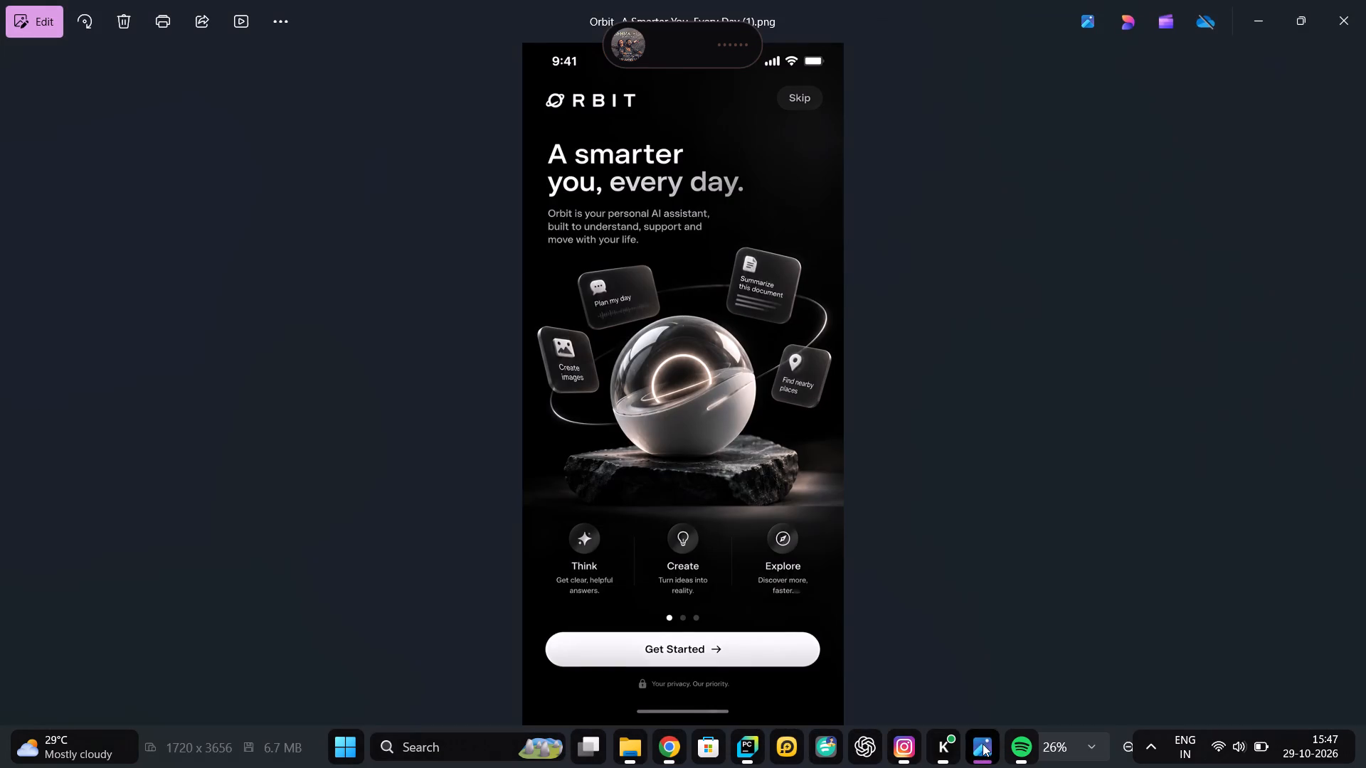
left_click(983, 744)
left_click(983, 744)
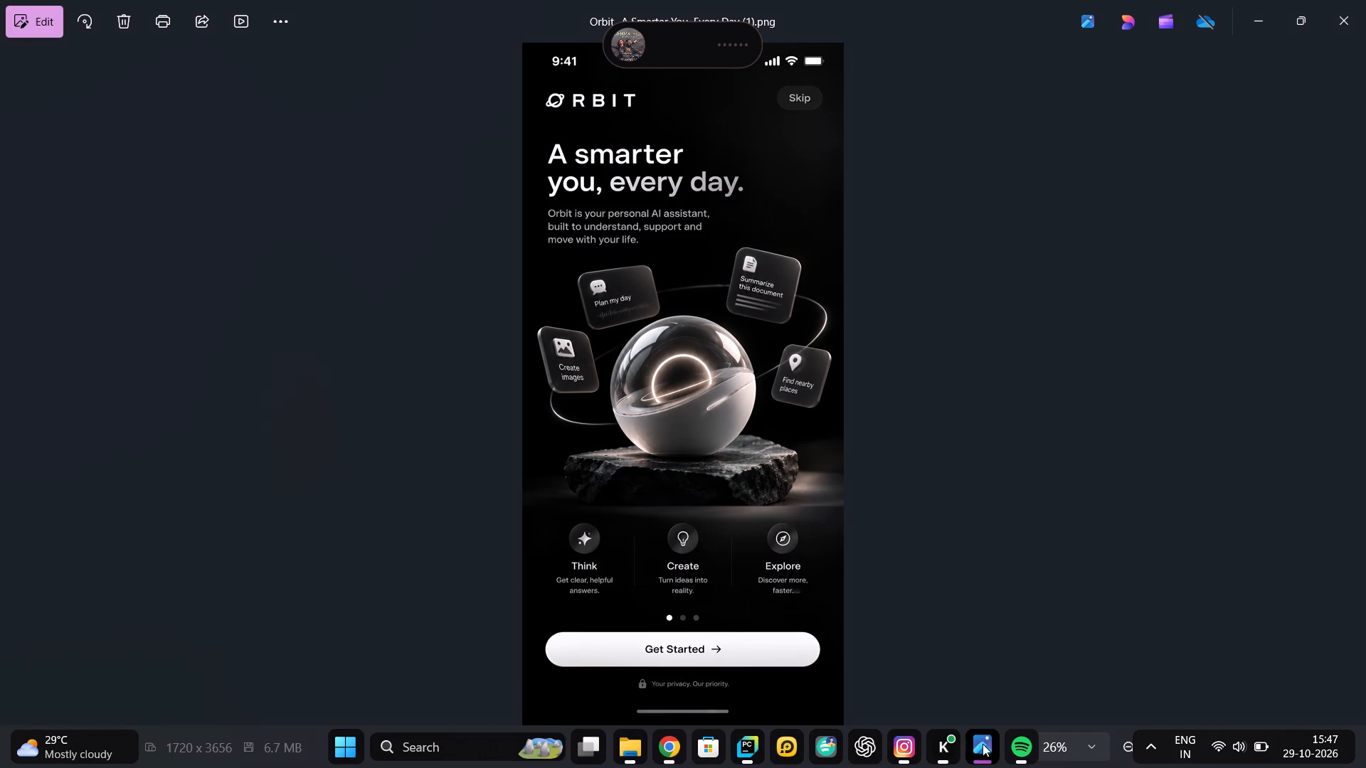
left_click(983, 744)
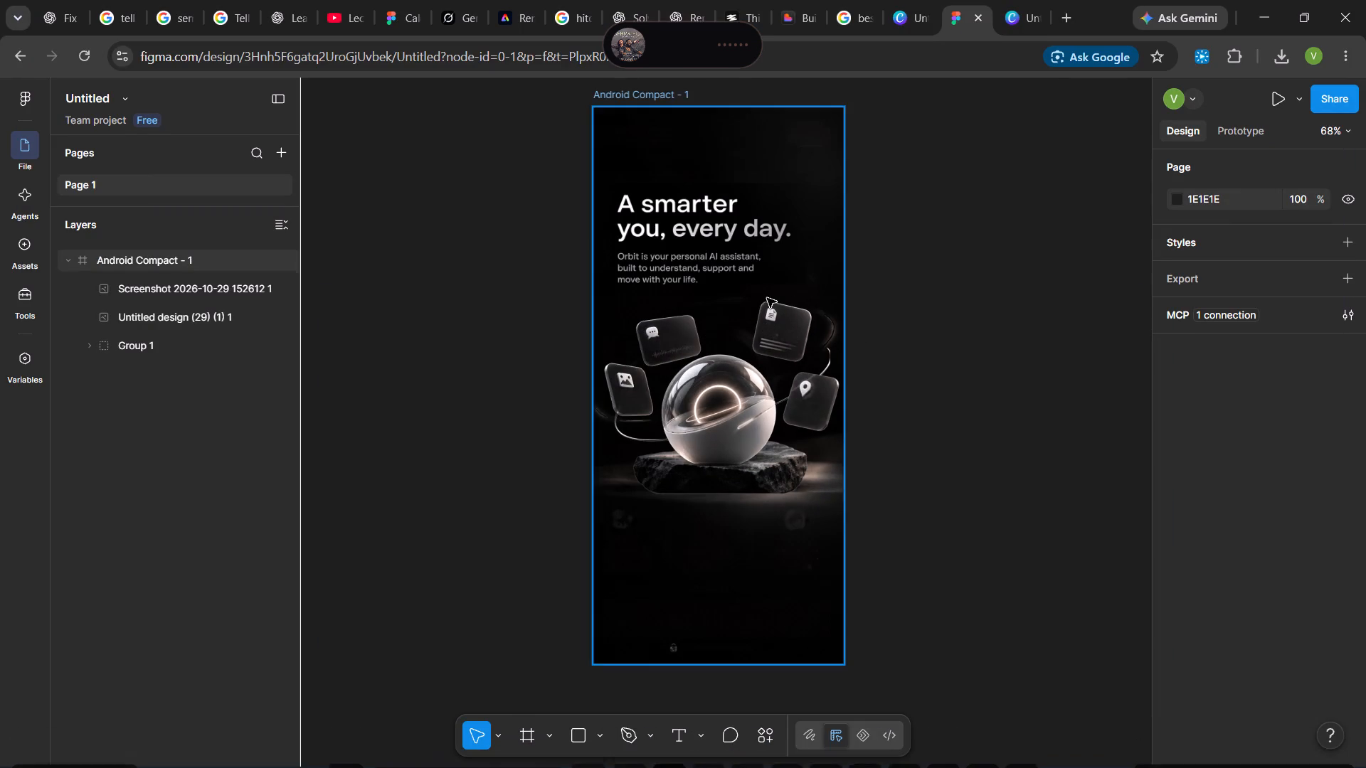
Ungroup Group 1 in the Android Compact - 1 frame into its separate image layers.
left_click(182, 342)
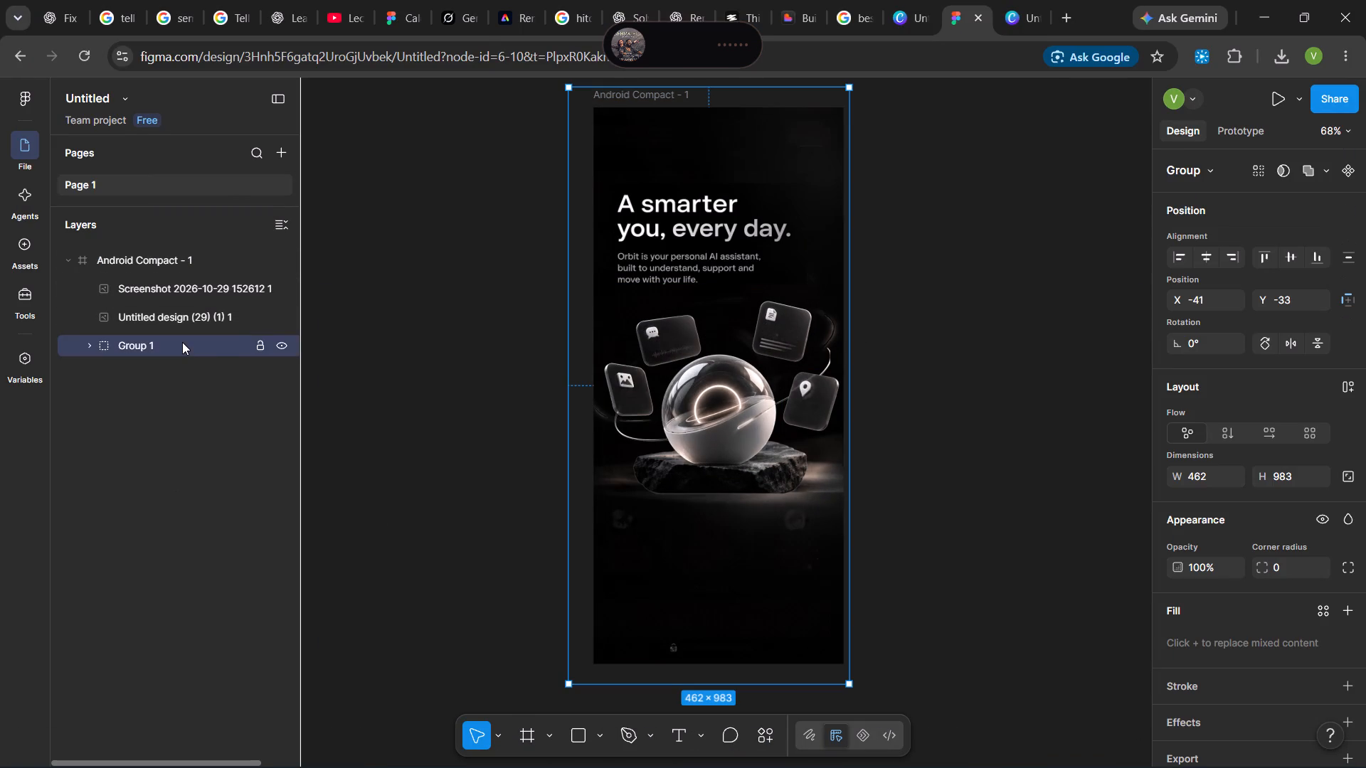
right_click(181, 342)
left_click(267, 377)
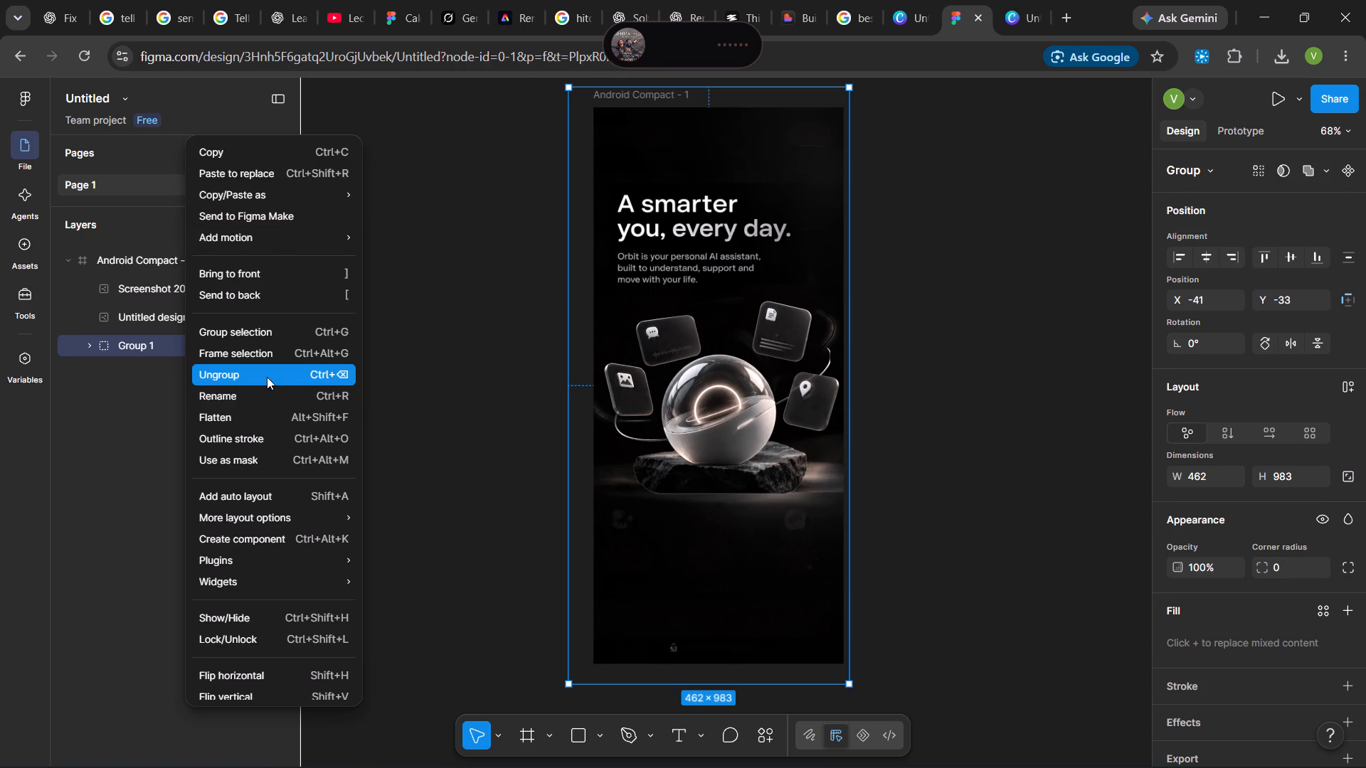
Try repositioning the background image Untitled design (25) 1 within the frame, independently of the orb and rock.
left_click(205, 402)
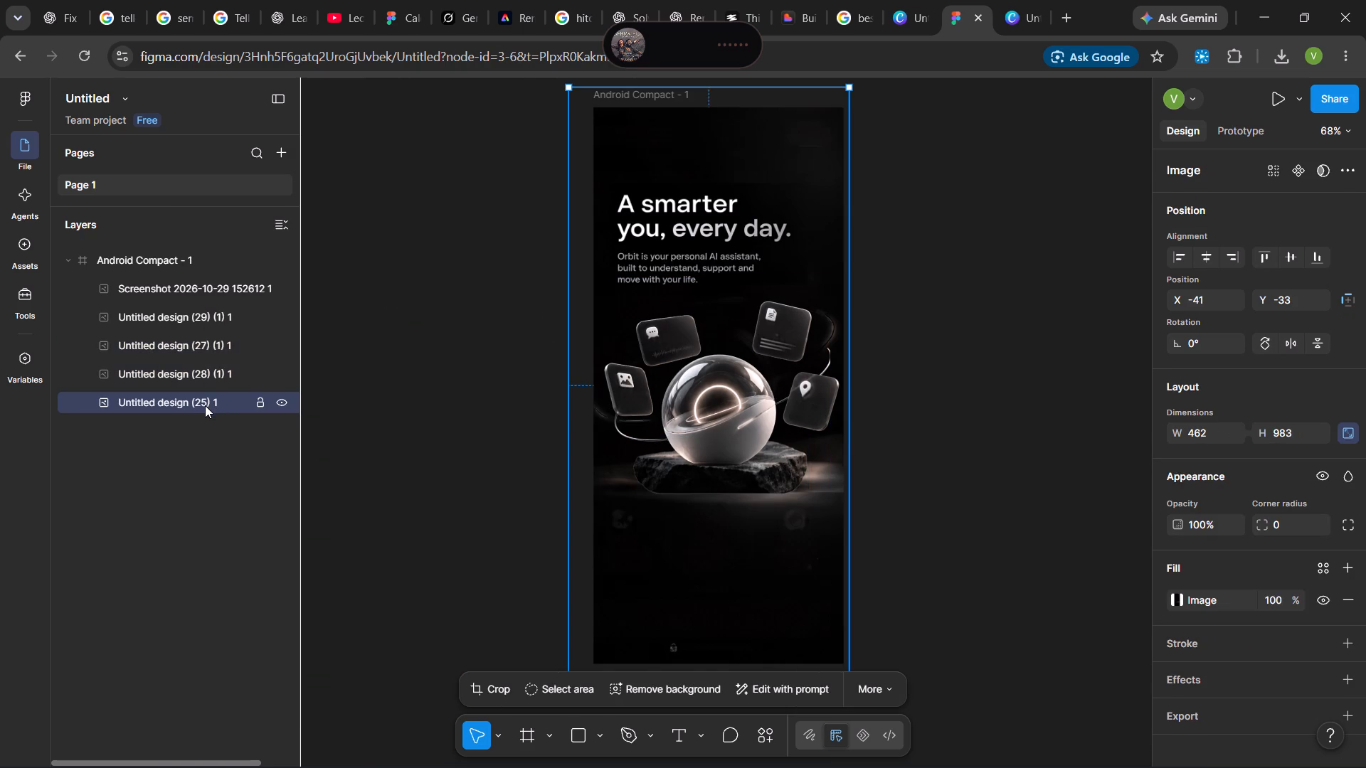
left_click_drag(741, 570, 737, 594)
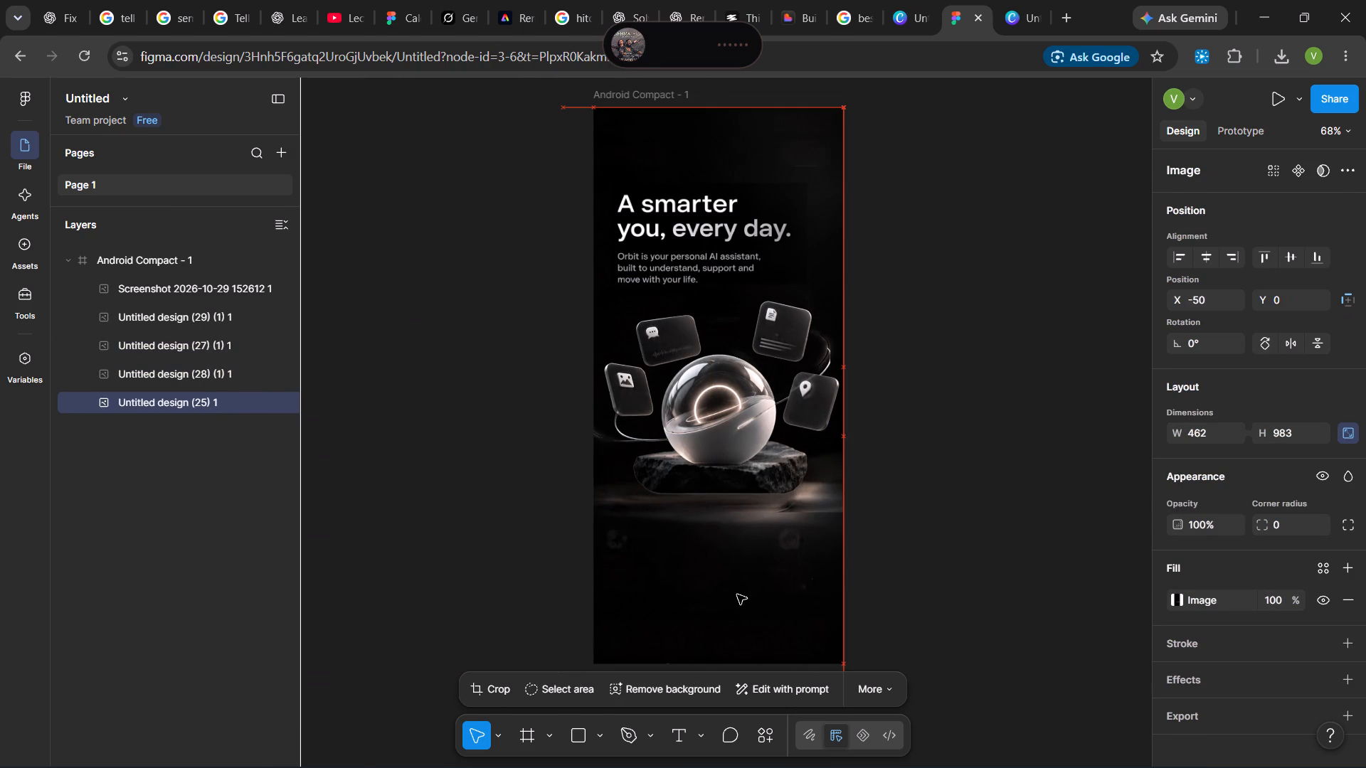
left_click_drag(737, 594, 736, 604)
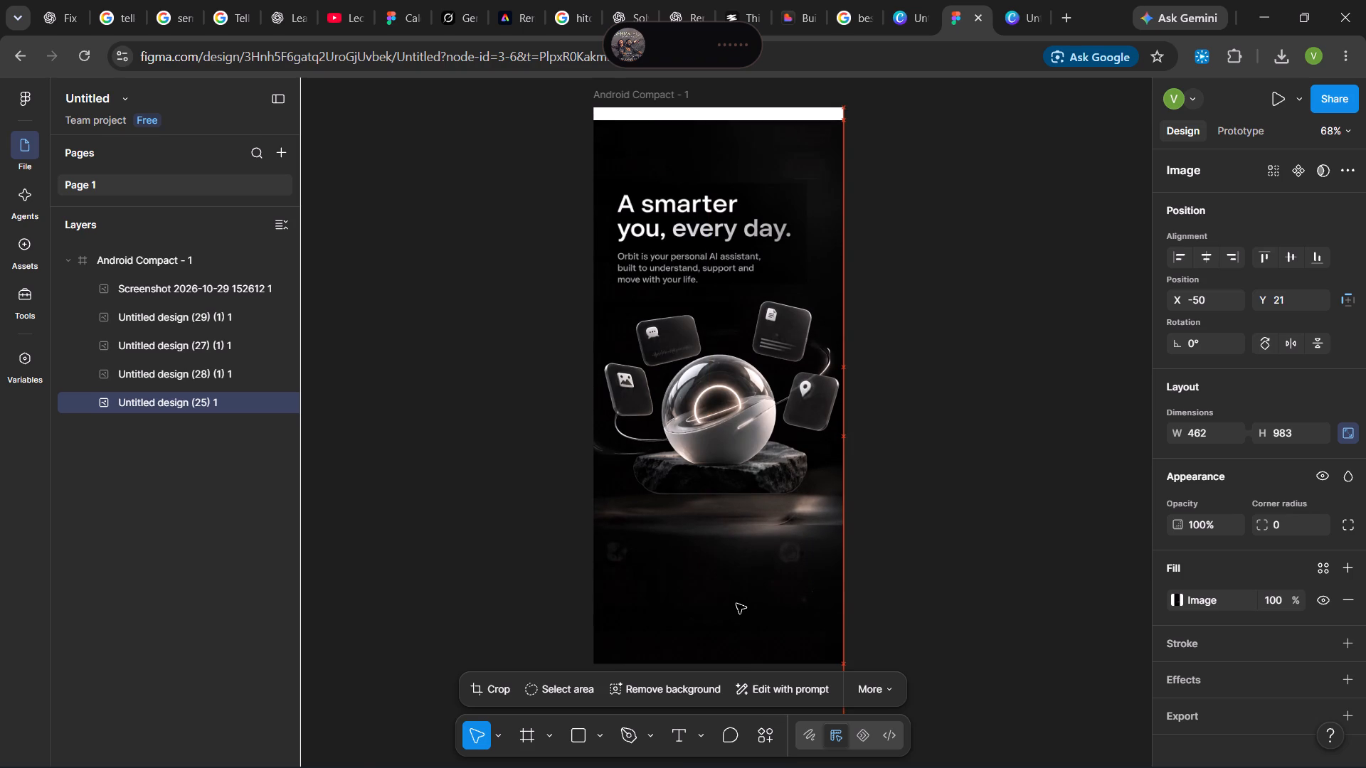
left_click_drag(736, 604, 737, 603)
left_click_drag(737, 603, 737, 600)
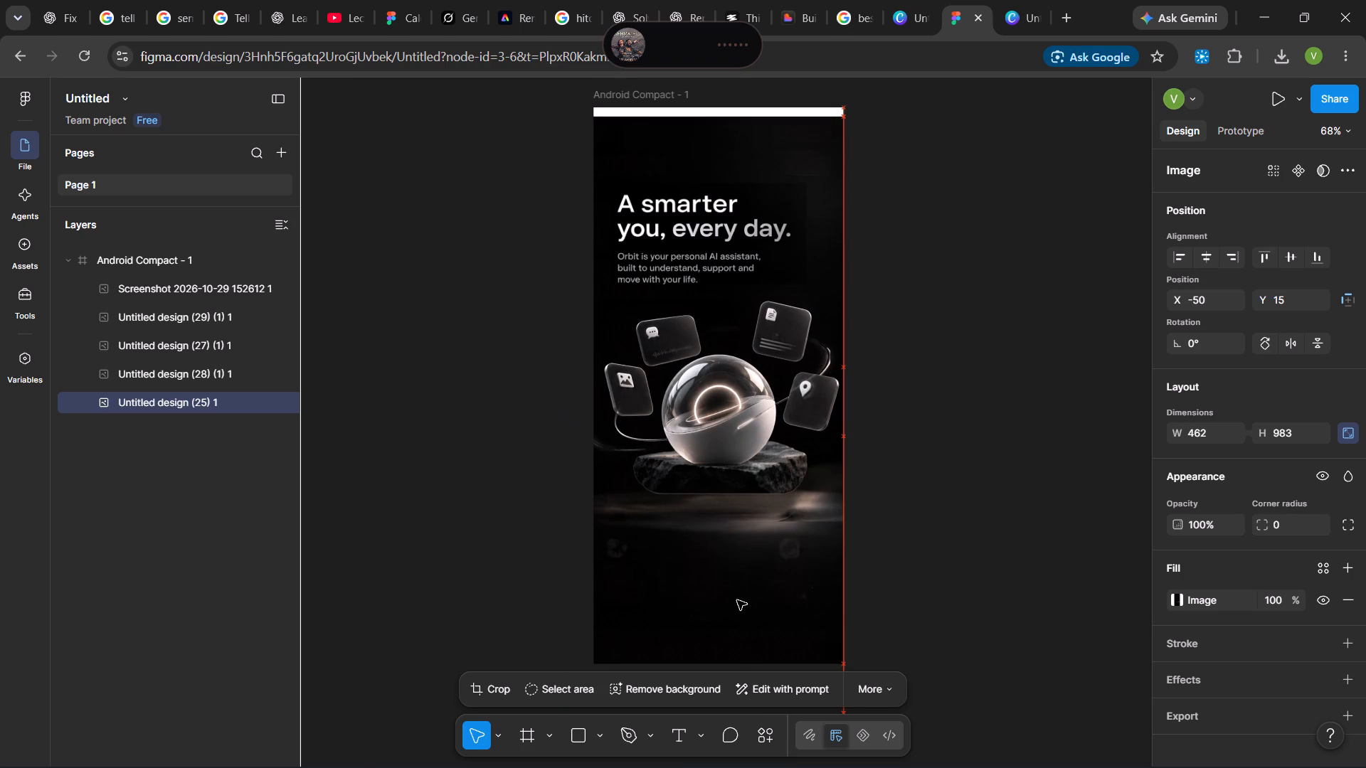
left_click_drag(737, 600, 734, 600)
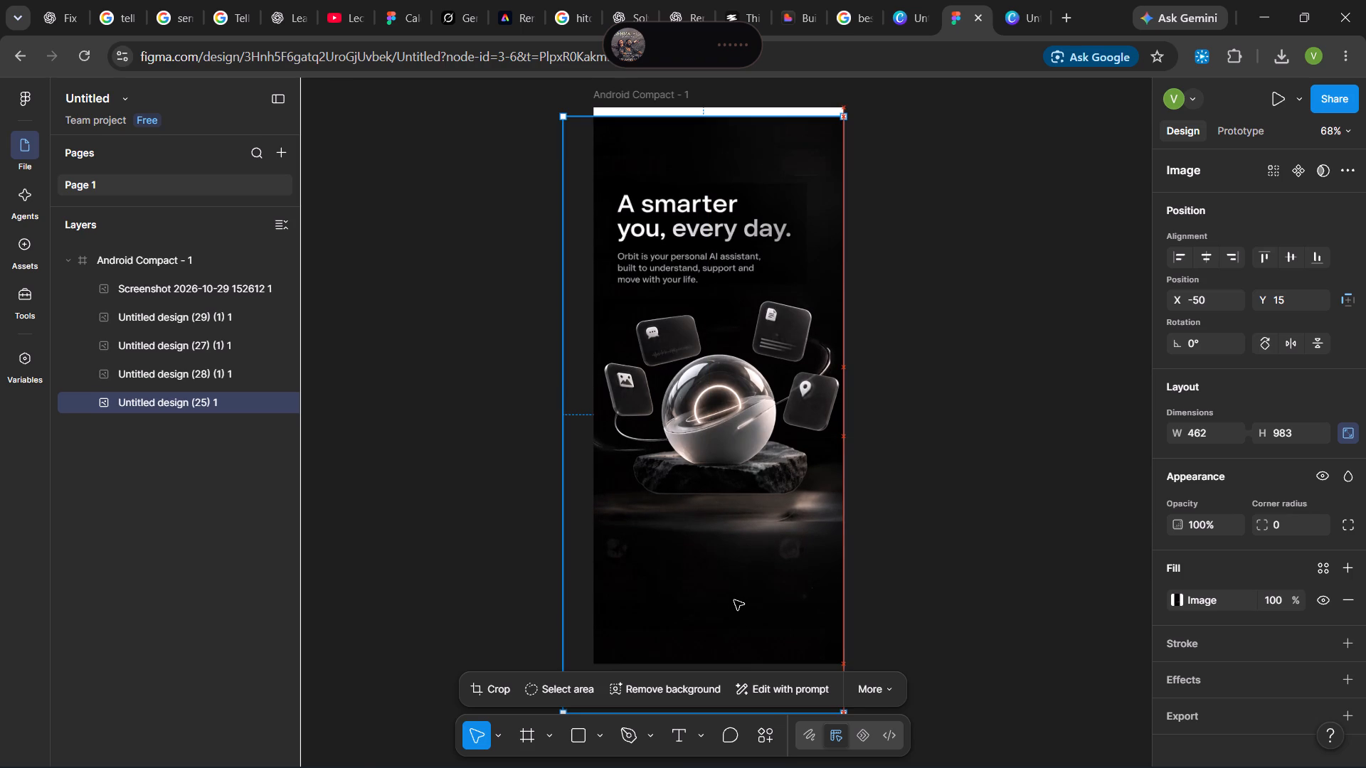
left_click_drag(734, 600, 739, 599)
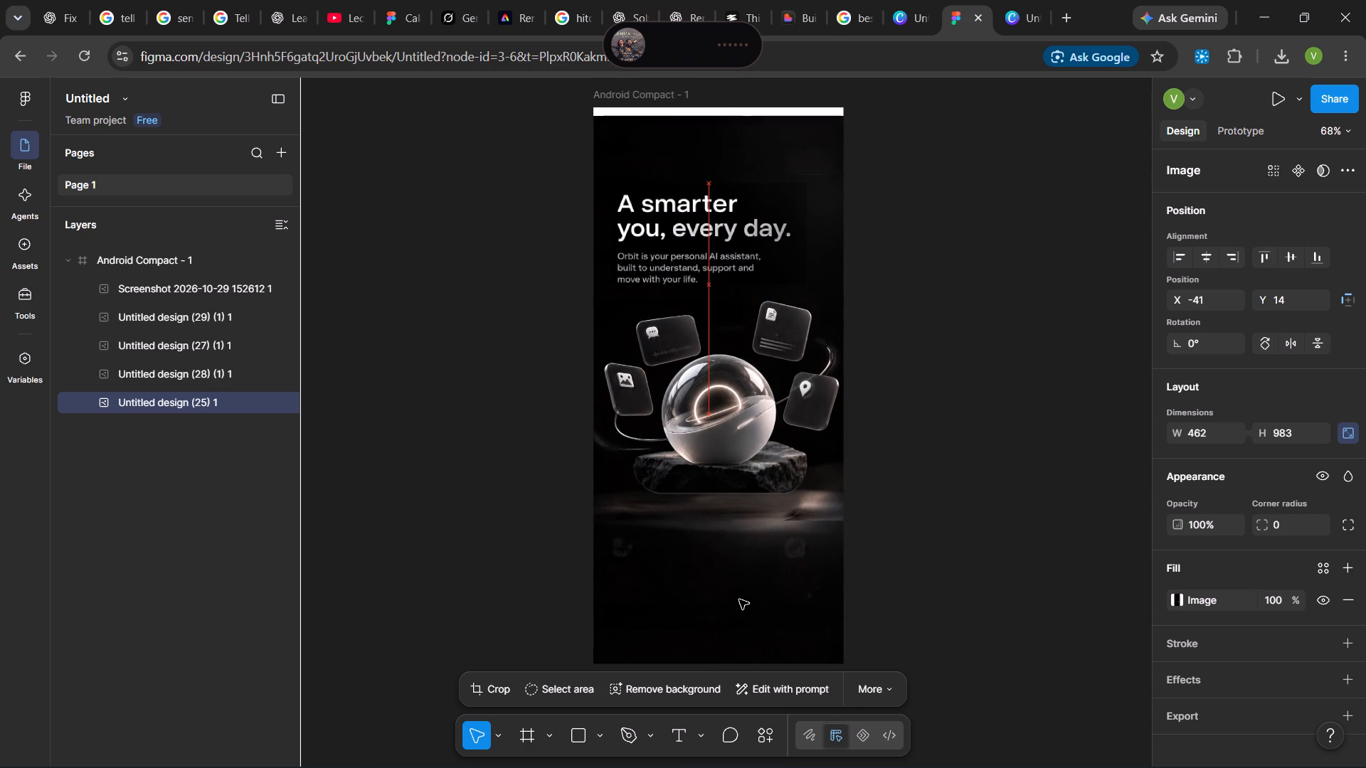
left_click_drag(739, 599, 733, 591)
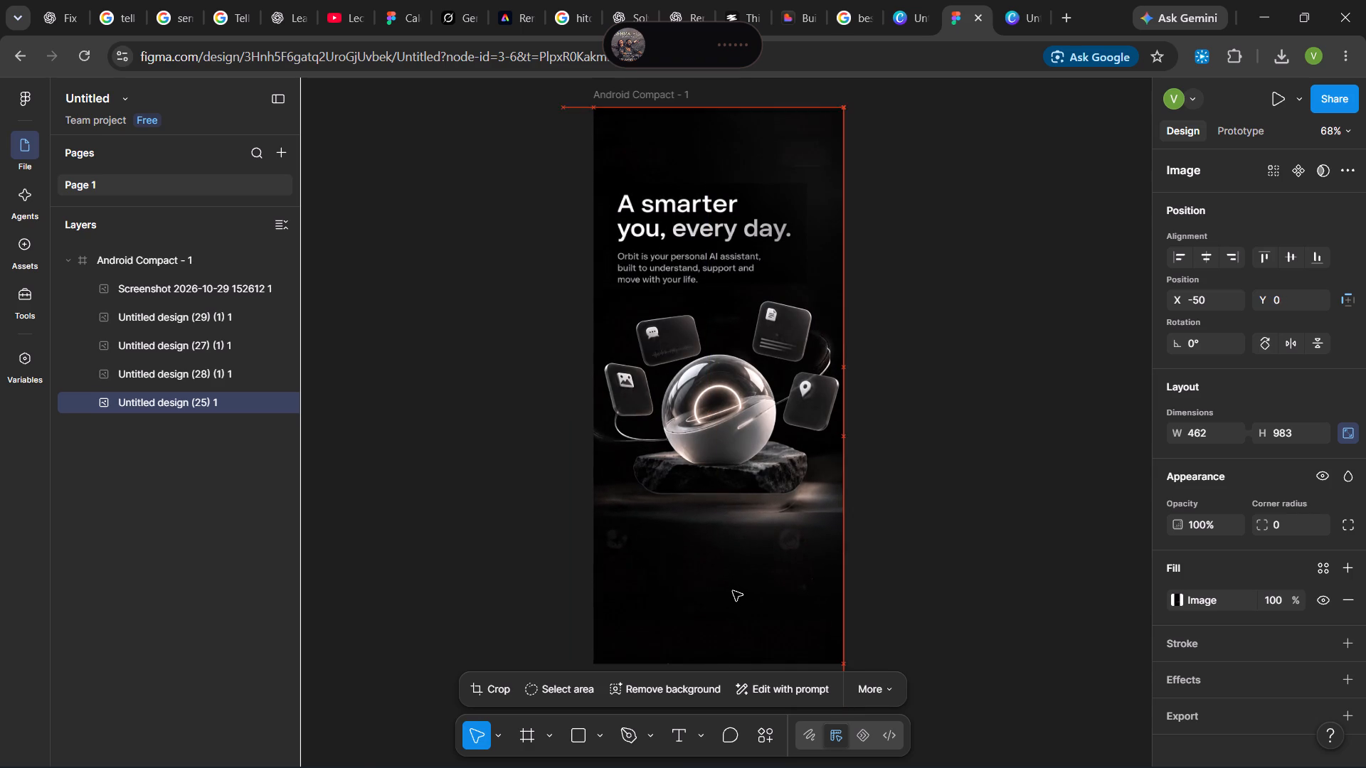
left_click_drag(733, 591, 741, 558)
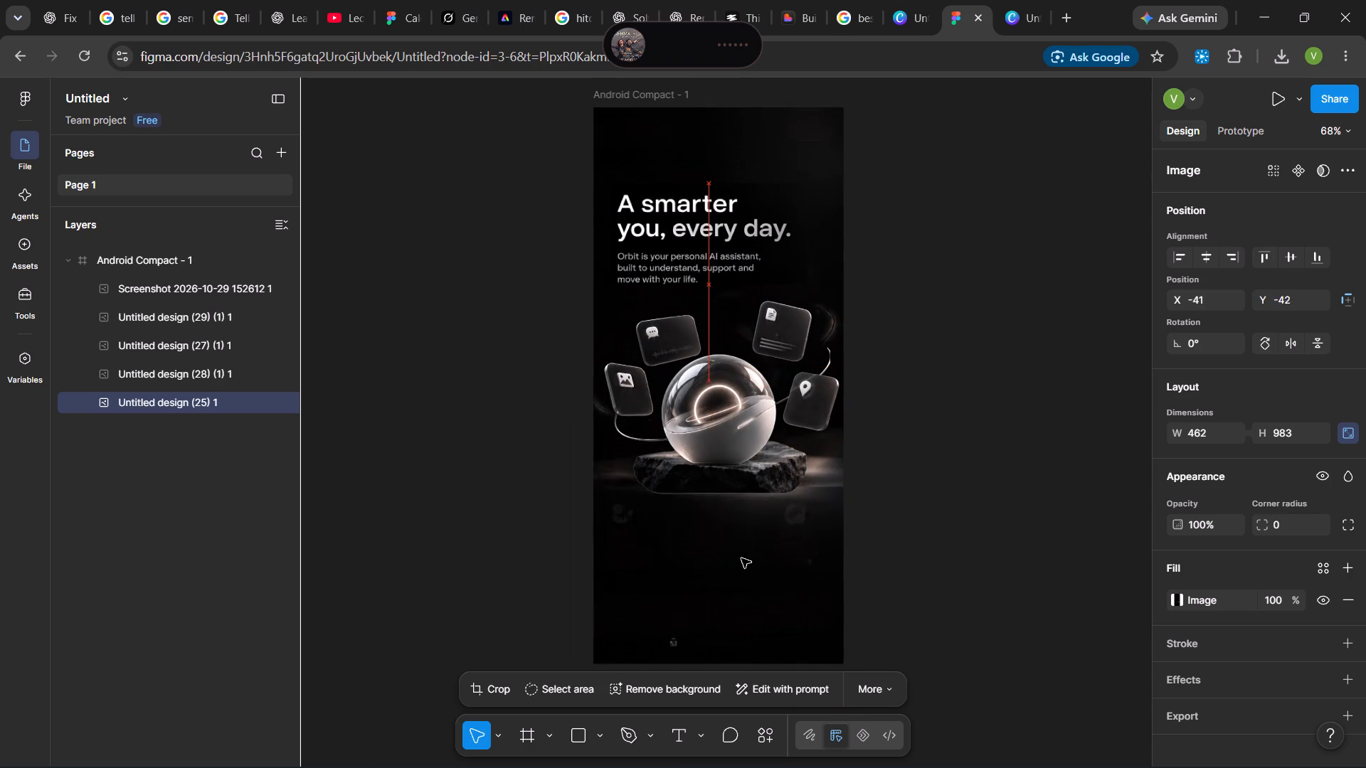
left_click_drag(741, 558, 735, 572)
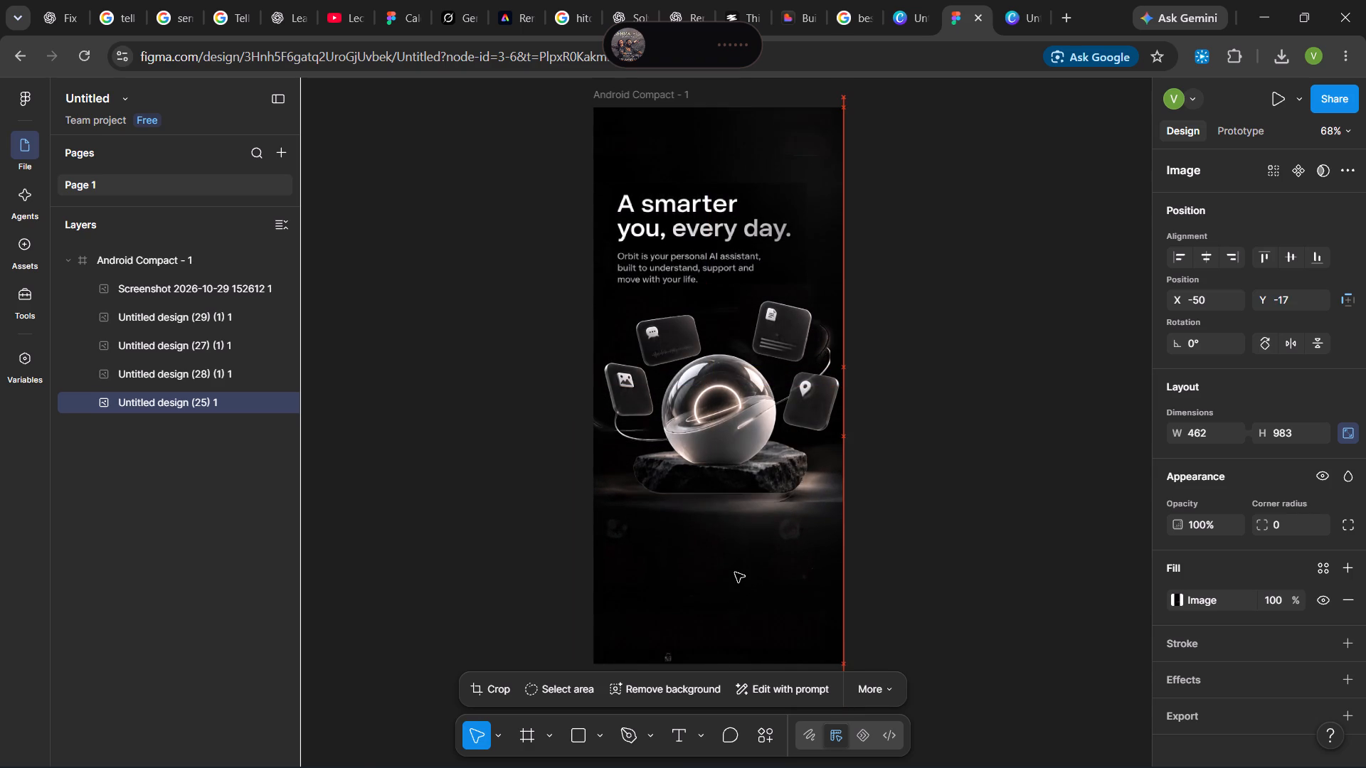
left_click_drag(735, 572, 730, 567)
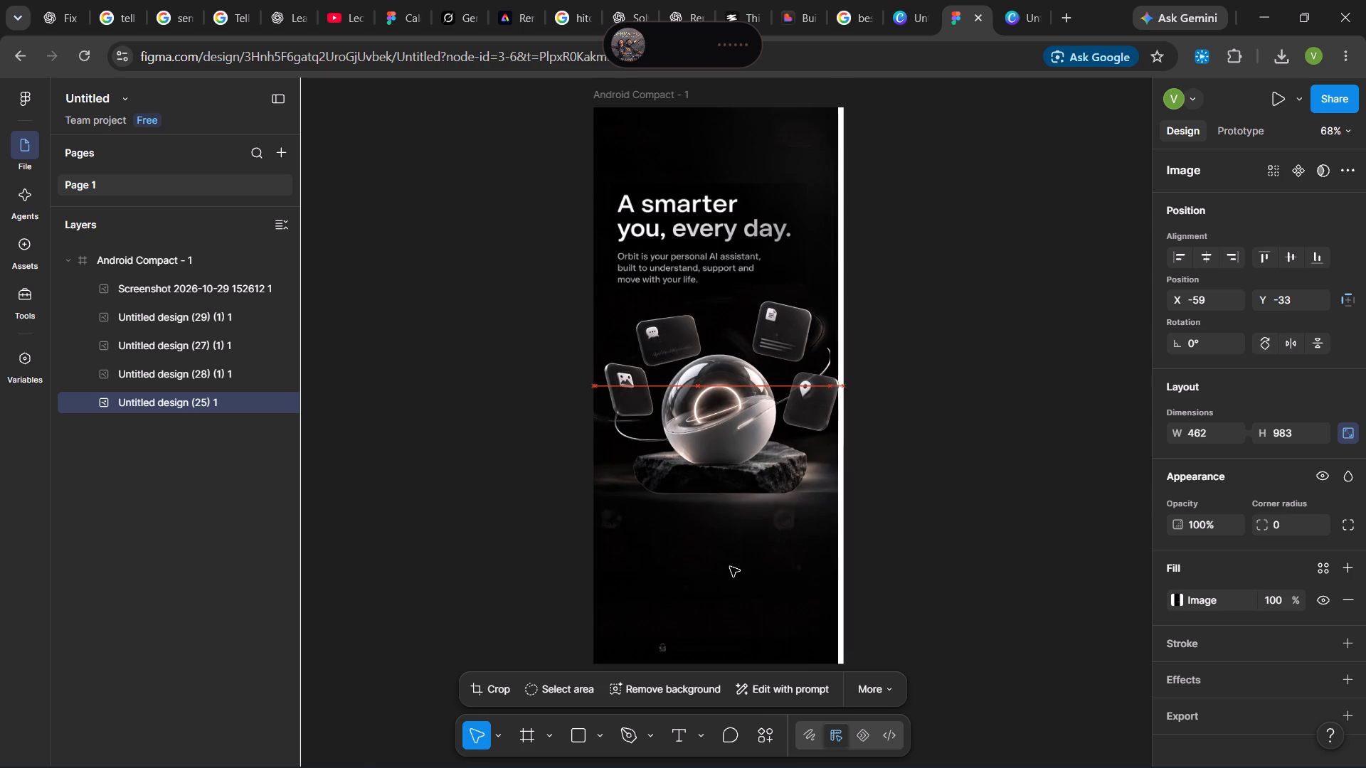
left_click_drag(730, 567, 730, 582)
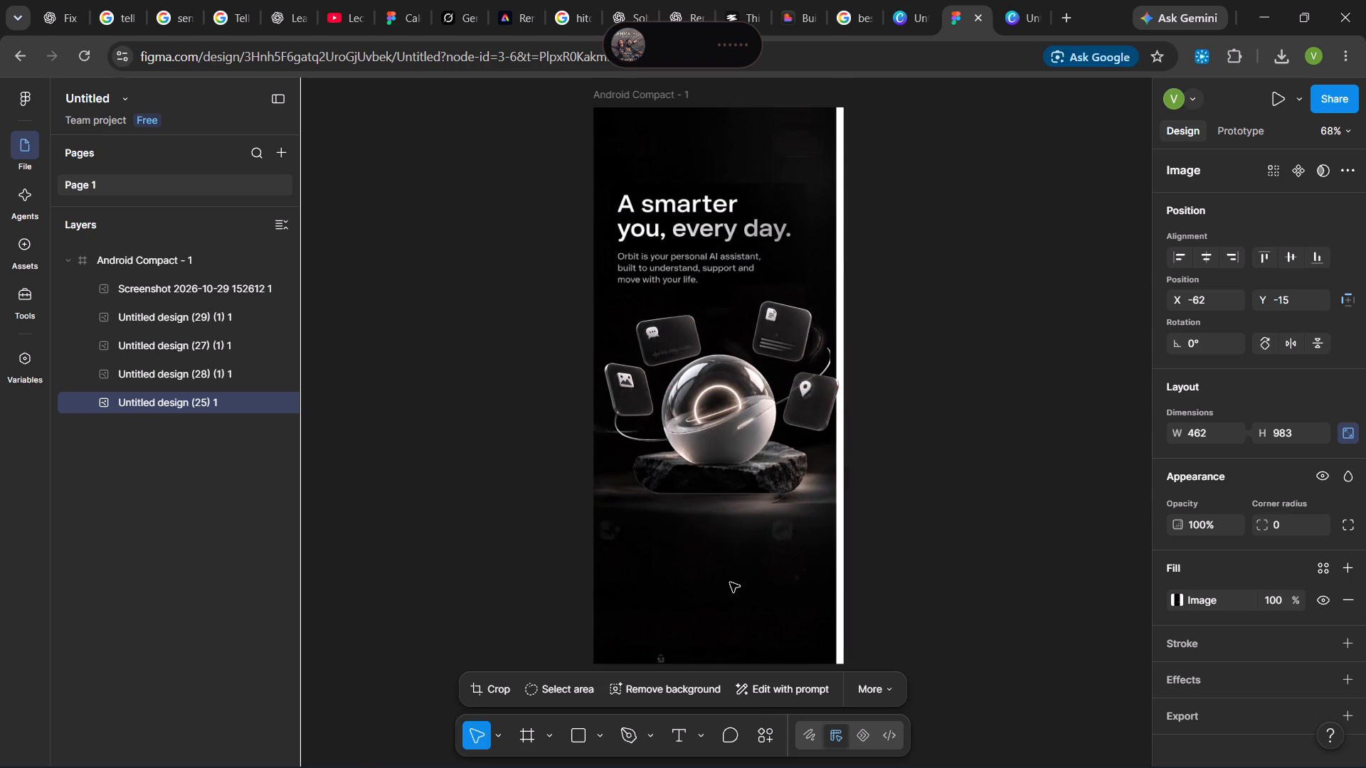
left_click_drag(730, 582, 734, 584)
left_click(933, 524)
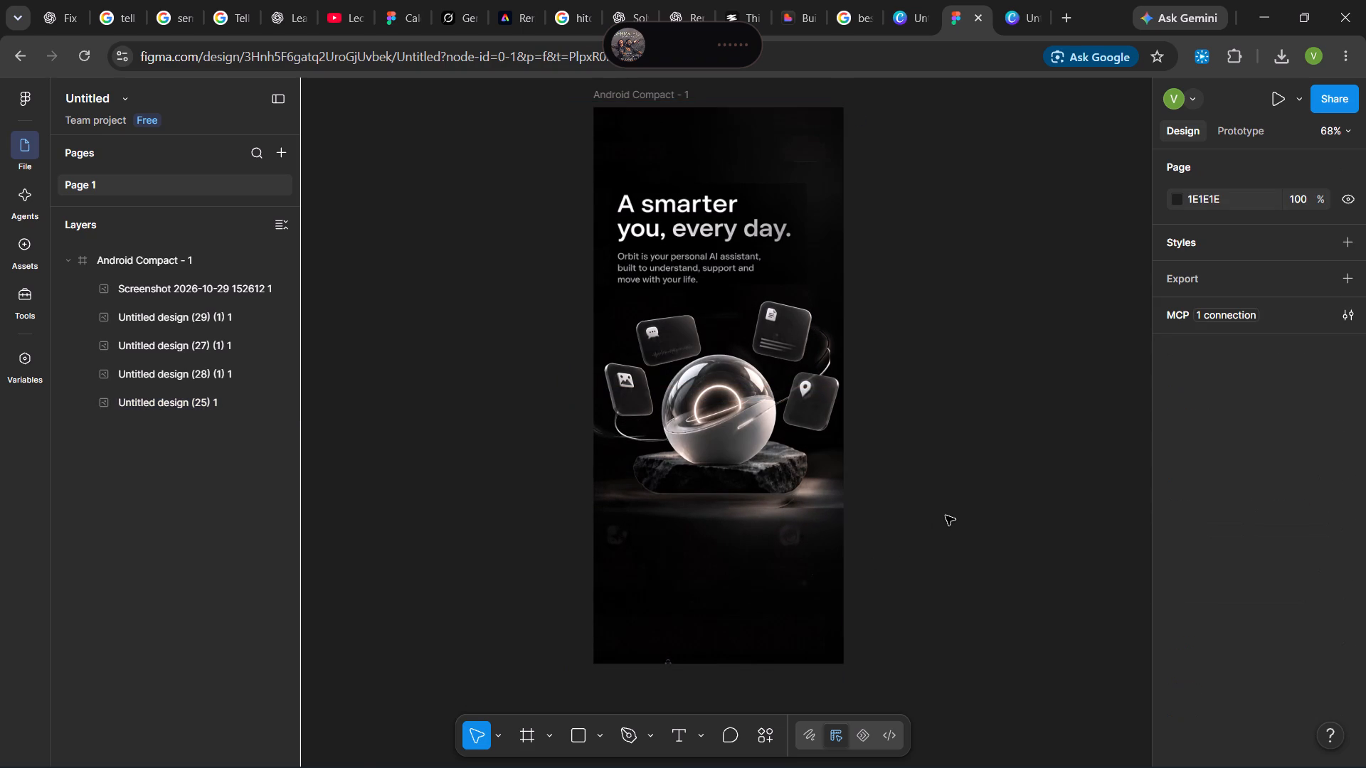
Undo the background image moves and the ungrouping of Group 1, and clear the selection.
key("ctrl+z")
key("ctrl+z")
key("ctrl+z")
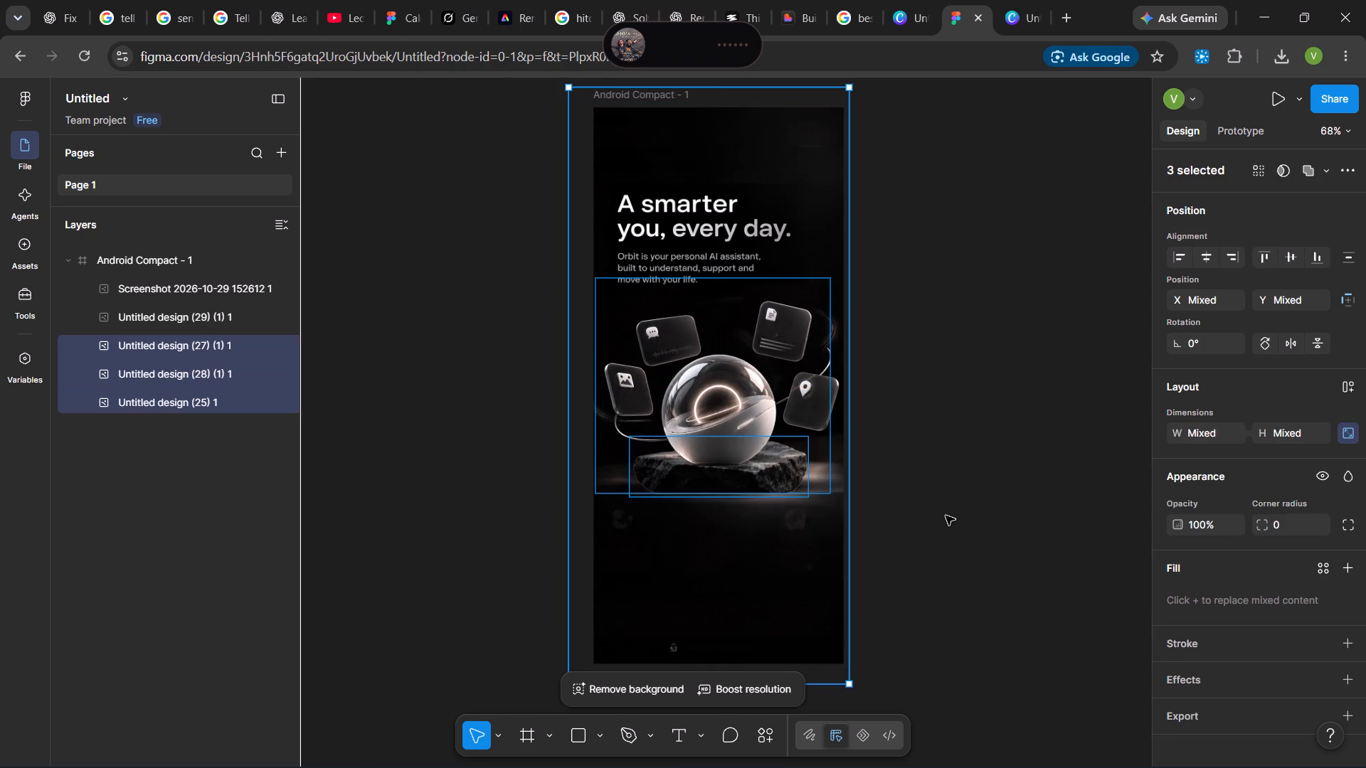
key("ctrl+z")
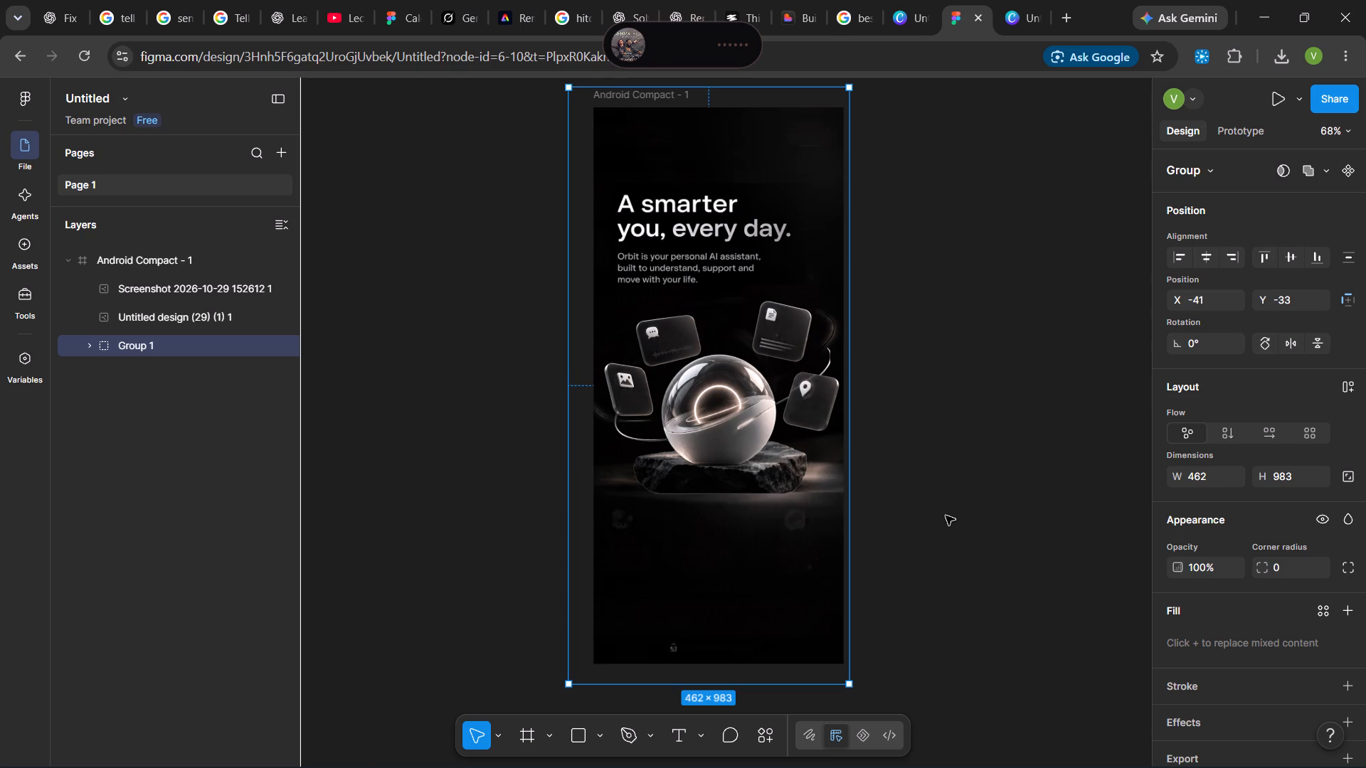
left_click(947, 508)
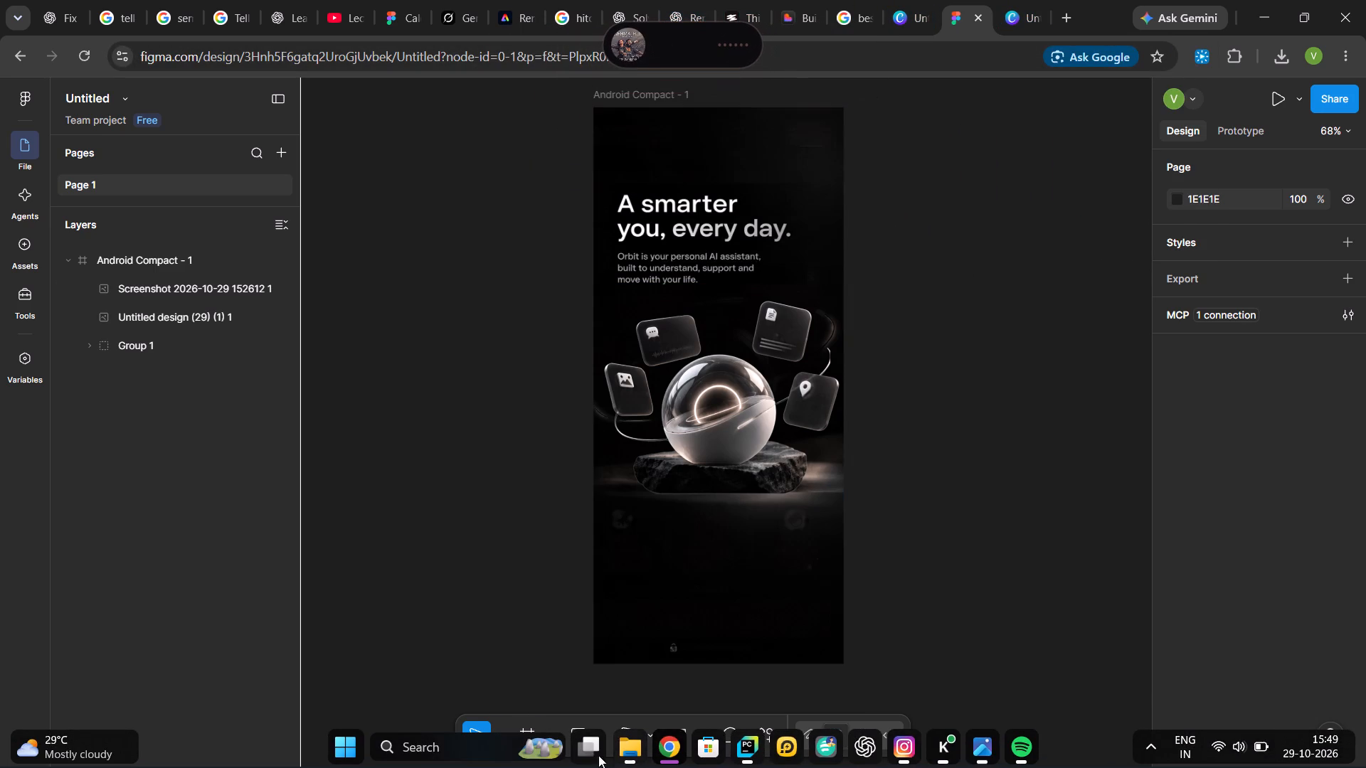
Find Microsoft Edge through the Windows search and launch it.
left_click(455, 758)
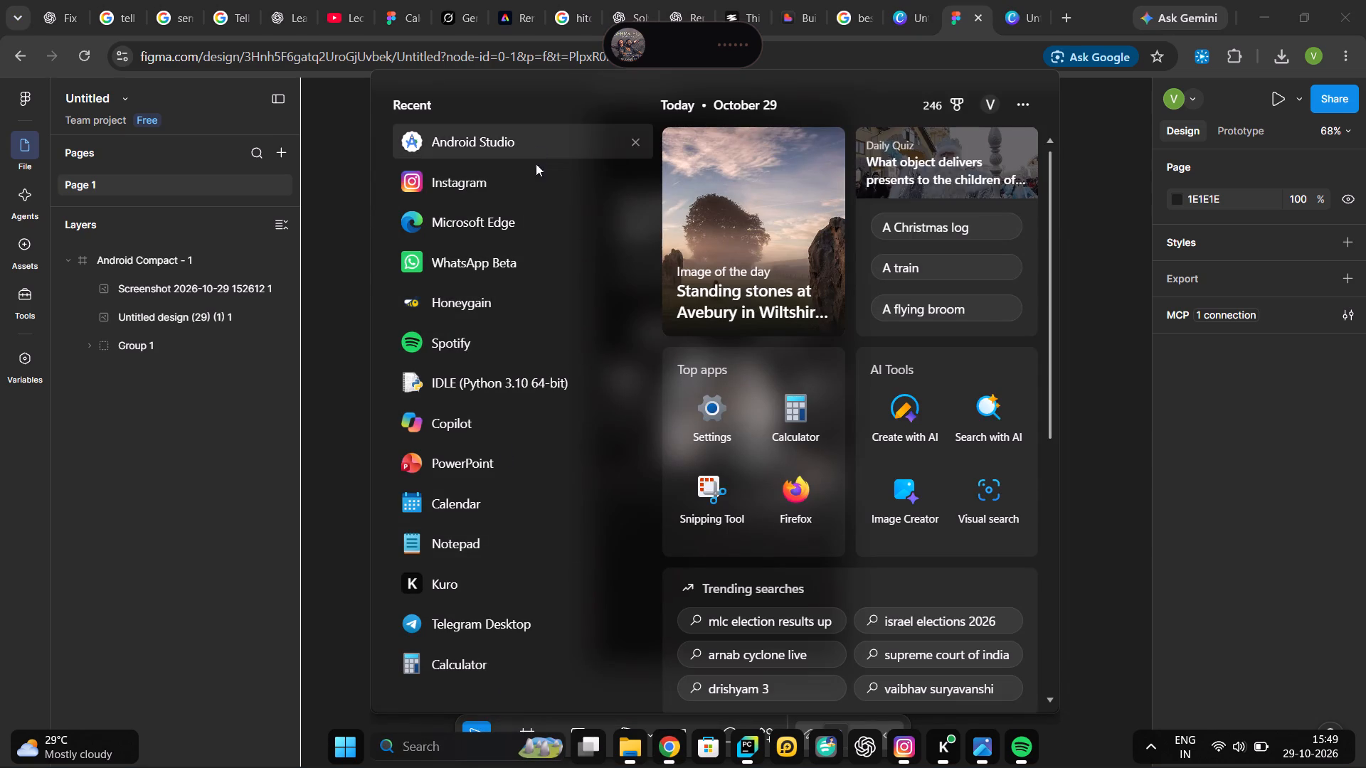
left_click(522, 319)
key("m")
left_click(521, 319)
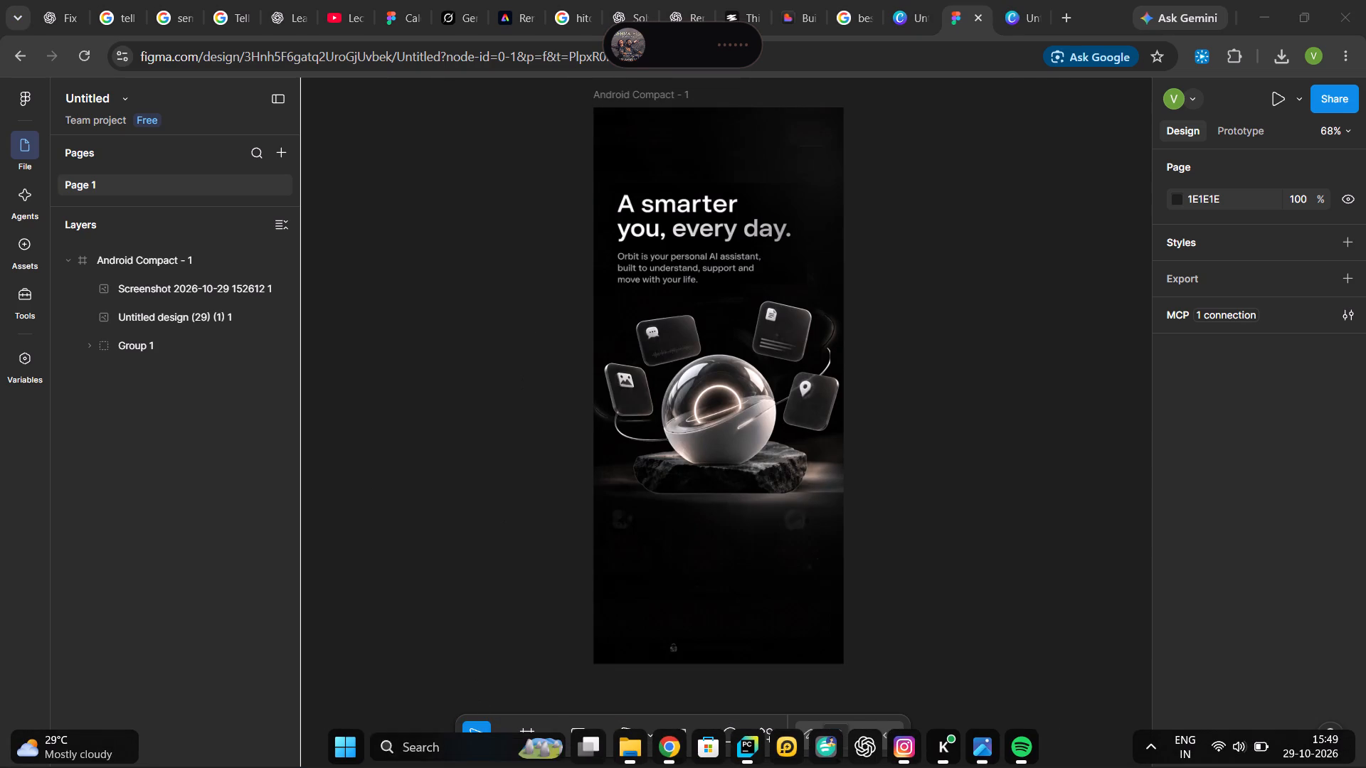
left_click(480, 742)
type("ms")
left_click(591, 183)
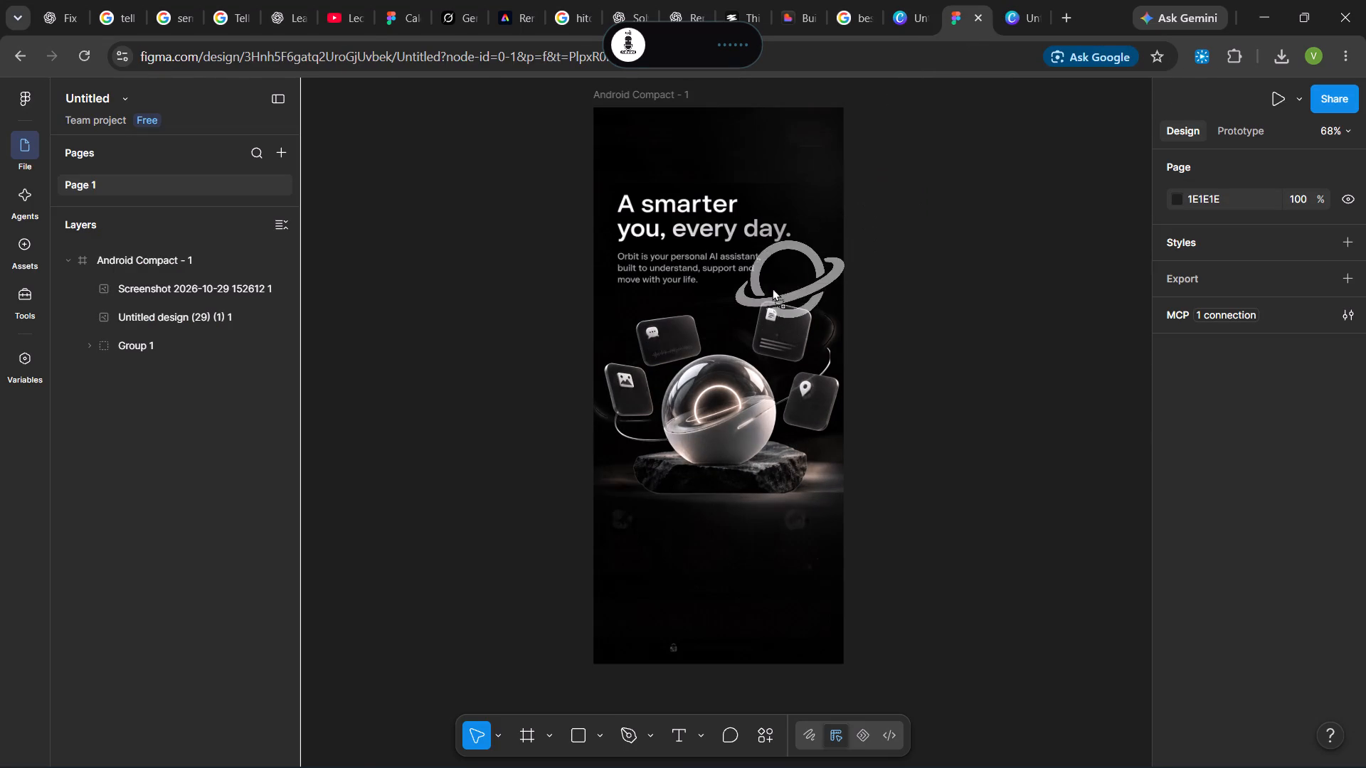
left_click_drag(772, 288, 720, 320)
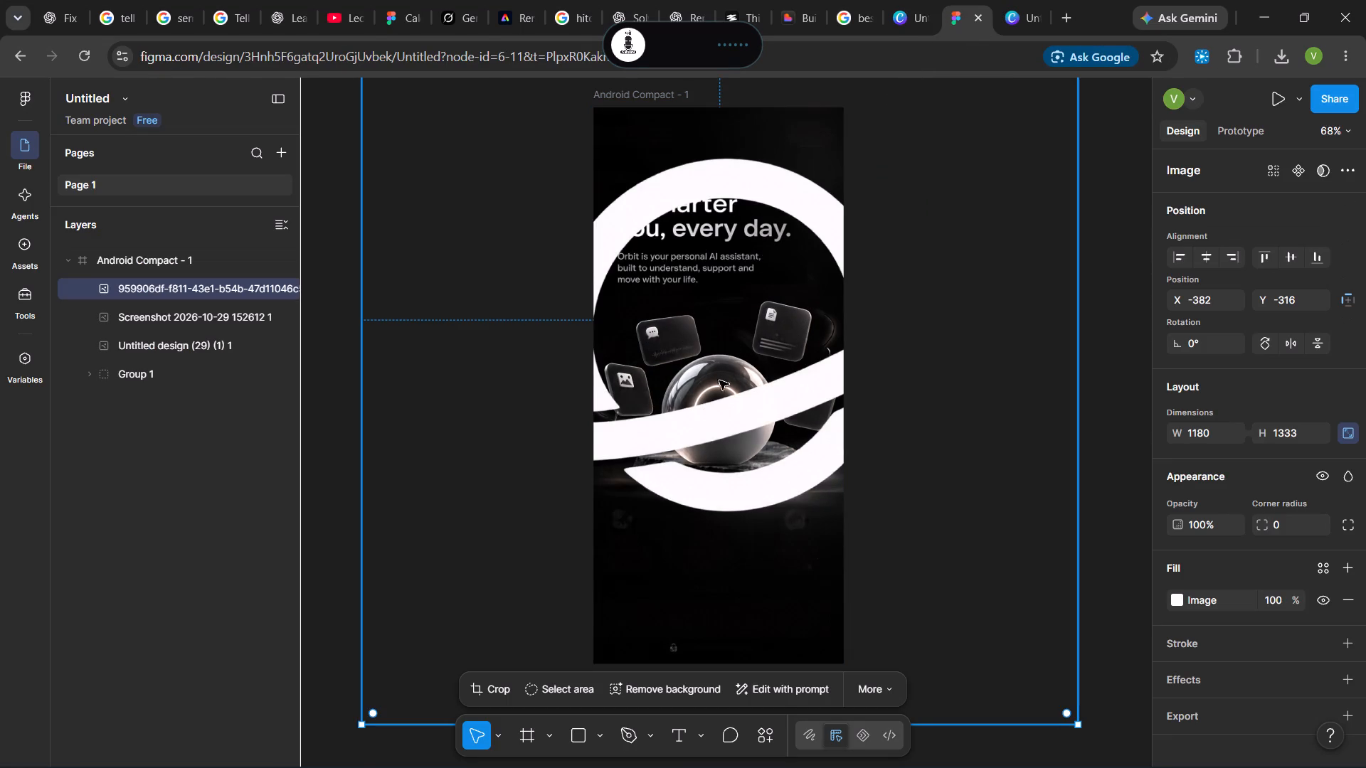
Move the oversized planet logo out of the frame's artwork and scale it down proportionally to about 42 × 48.
left_click_drag(724, 388, 704, 538)
left_click_drag(741, 543, 741, 557)
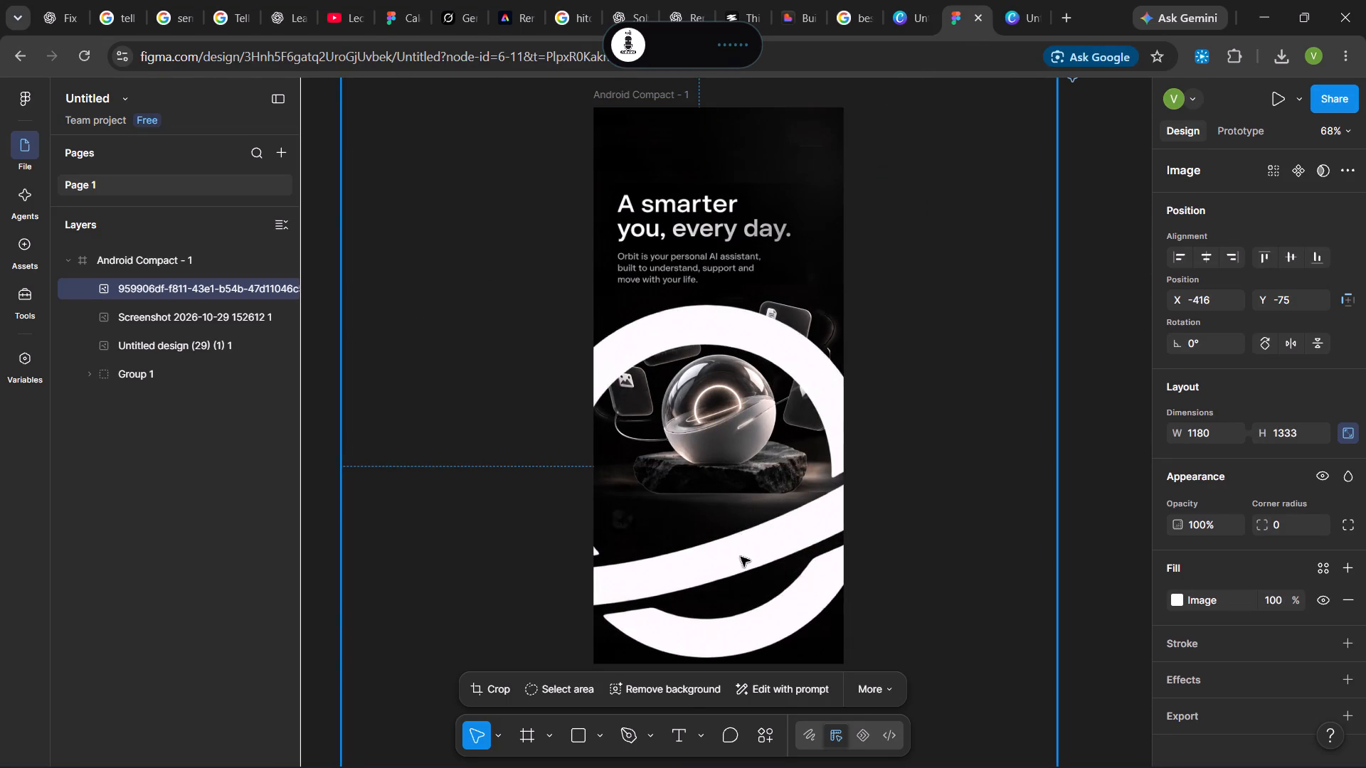
left_click_drag(741, 557, 738, 668)
left_click_drag(337, 184, 785, 611)
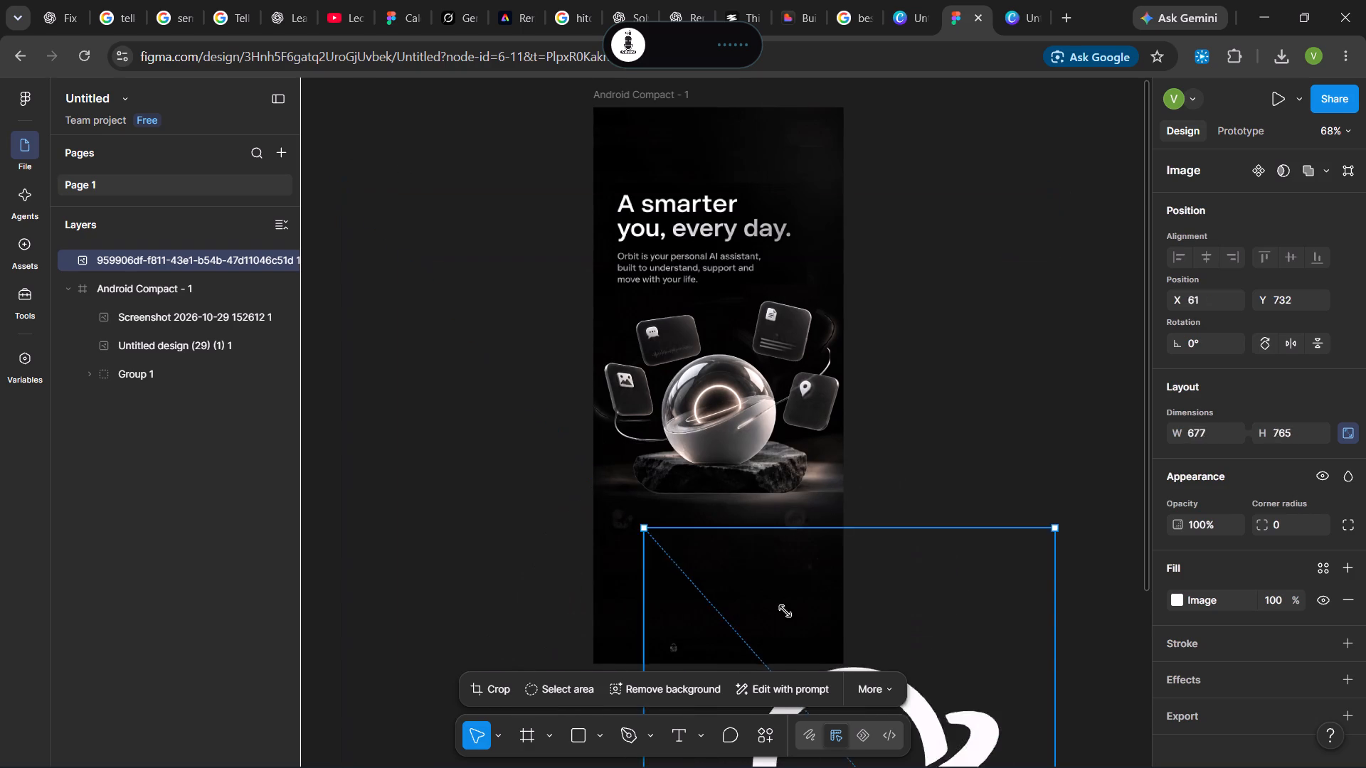
left_click_drag(785, 611, 840, 656)
left_click_drag(960, 695, 909, 233)
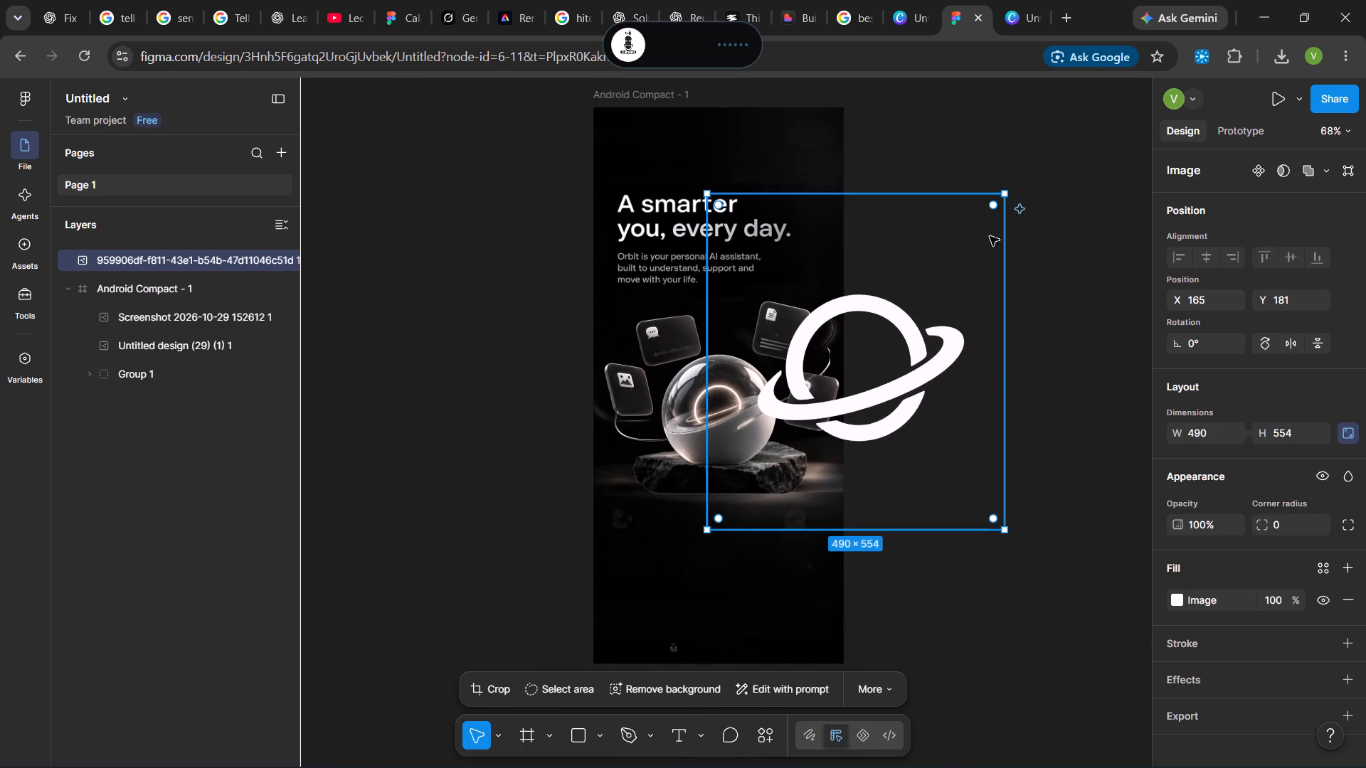
left_click_drag(1004, 189, 802, 329)
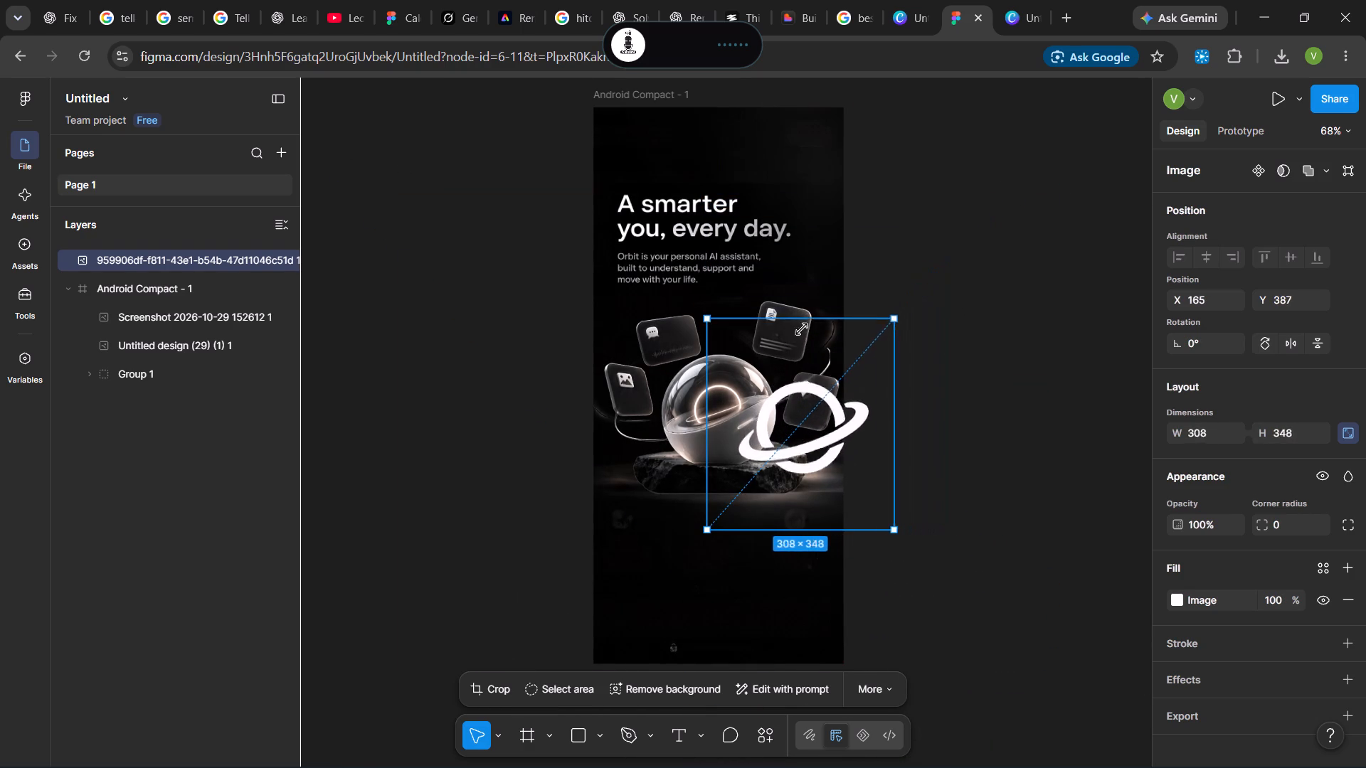
left_click_drag(802, 329, 692, 495)
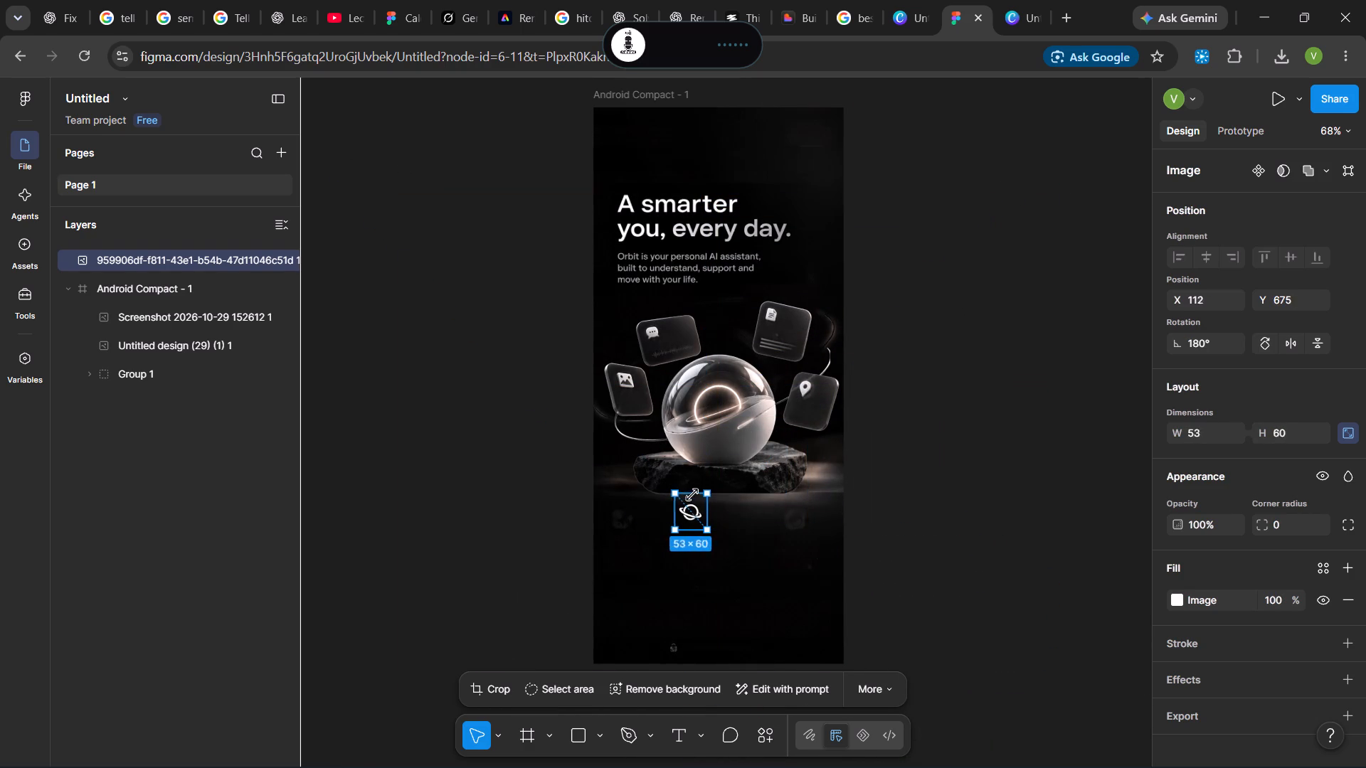
left_click_drag(692, 495, 707, 501)
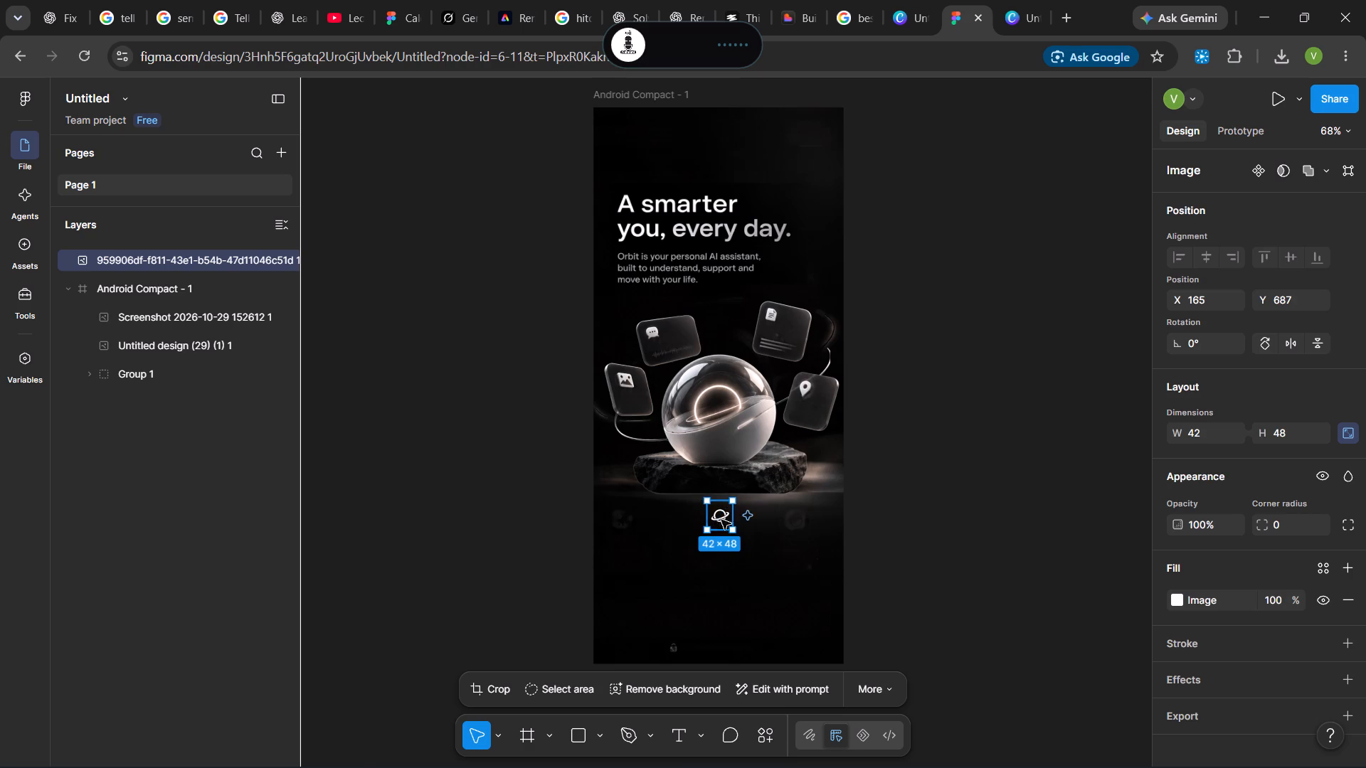
Place the planet logo above the "A smarter you, every day." headline near its left edge, enlarge it slightly and deselect it.
left_click_drag(721, 520, 626, 142)
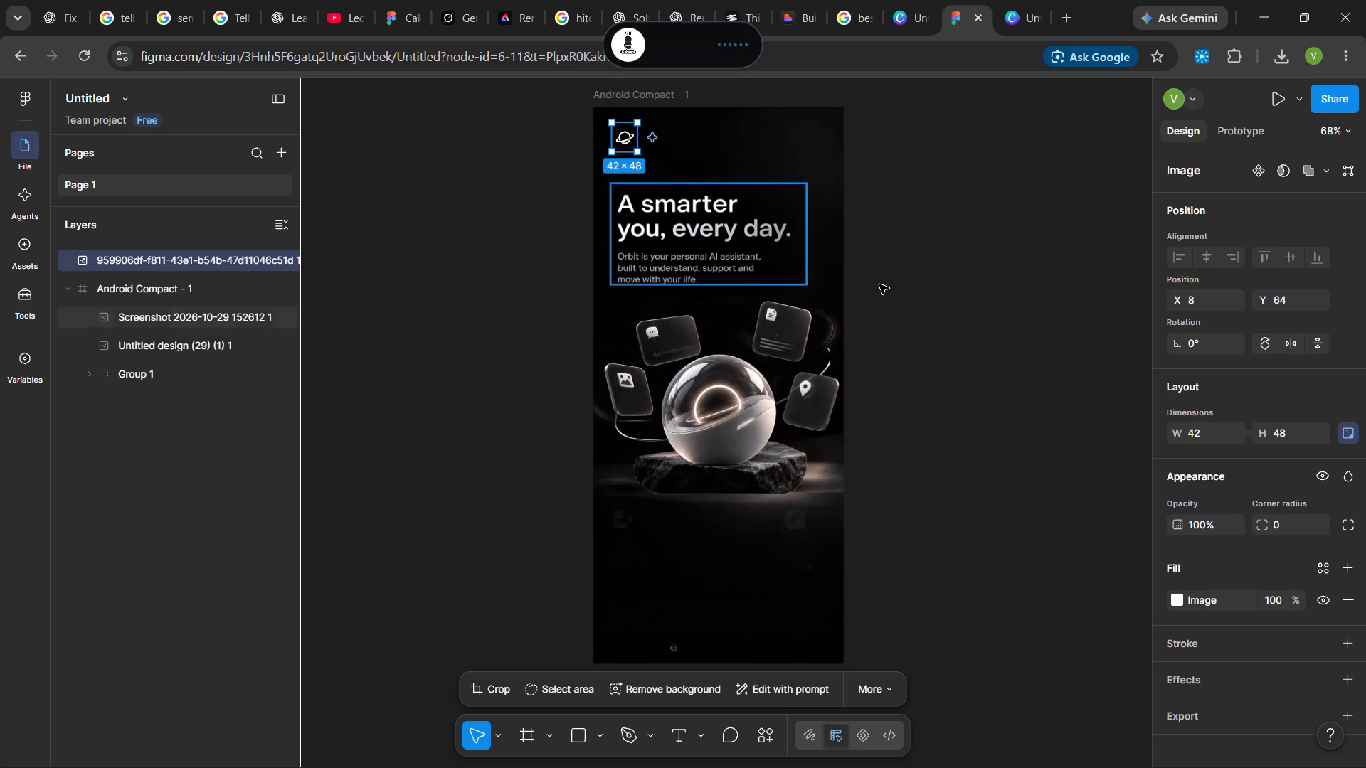
left_click(640, 154)
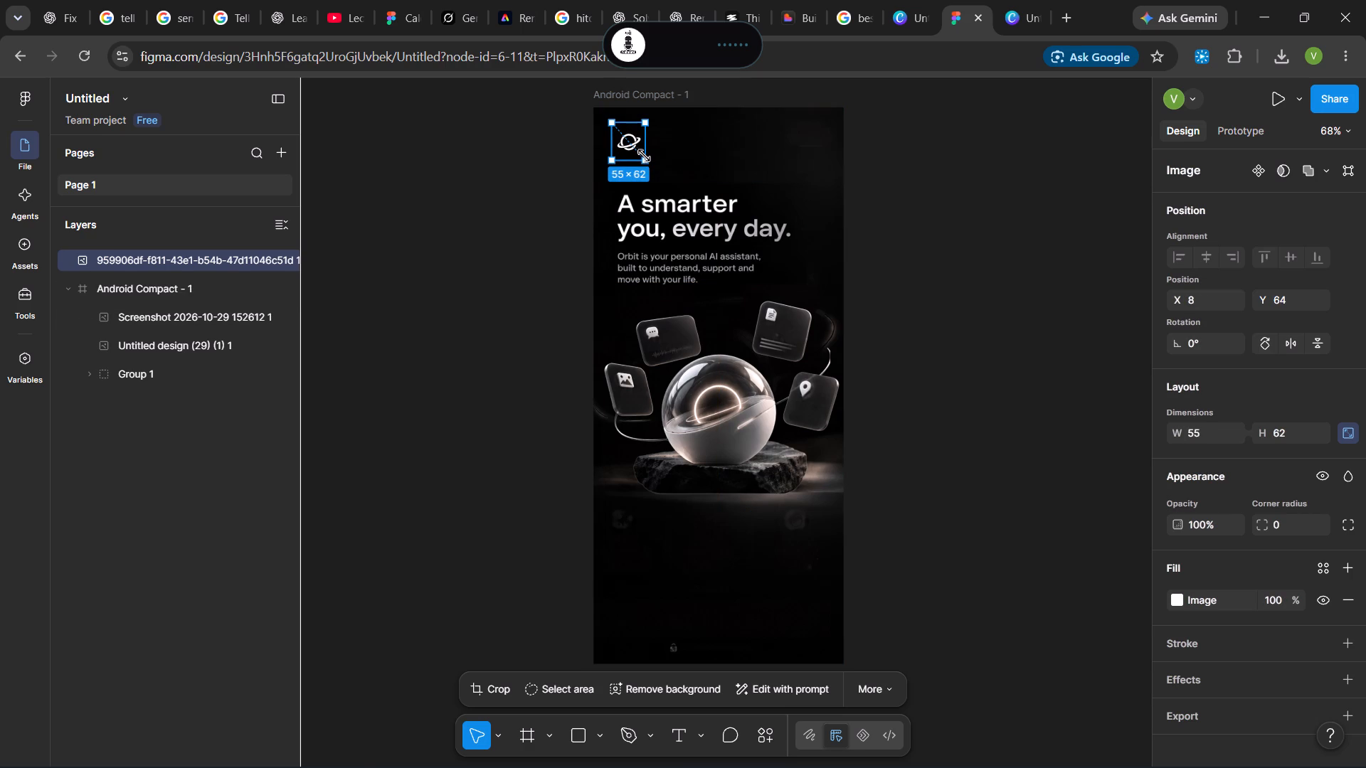
left_click(1042, 213)
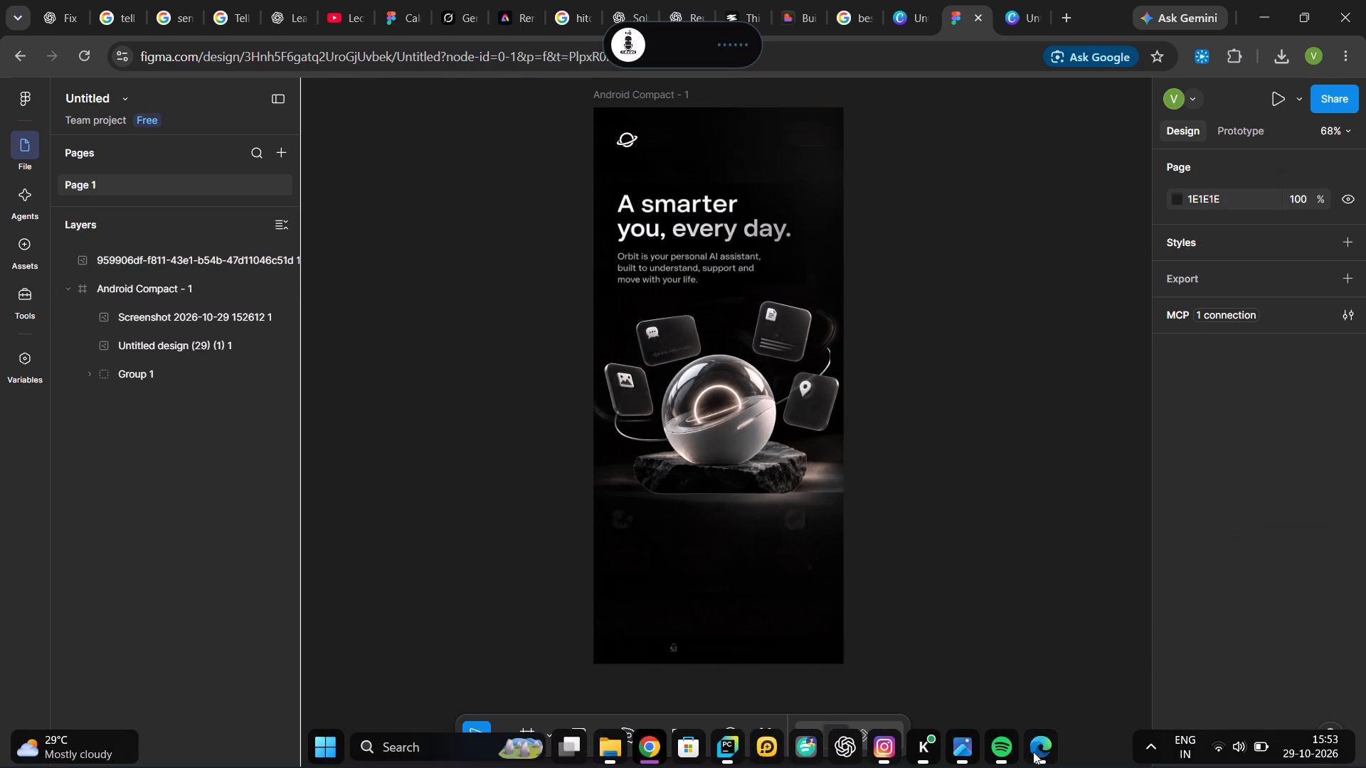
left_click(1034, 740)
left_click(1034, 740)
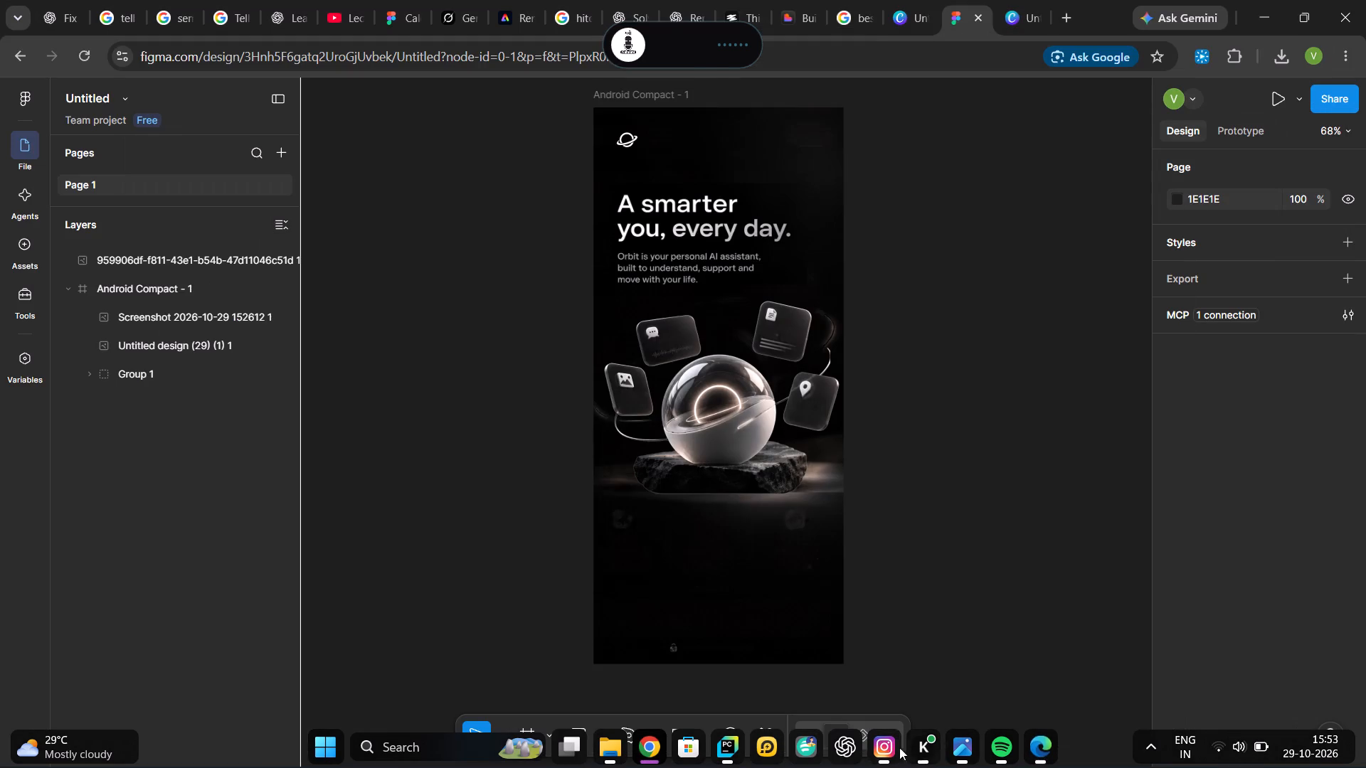
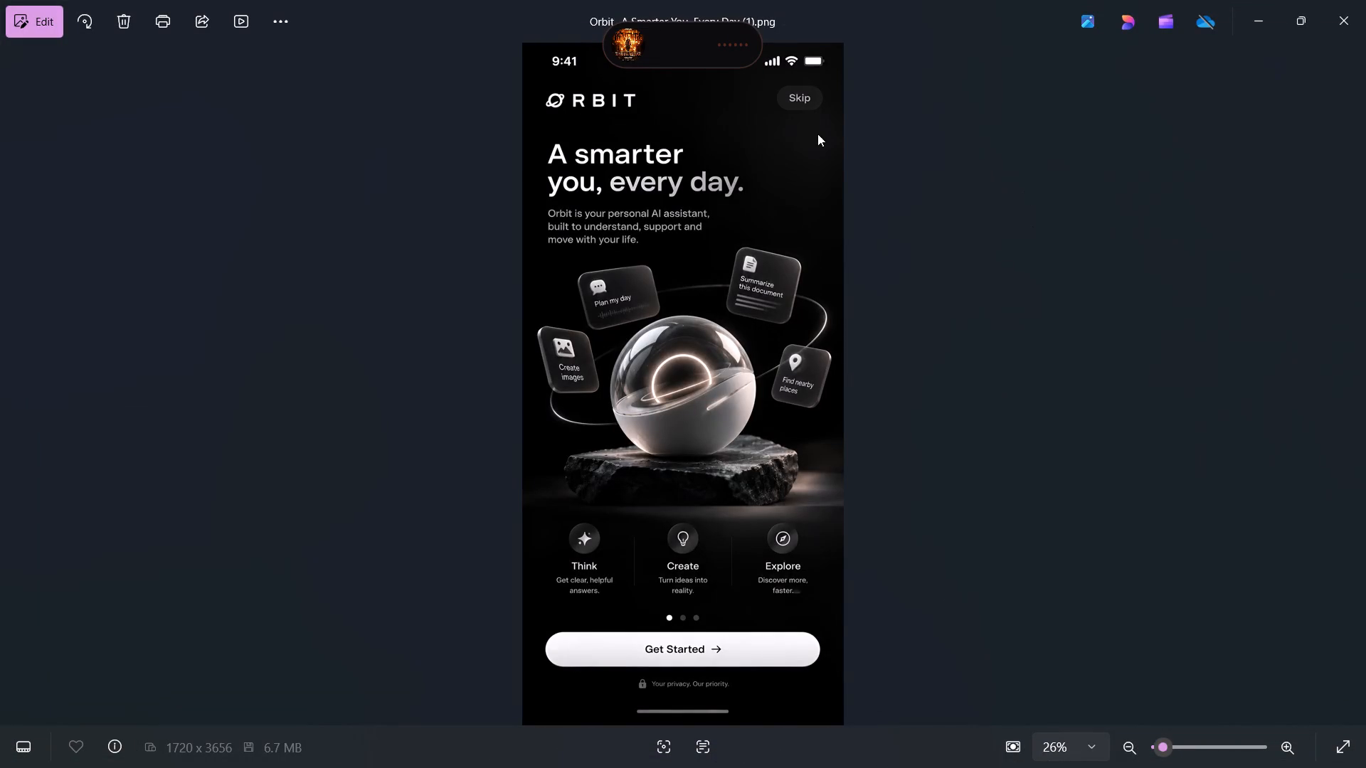
Leave the reference image and check the font names in ChatGPT and the Orbit mockup in Canva, returning to the Figma design.
left_click(1258, 19)
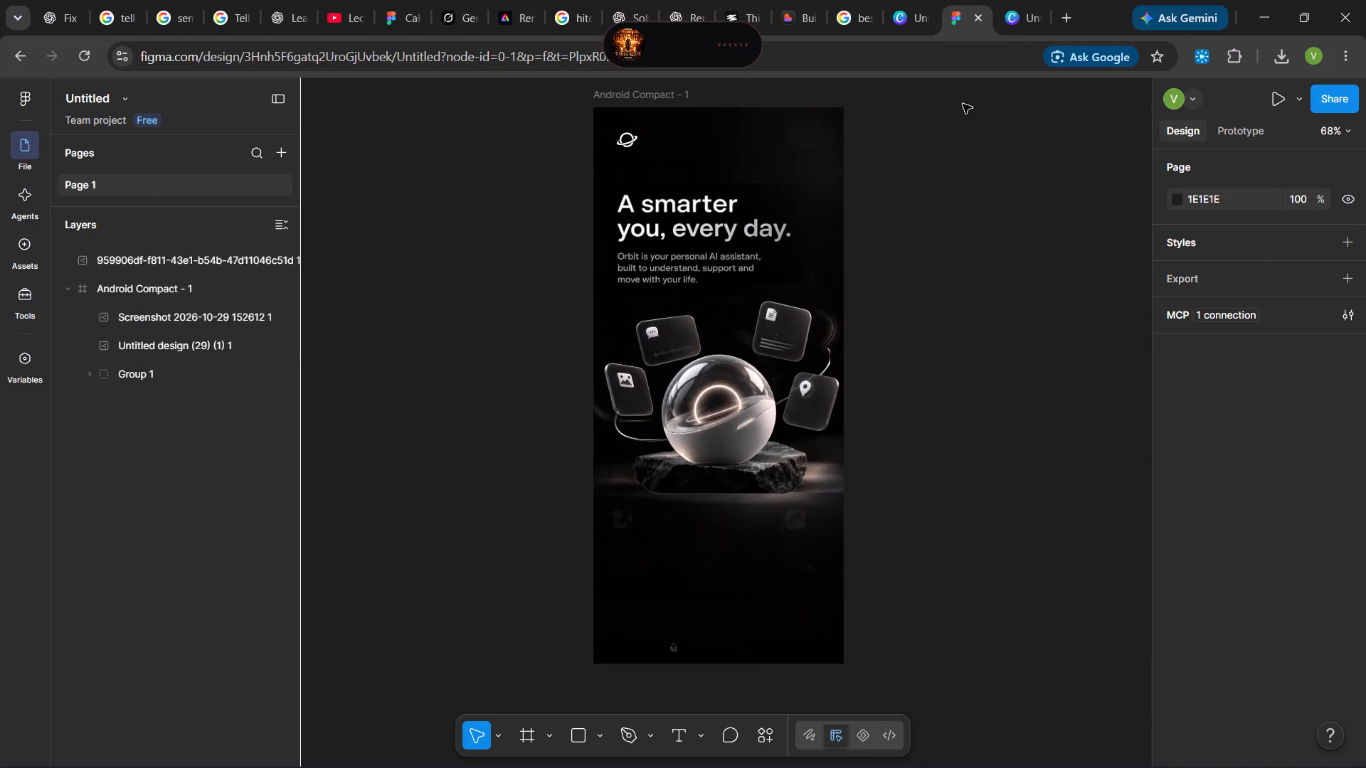
left_click(1015, 6)
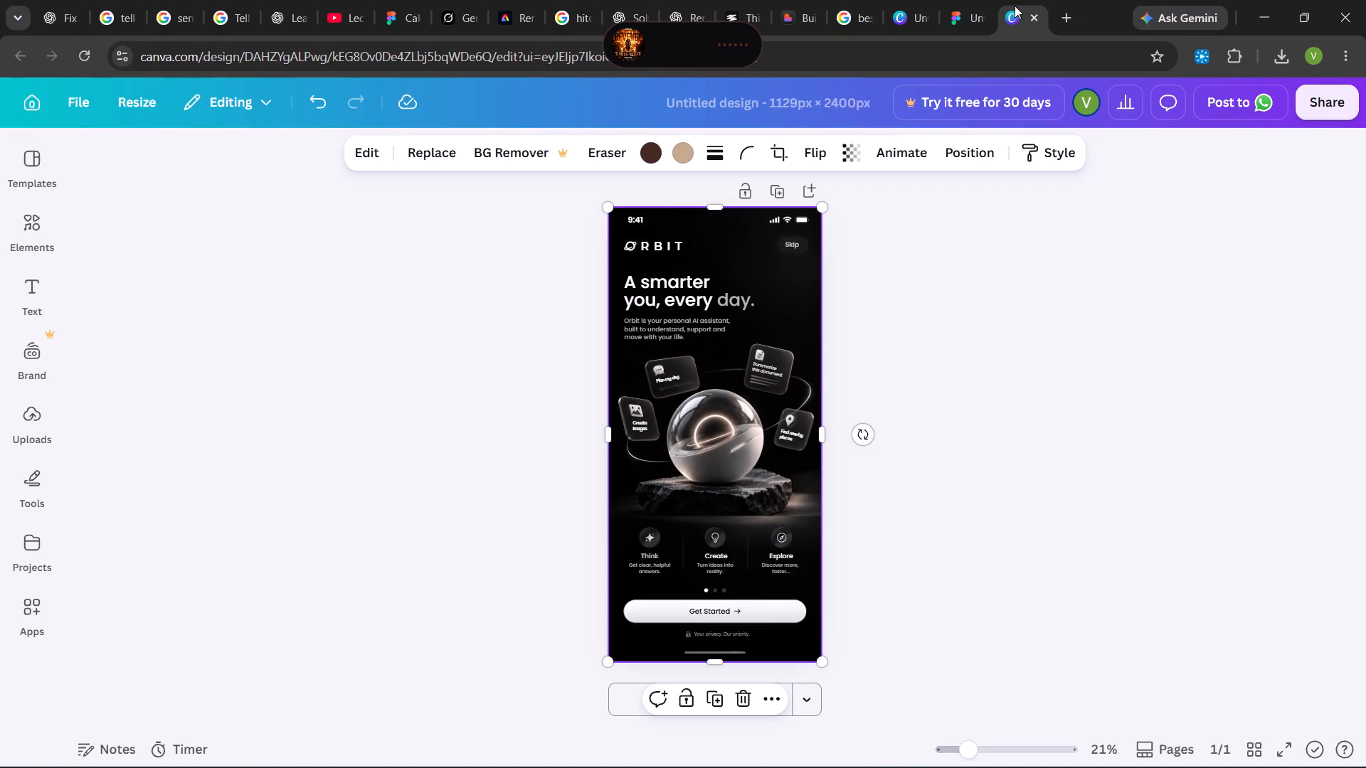
left_click(973, 0)
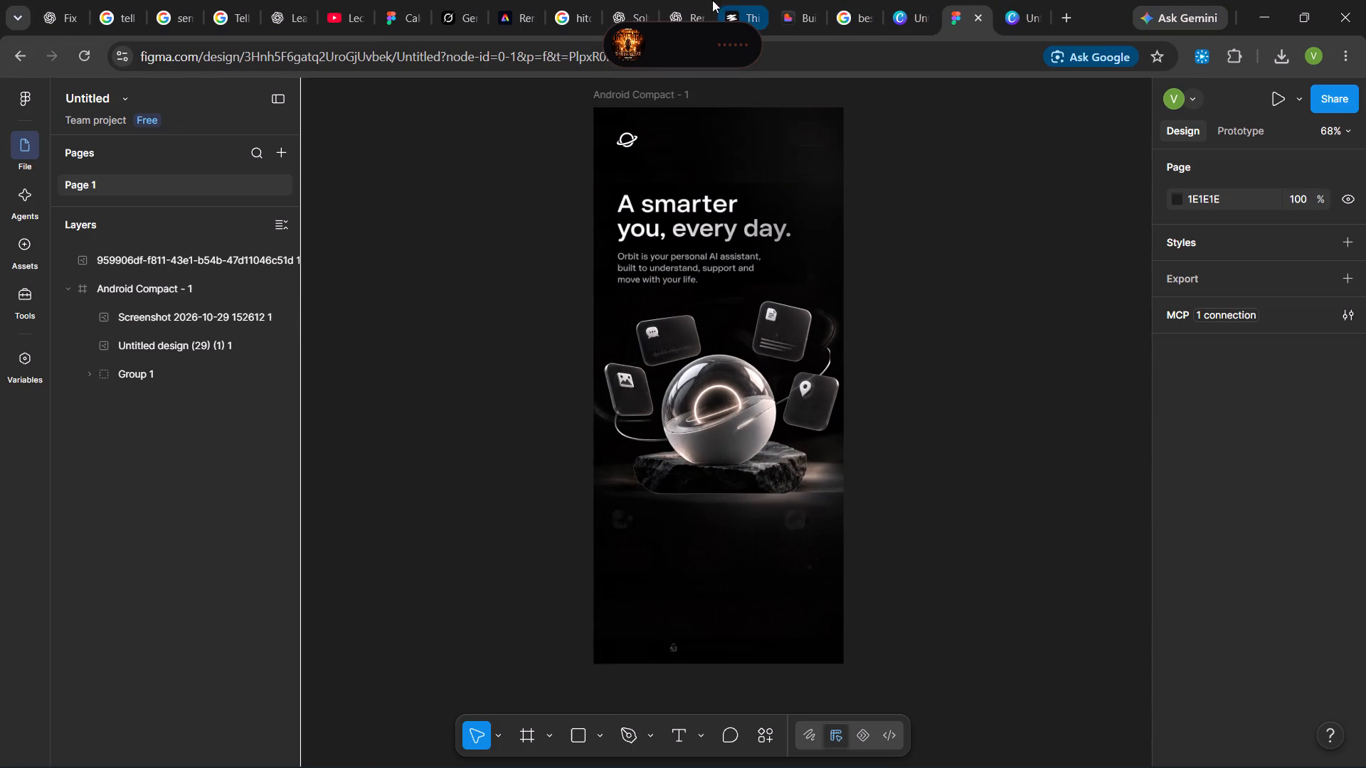
left_click(680, 0)
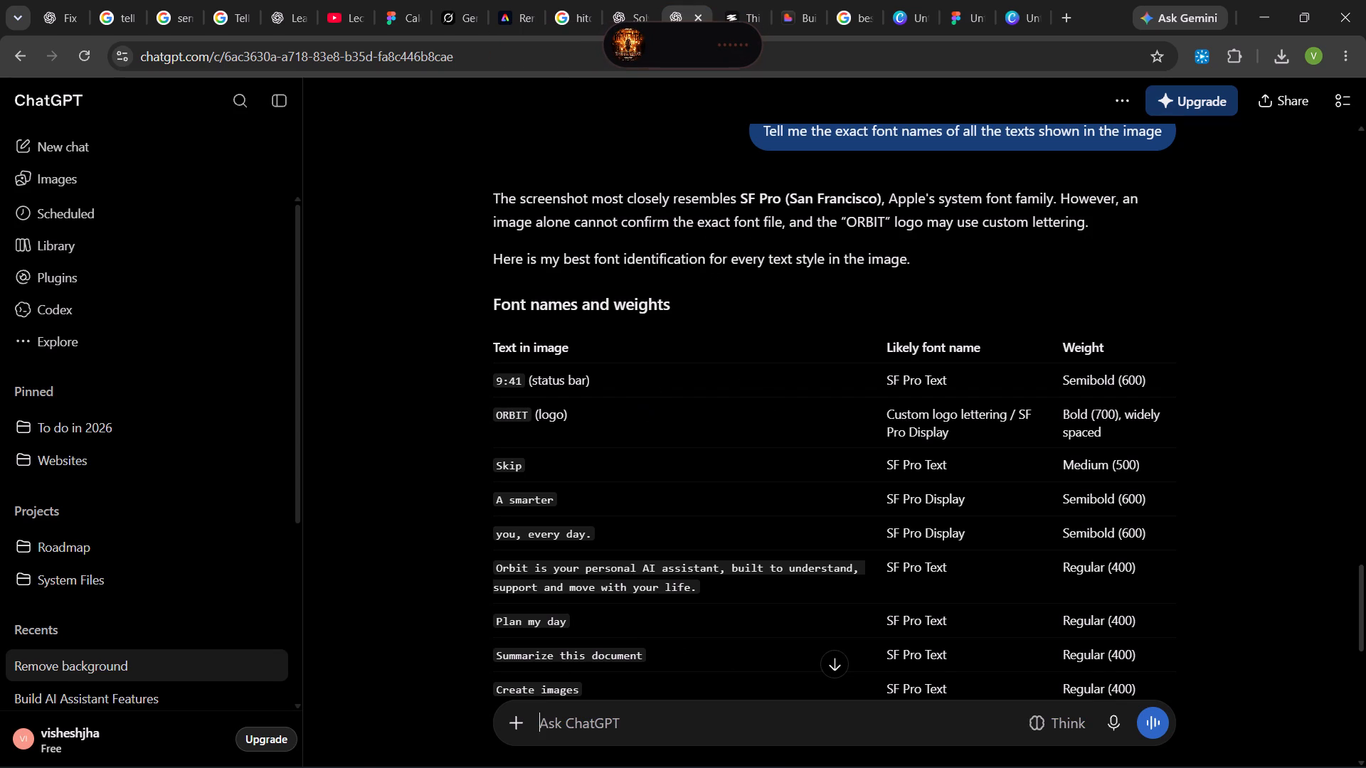
left_click(1010, 0)
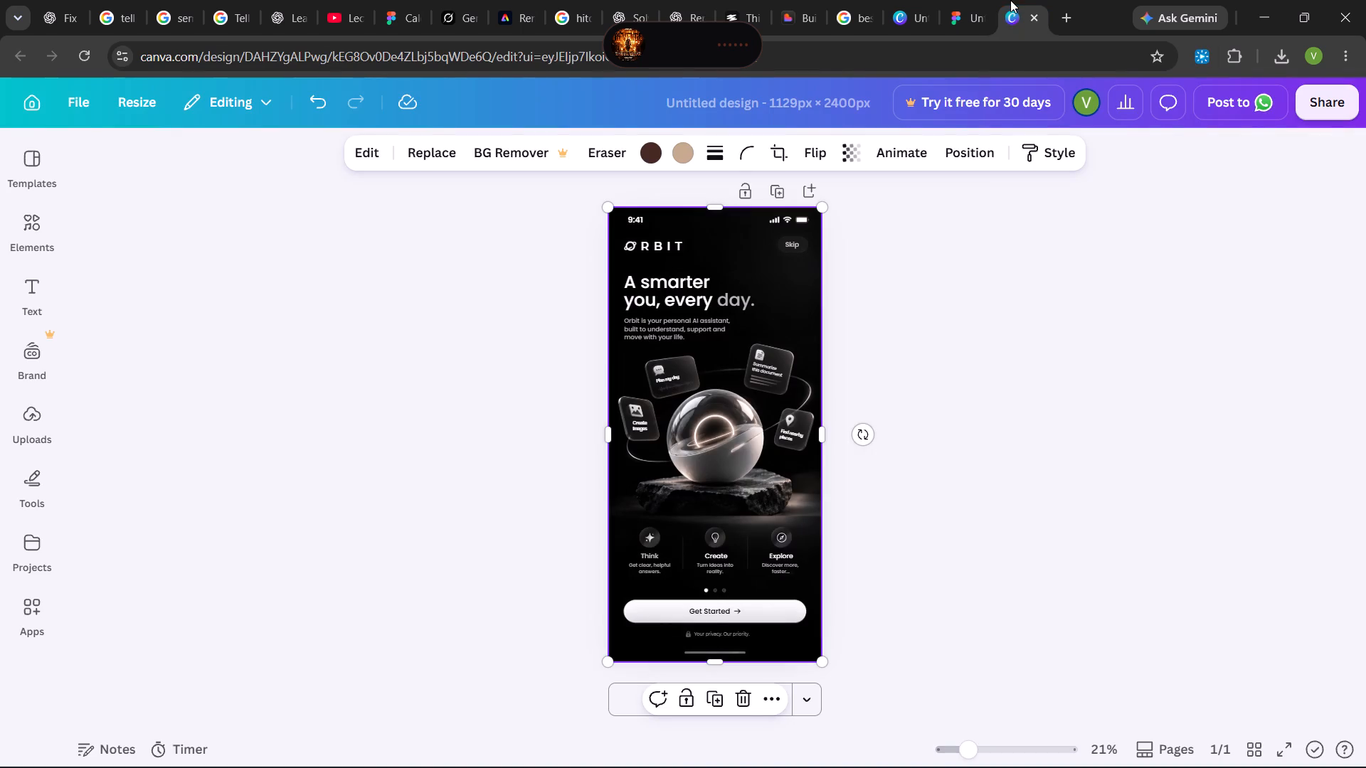
left_click(967, 0)
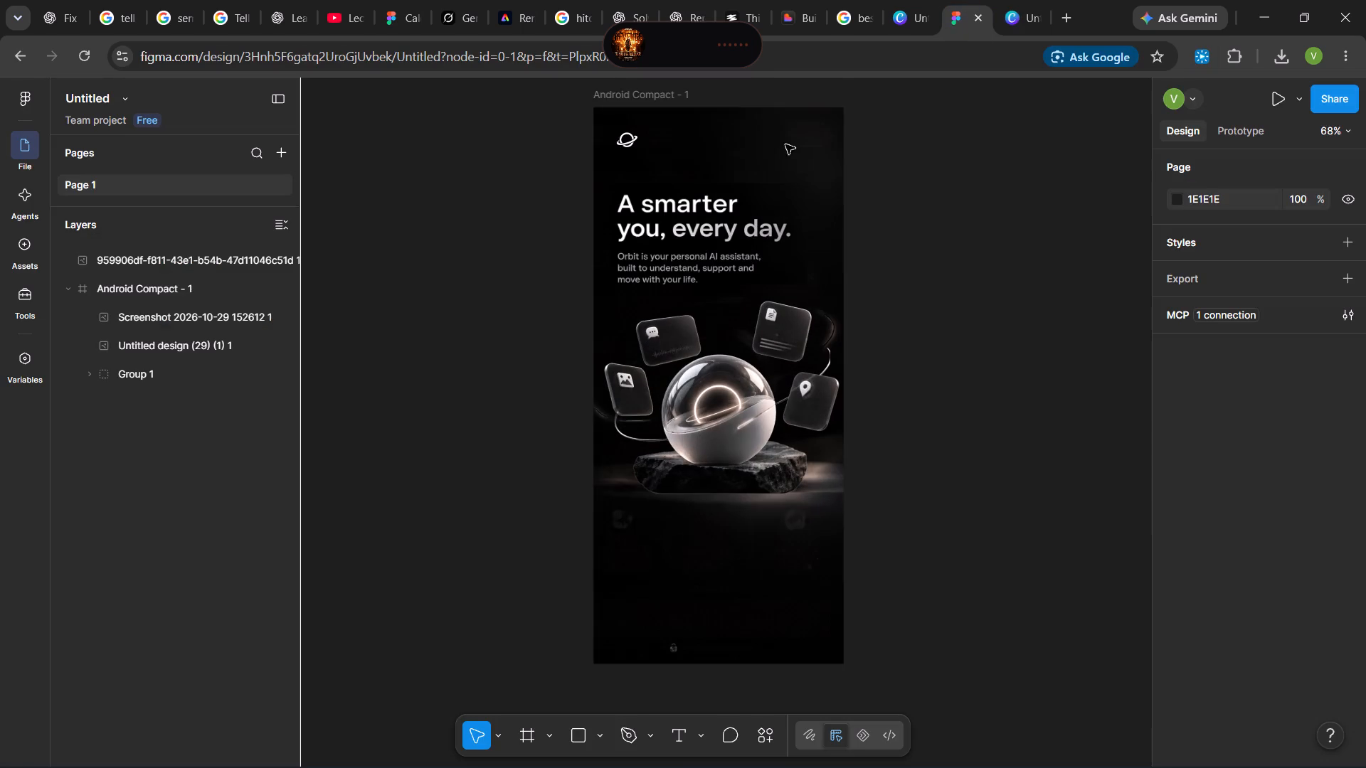
Draw a text box about 136 × 35 beside the planet logo and set its font to SF Pro Regular, accepting the font license.
left_click(670, 735)
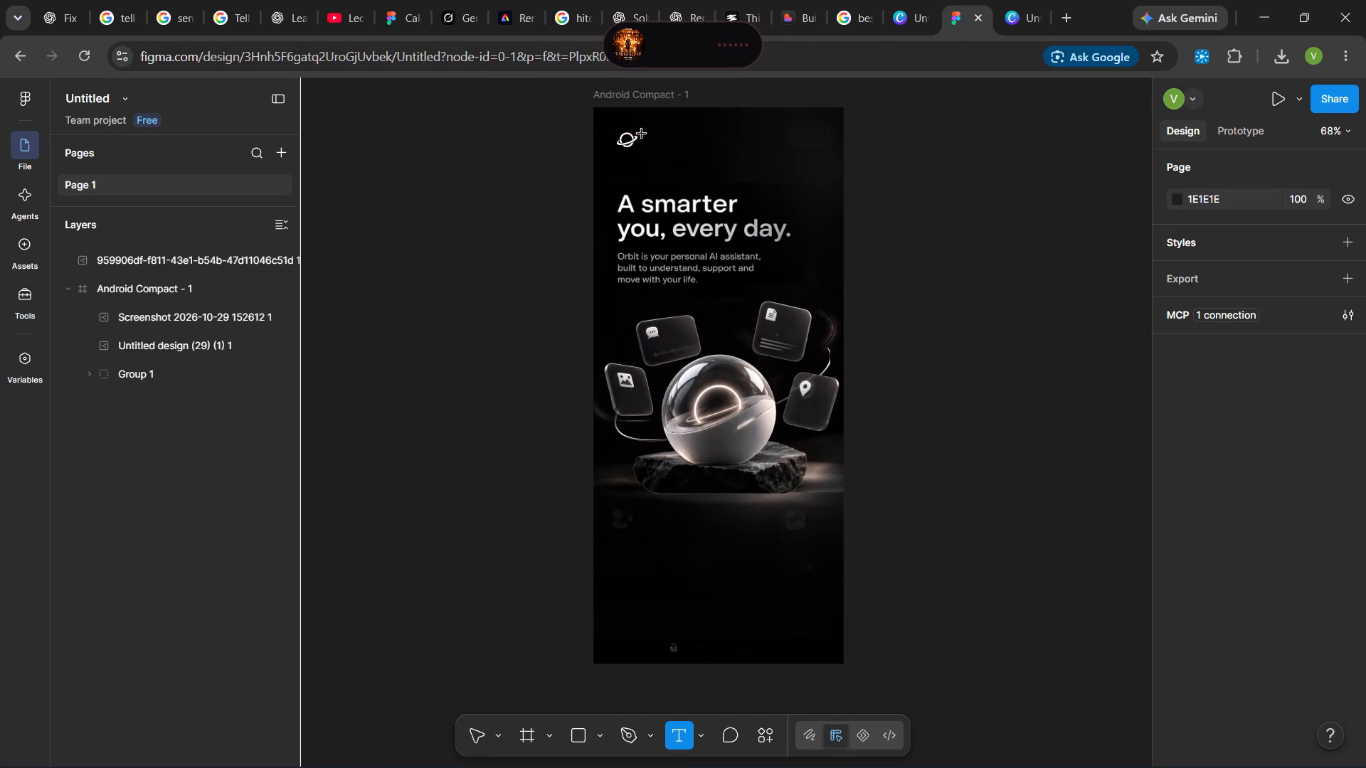
left_click_drag(643, 131, 711, 151)
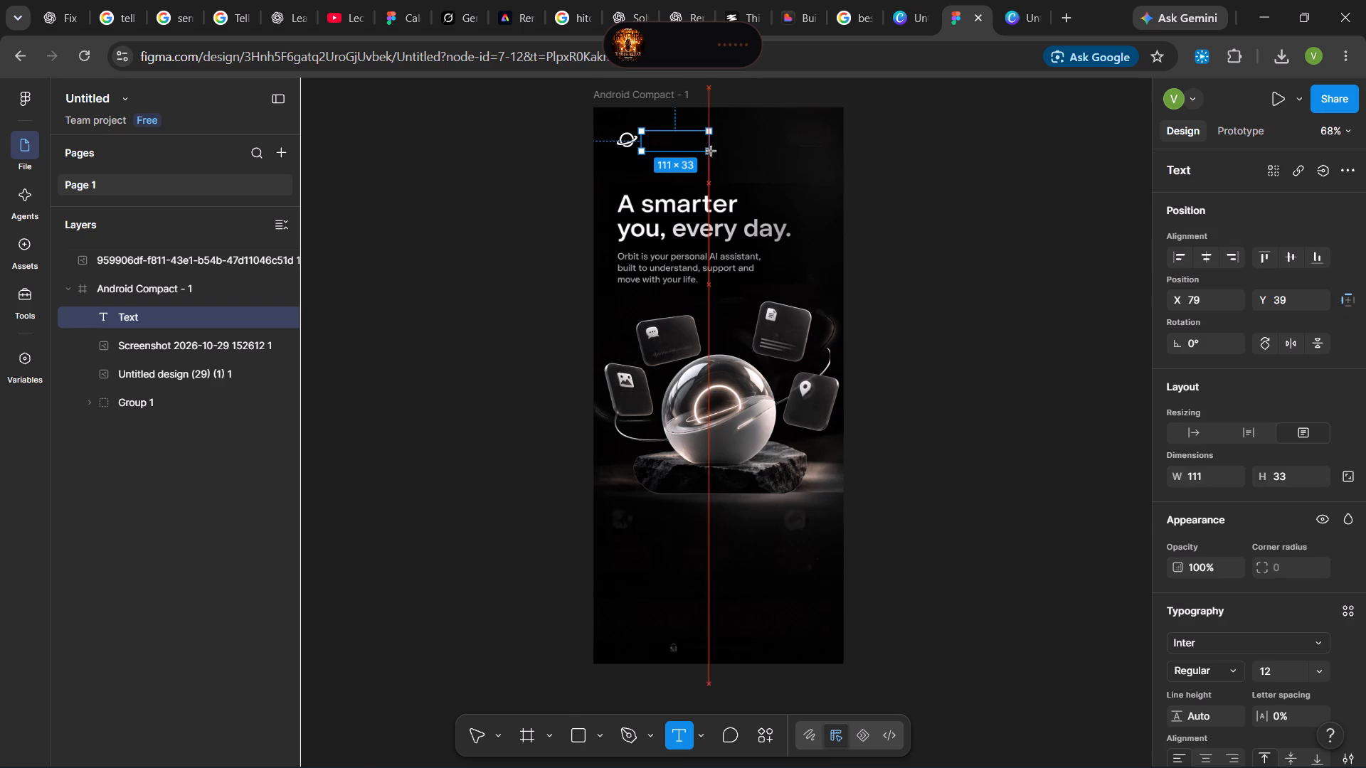
left_click_drag(711, 151, 724, 152)
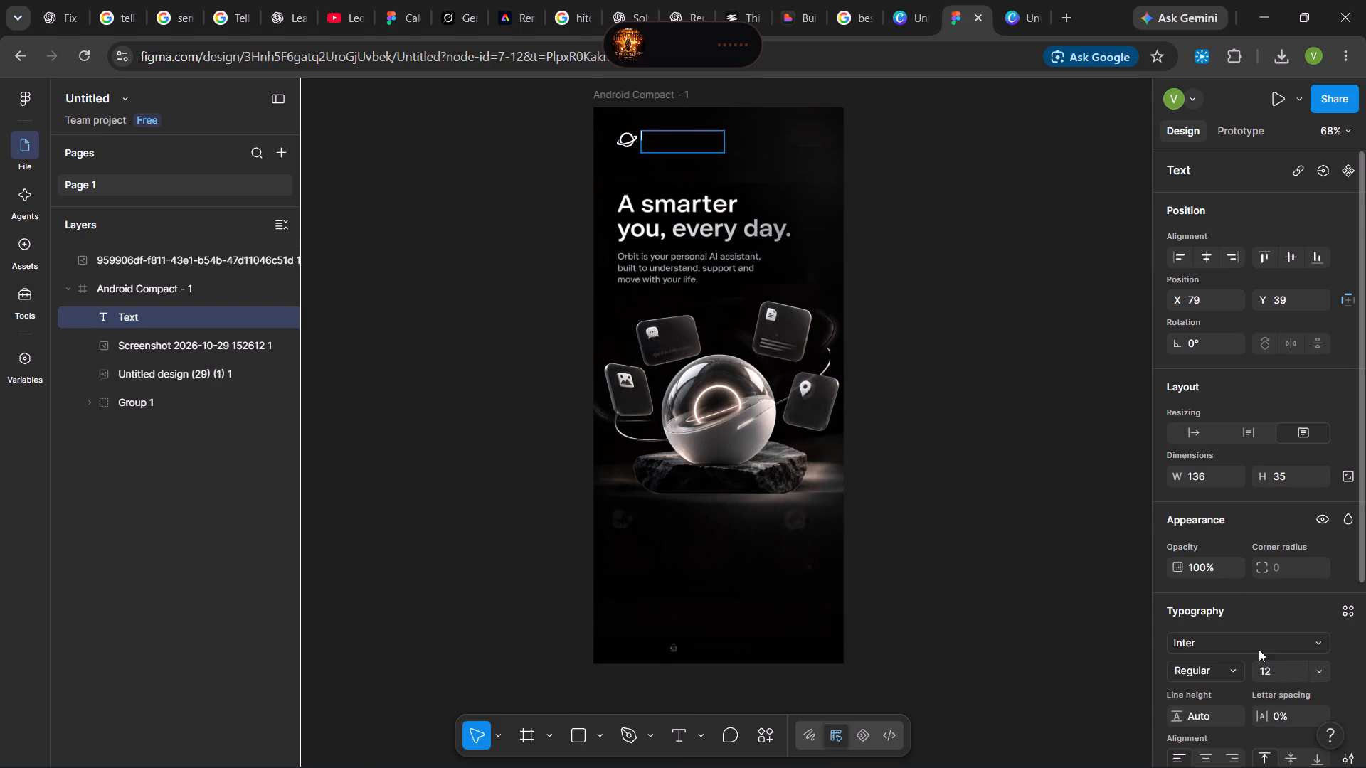
left_click(1314, 642)
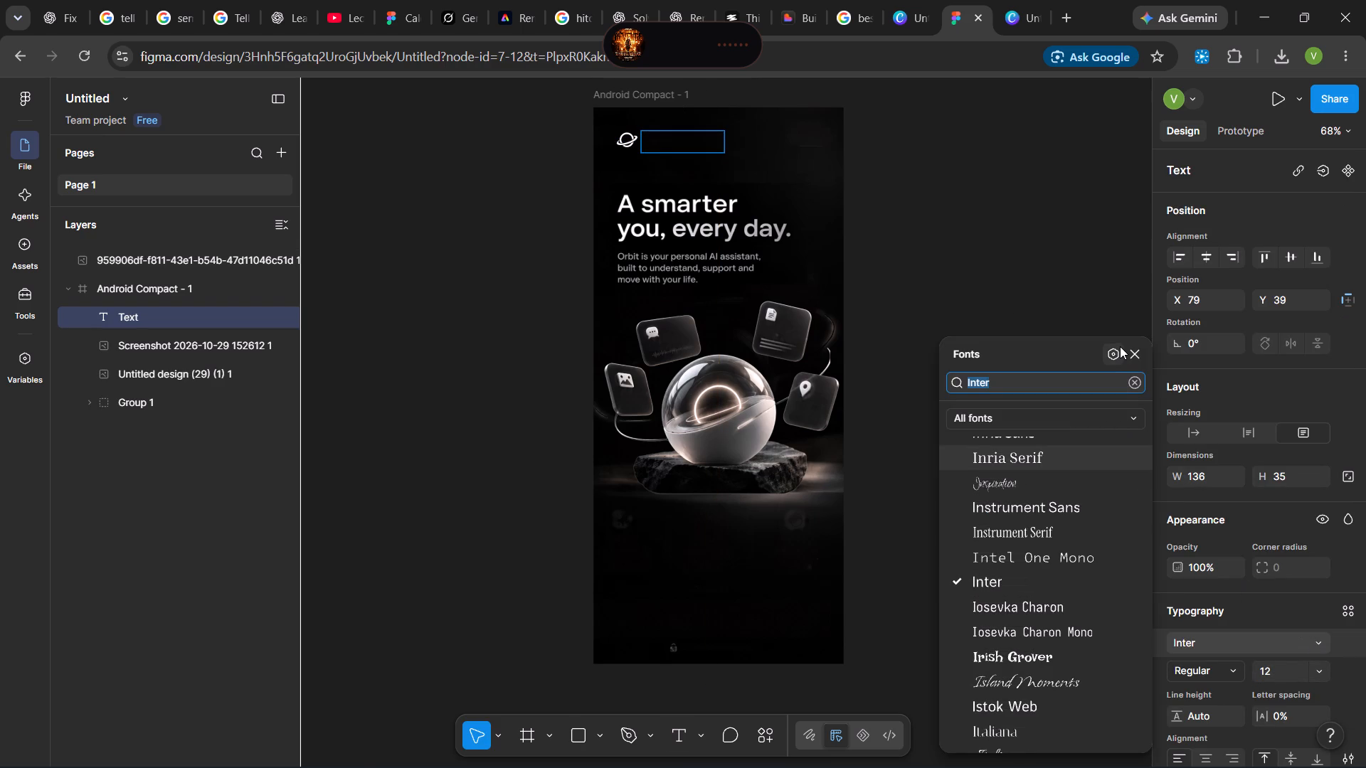
type("SF")
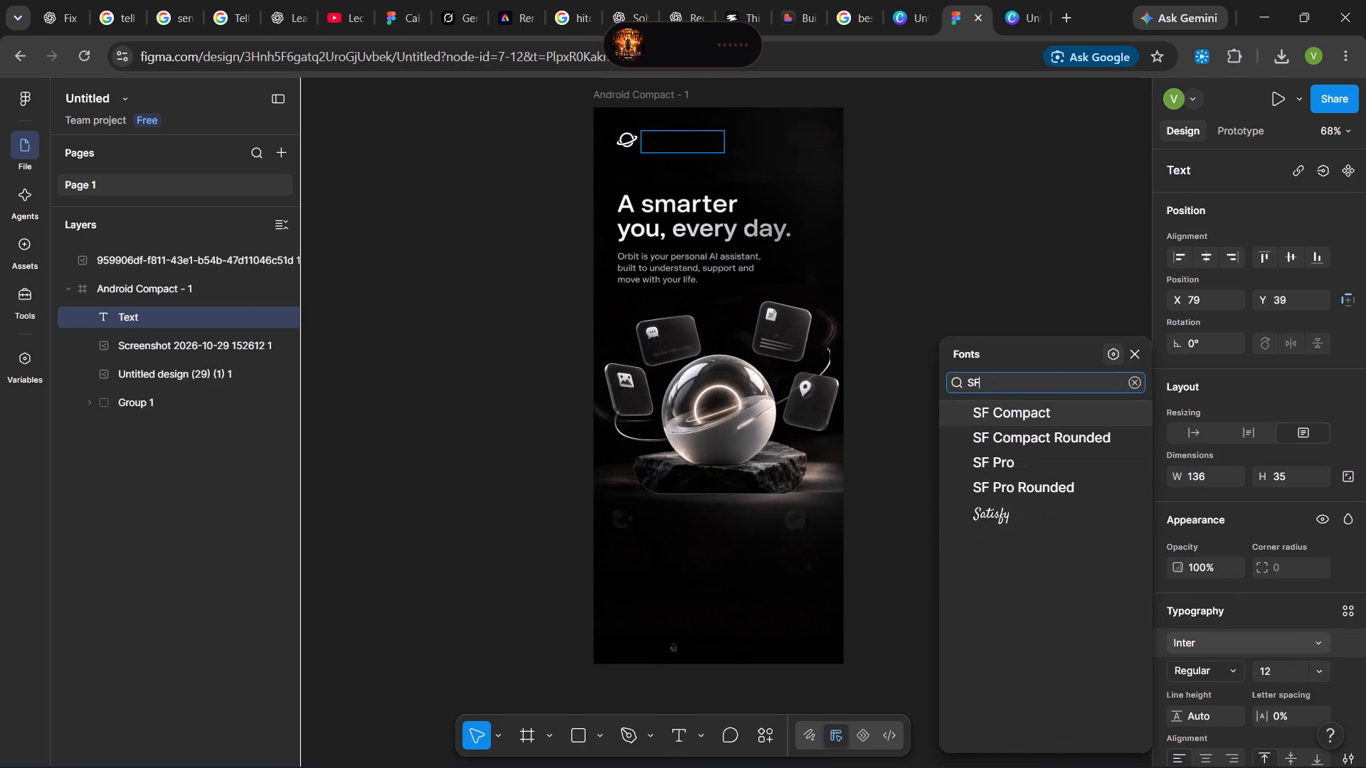
key("space")
left_click_drag(1120, 346, 1098, 348)
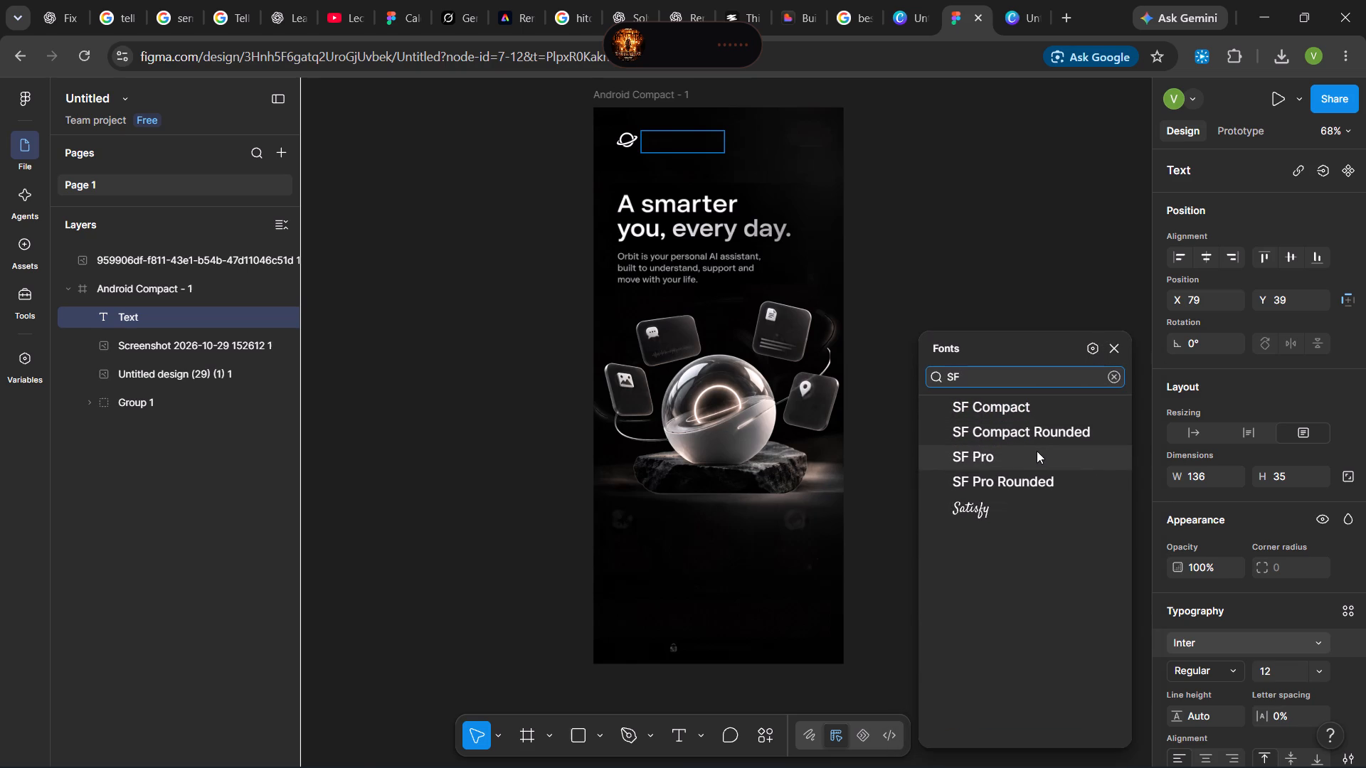
left_click(996, 453)
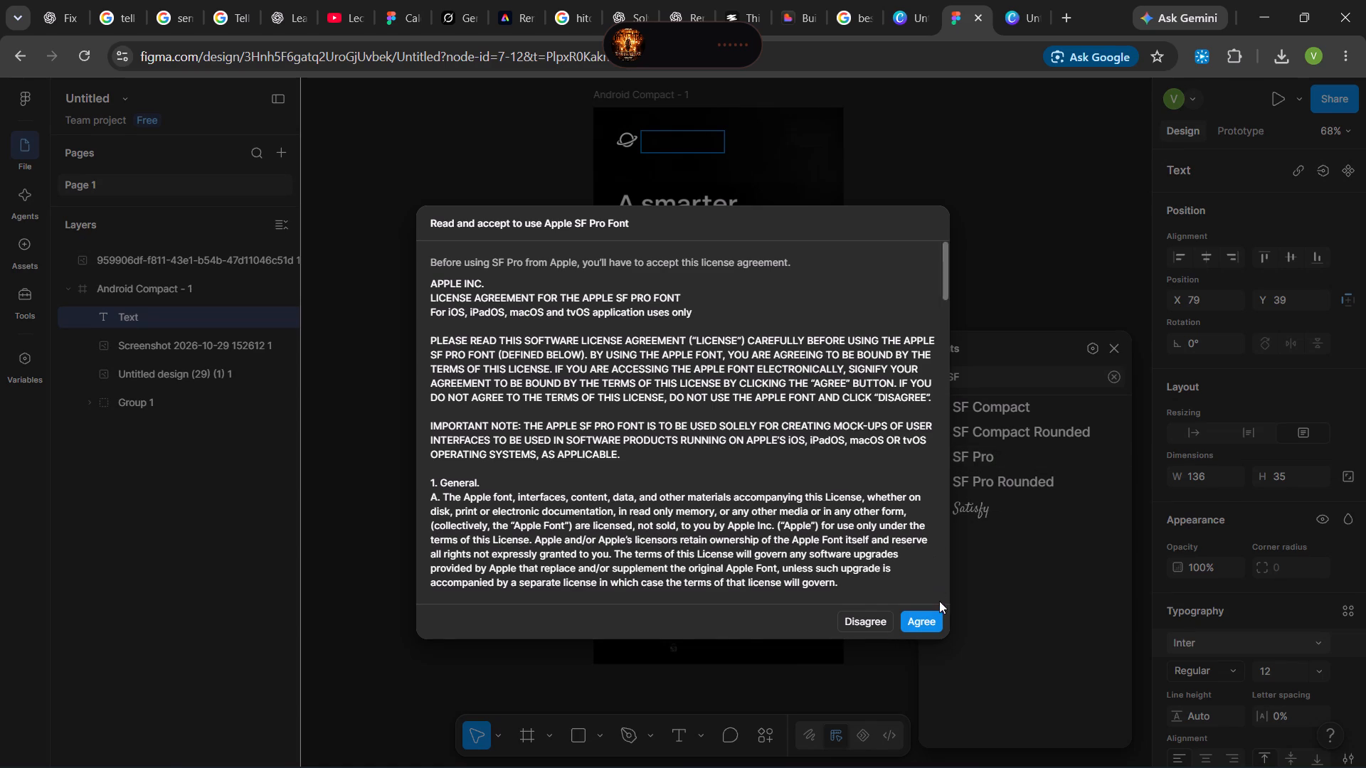
left_click(918, 622)
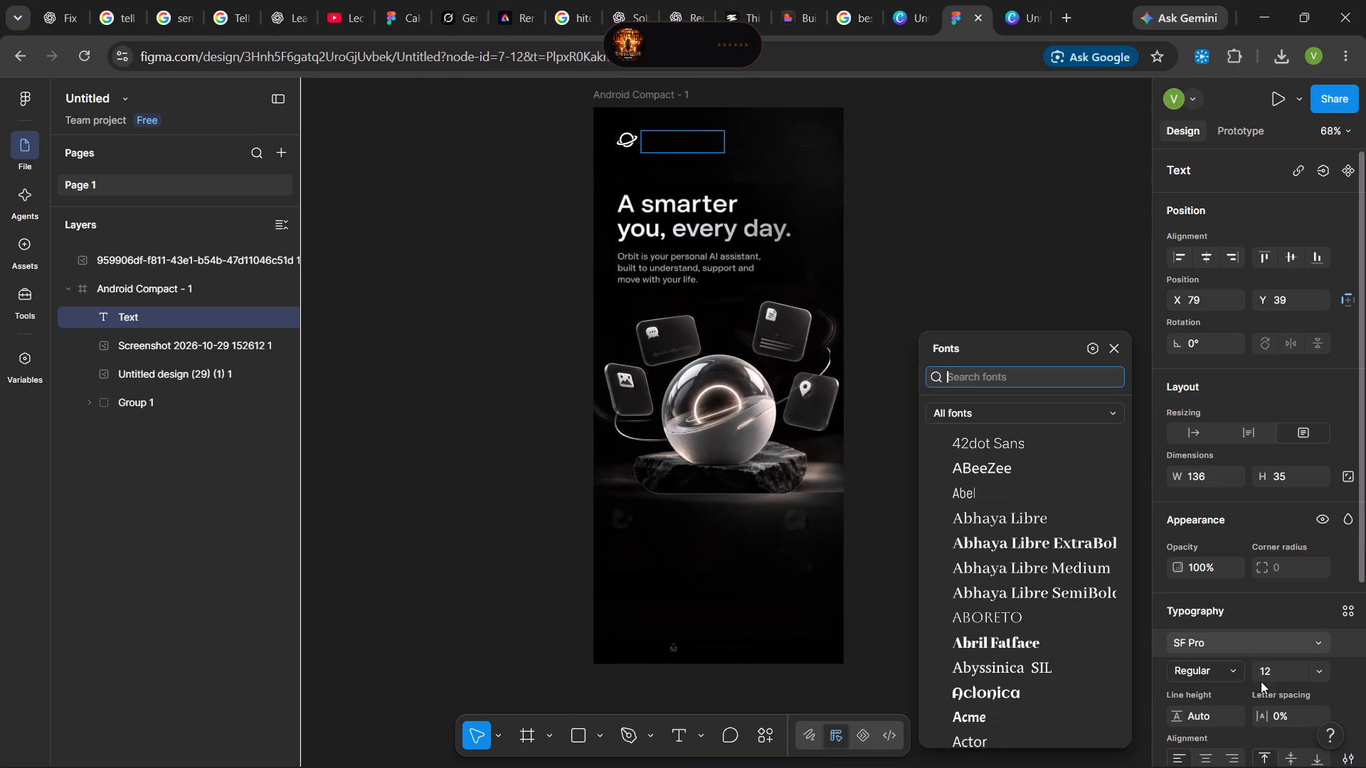
left_click(1224, 671)
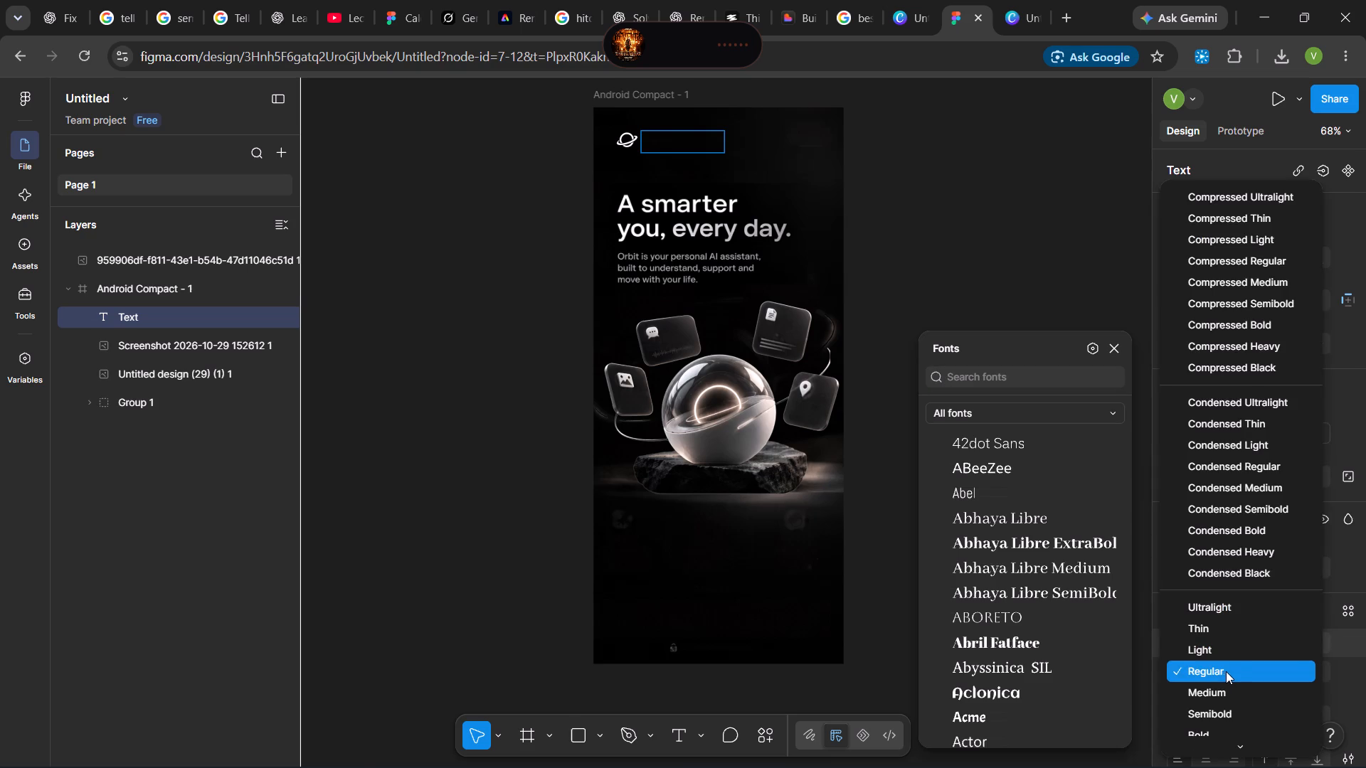
left_click(1229, 675)
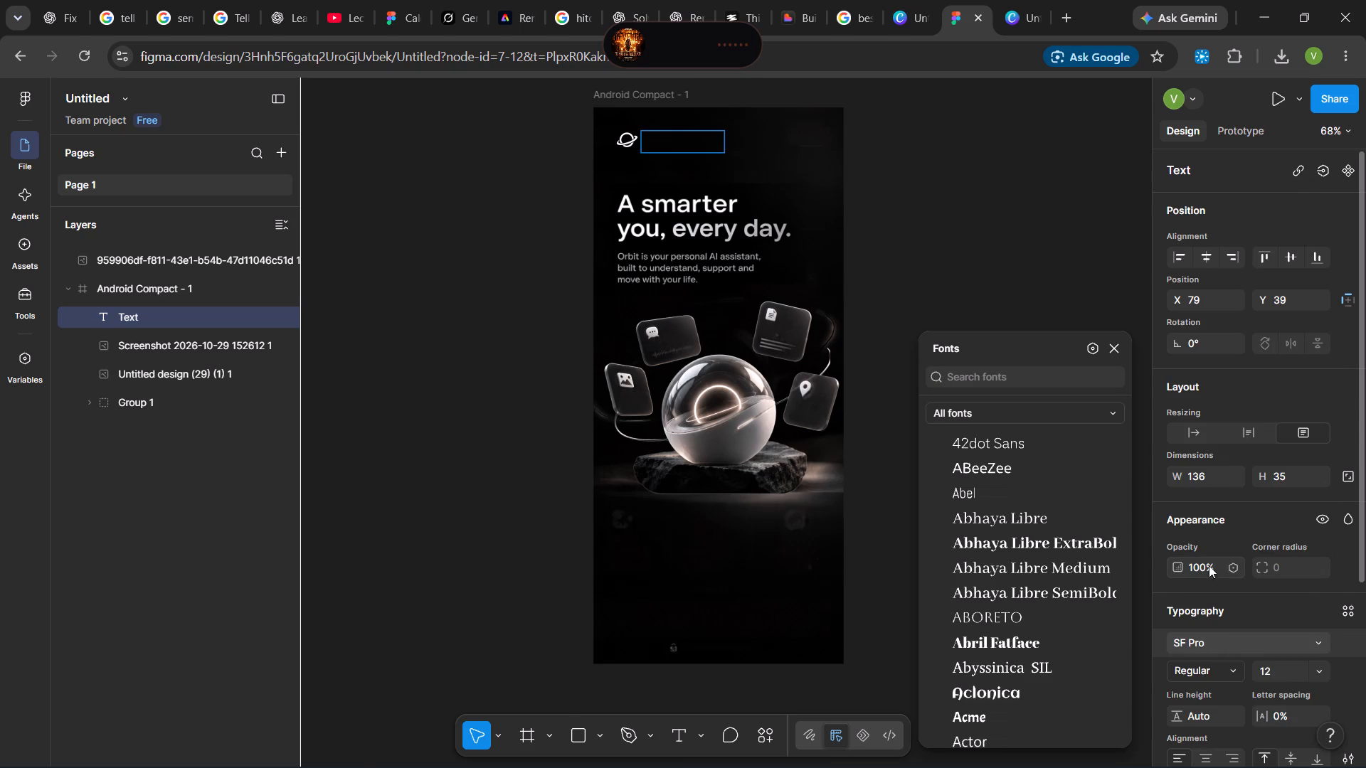
left_click(1115, 348)
Set the text size to 14 and enter "R B I T" in the text box beside the planet logo.
left_click(1321, 675)
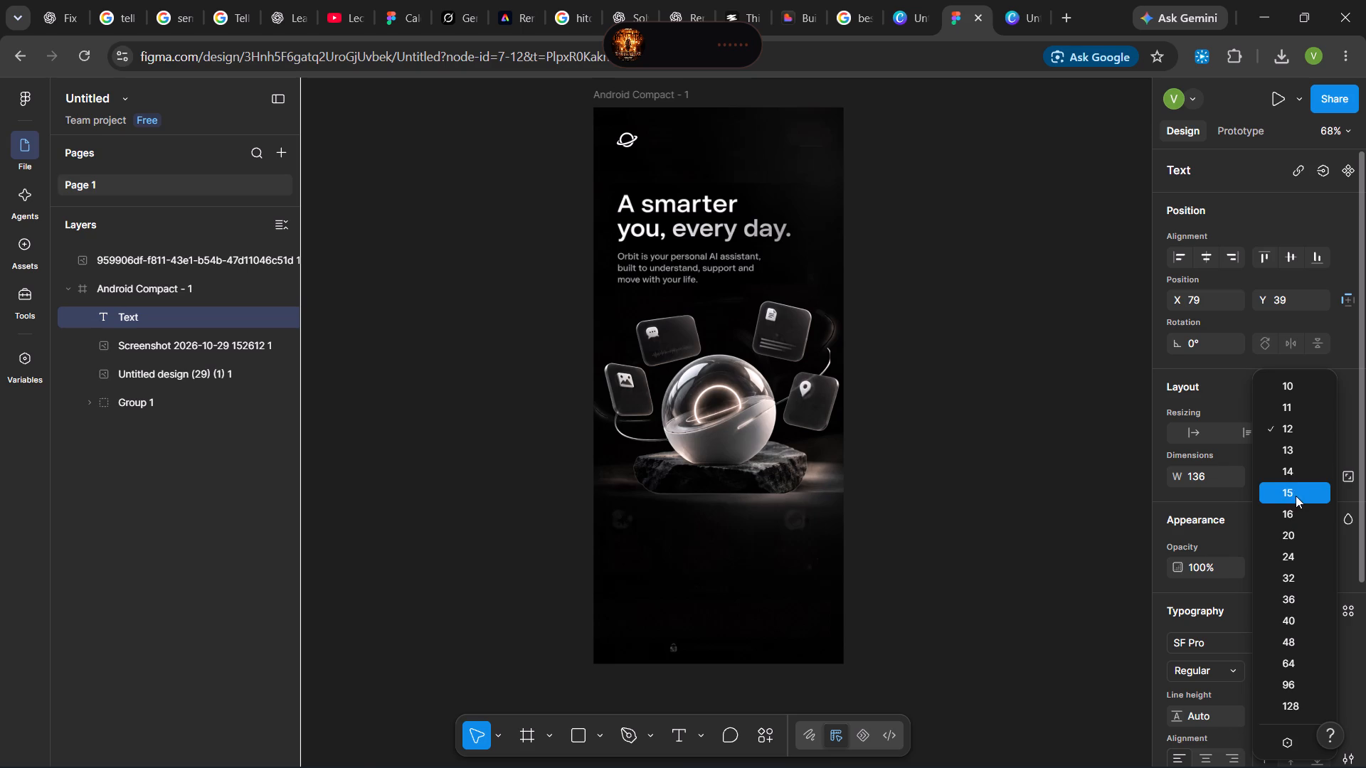
left_click(1296, 473)
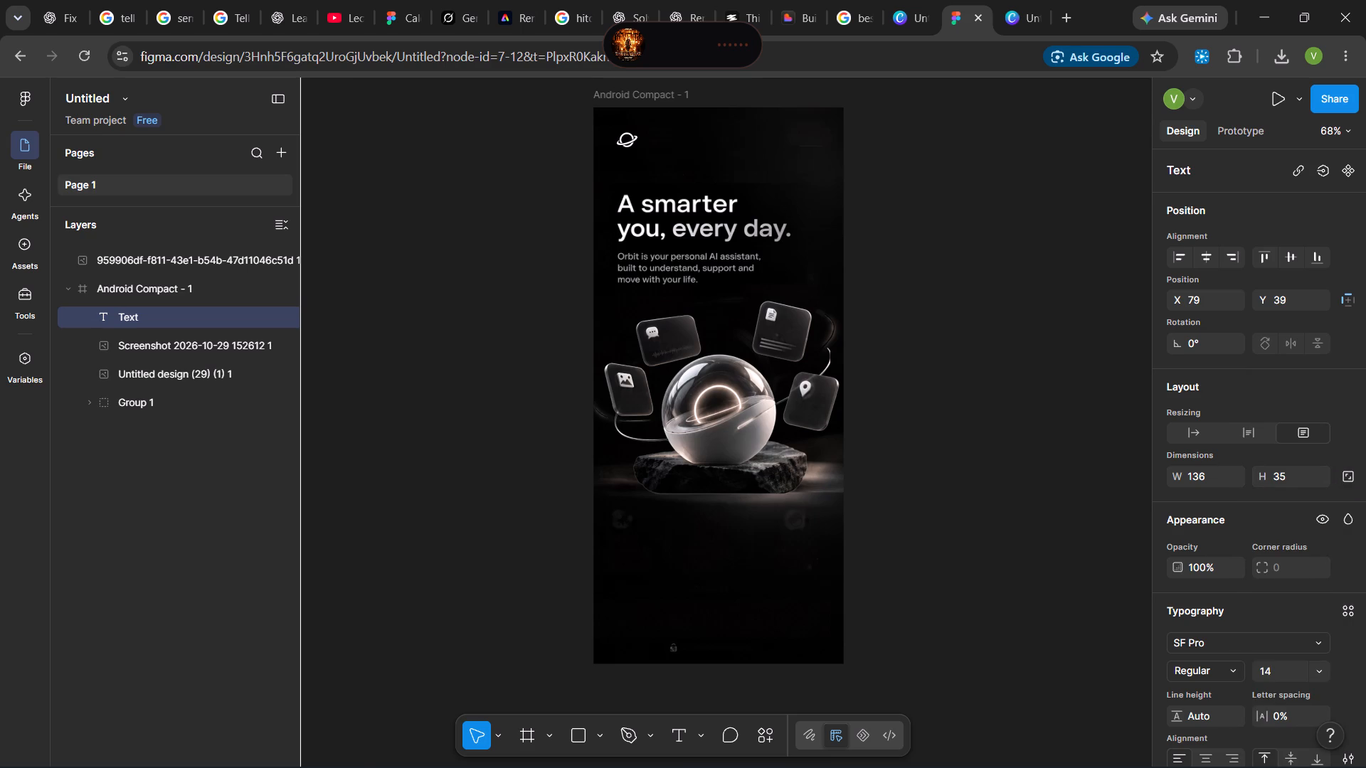
left_click(664, 139)
key("shift+r")
key("space")
type("B")
key("space")
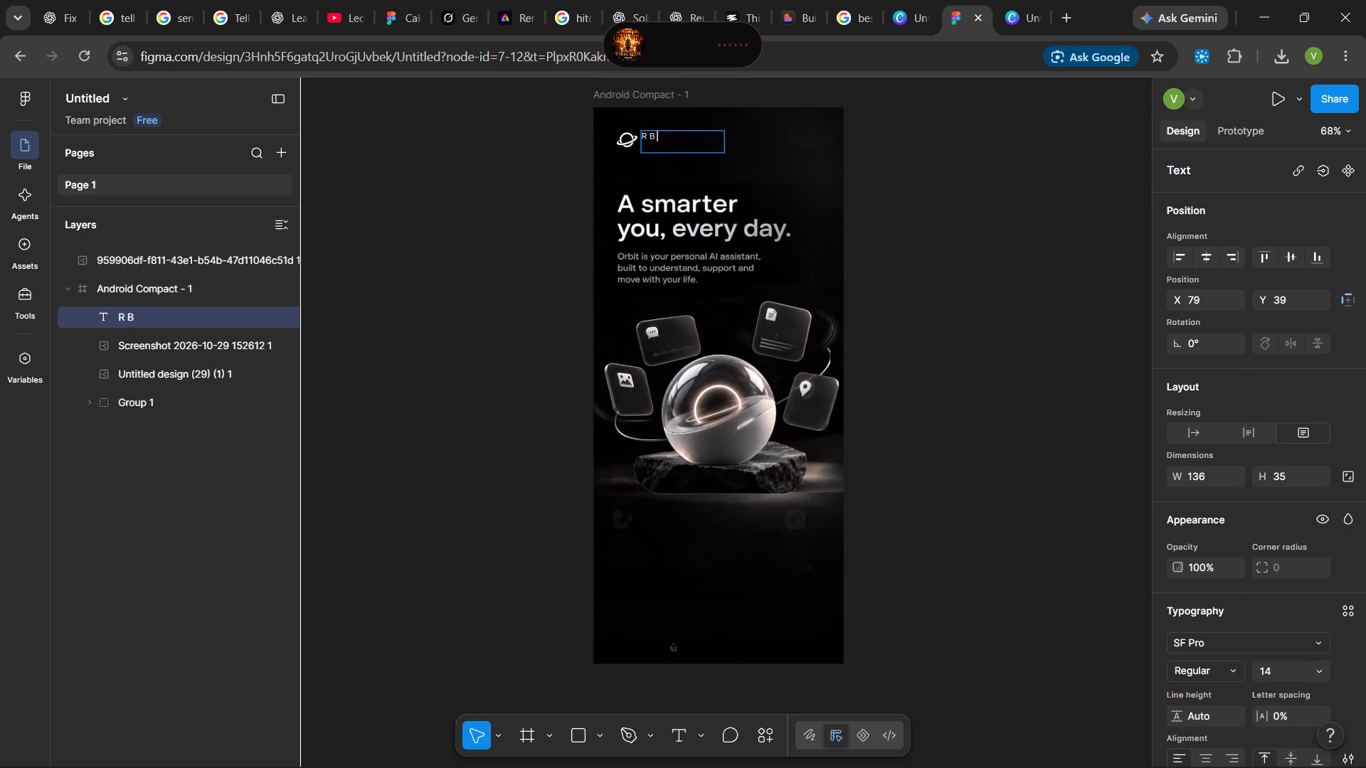
type("I T")
Select all the "R B I T" lettering and set it to Semibold at size 24.
key("shift+Left")
key("shift+Left")
key("shift+Left")
key("shift+Left")
key("shift+Left")
key("shift+Left")
key("shift+Left")
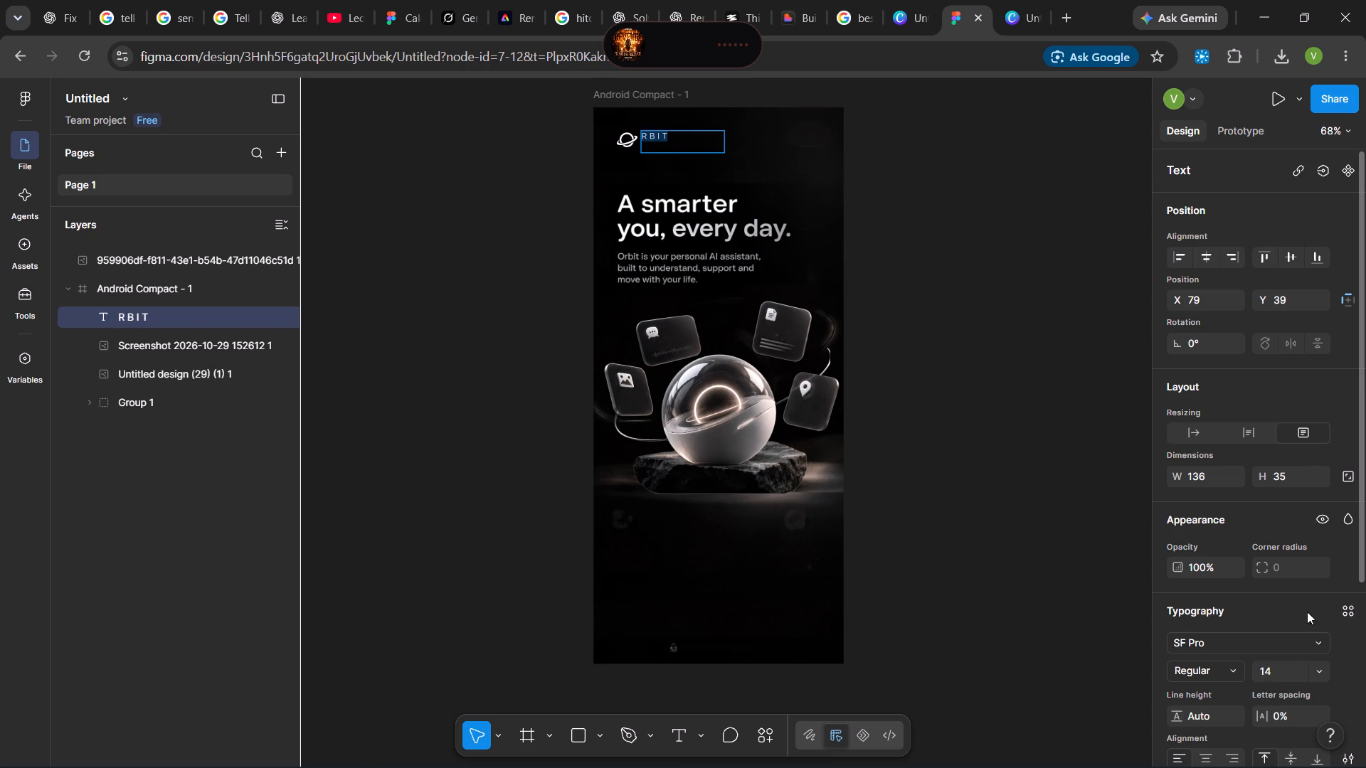
left_click(1233, 670)
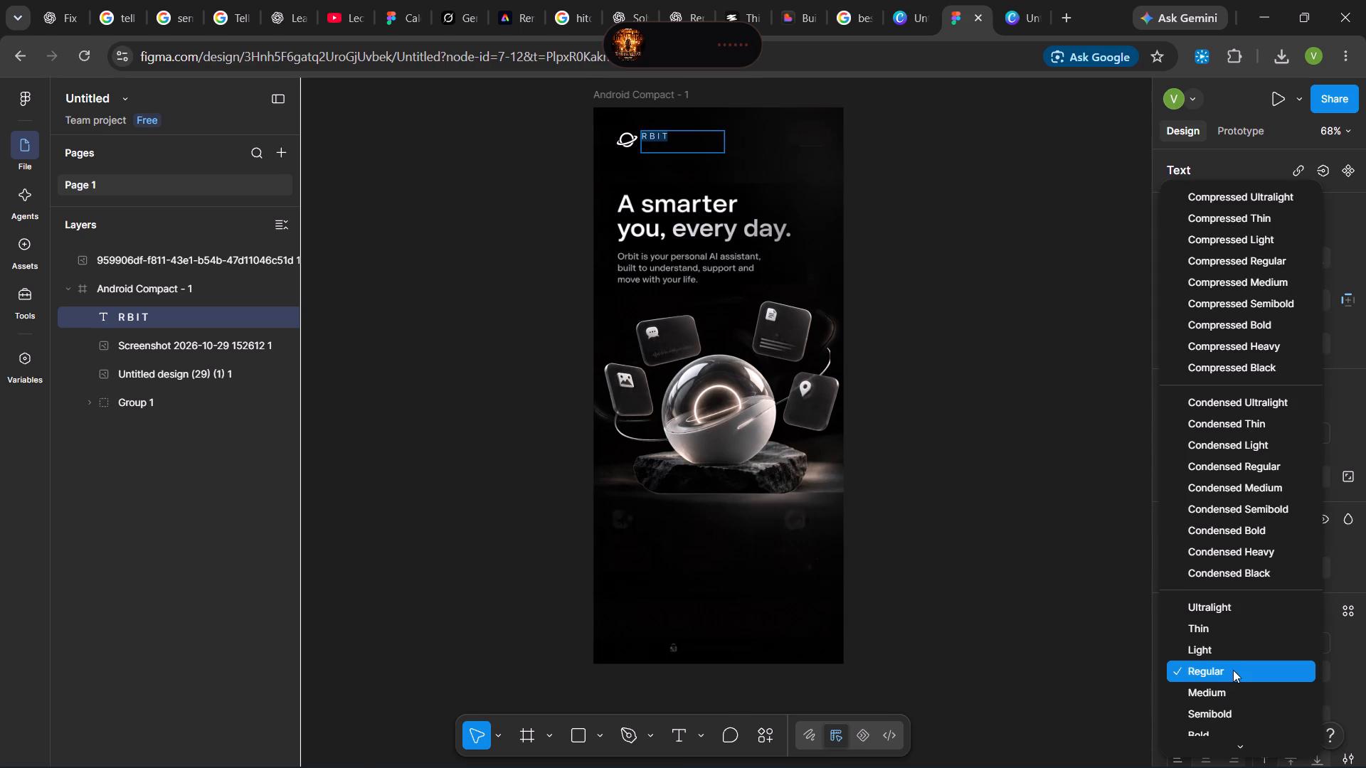
left_click(1234, 710)
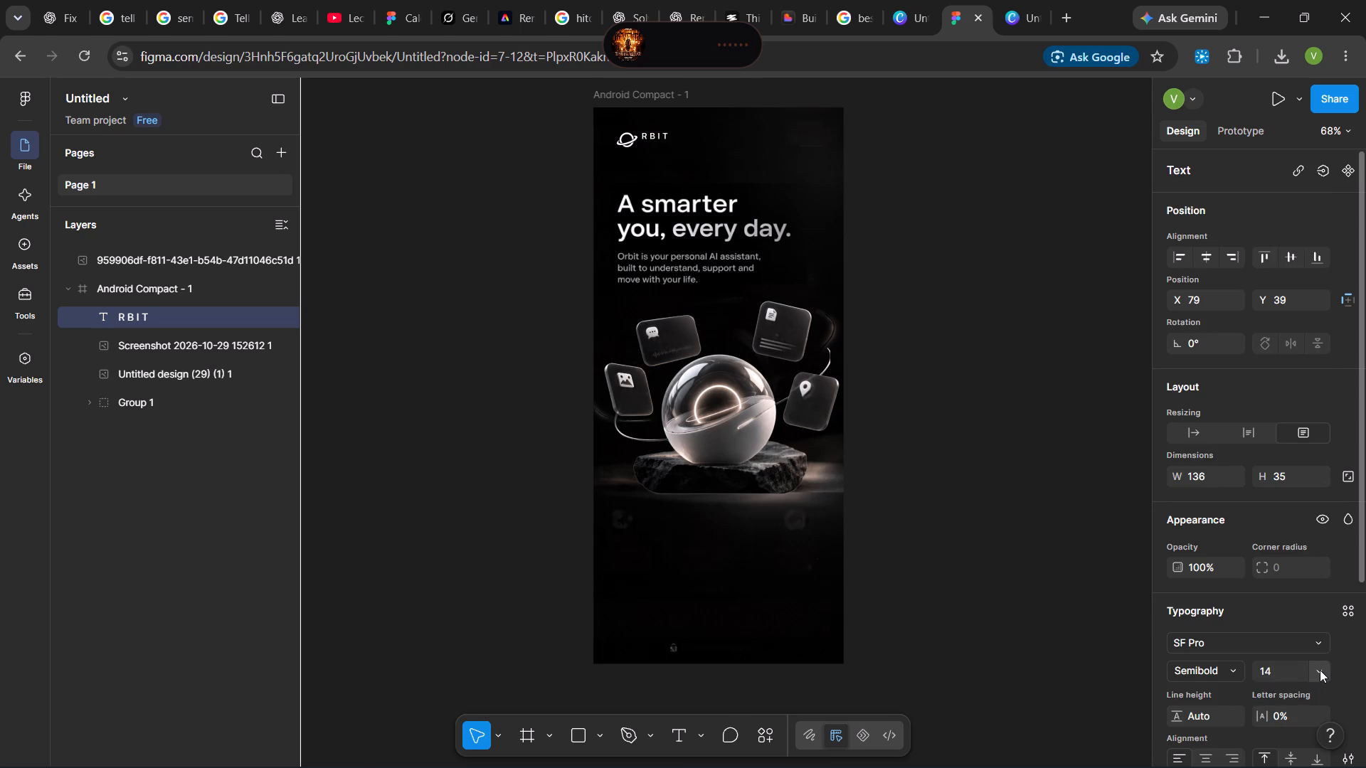
left_click(1320, 670)
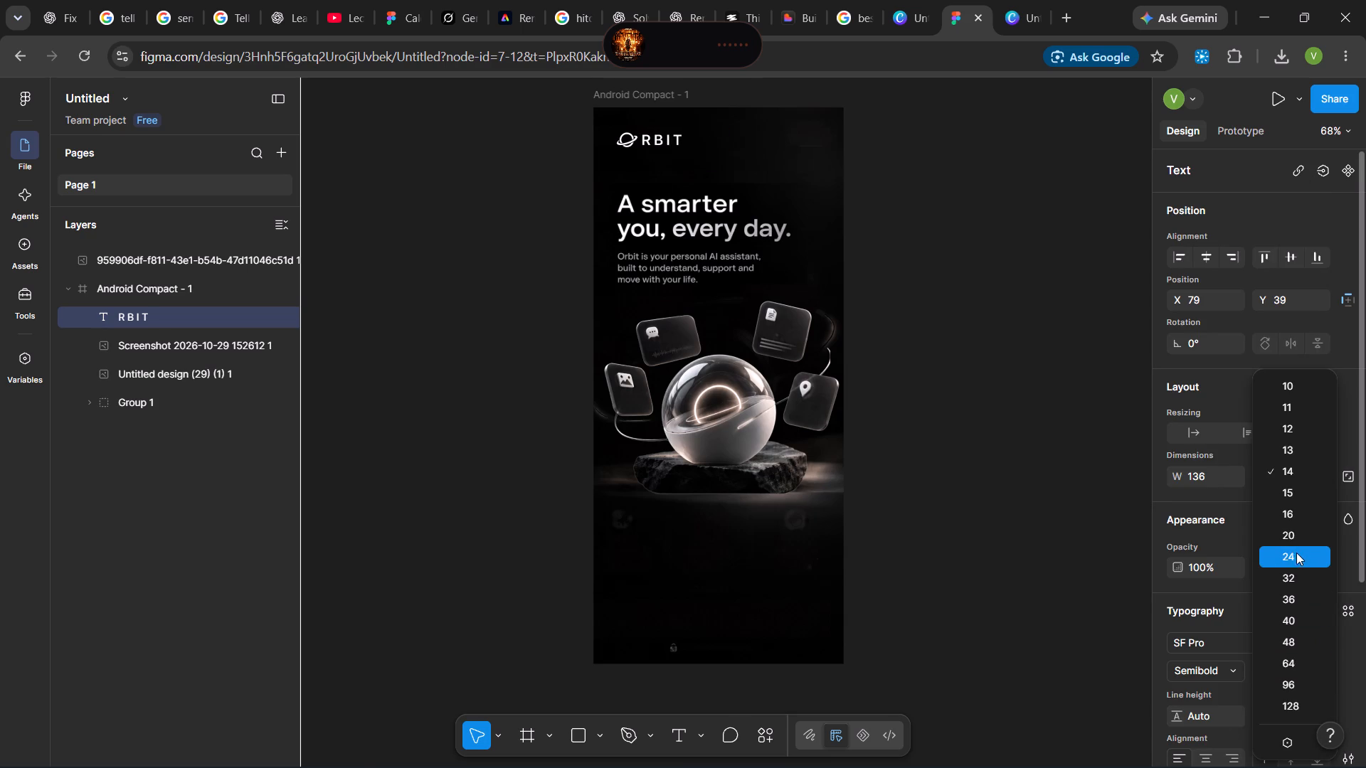
left_click(1297, 555)
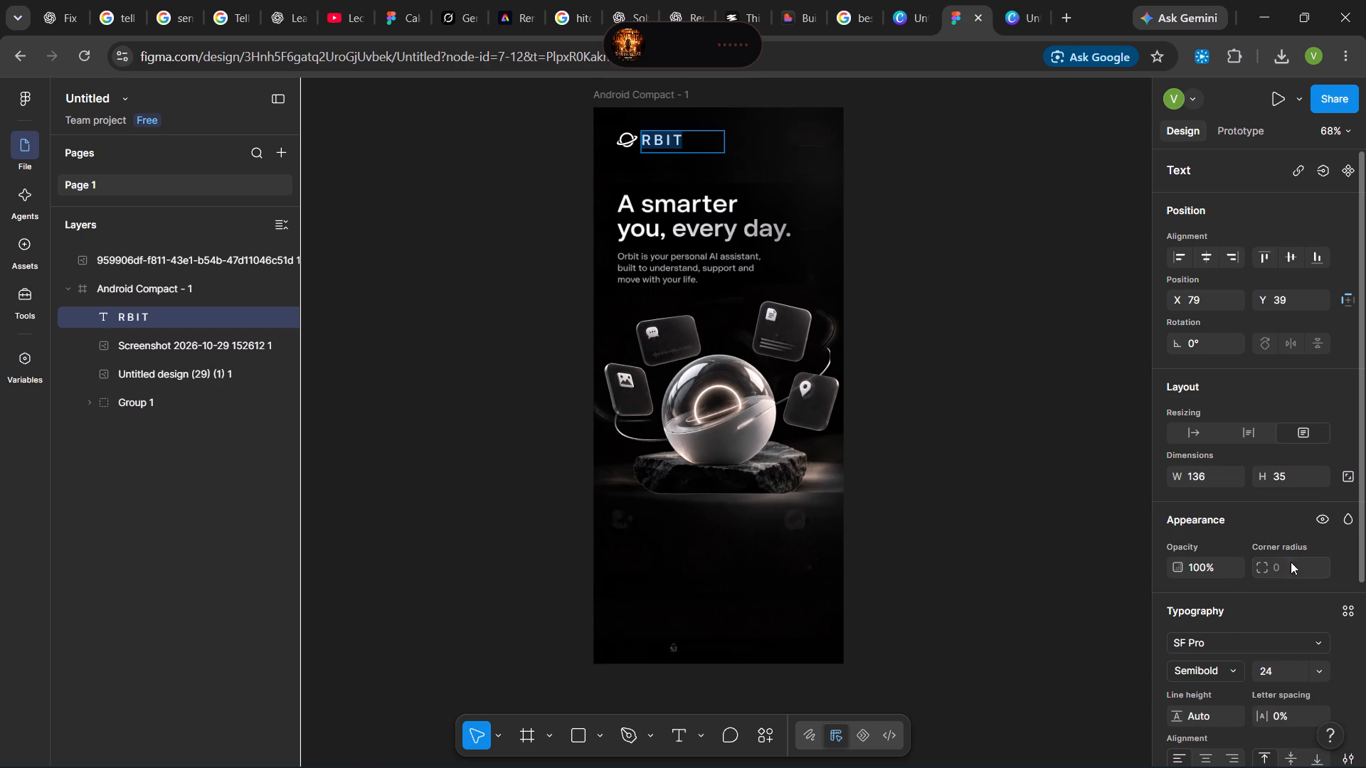
Change the weight of the "R B I T" lettering to Bold and deselect it.
left_click(1237, 665)
left_click(1229, 693)
left_click(1232, 675)
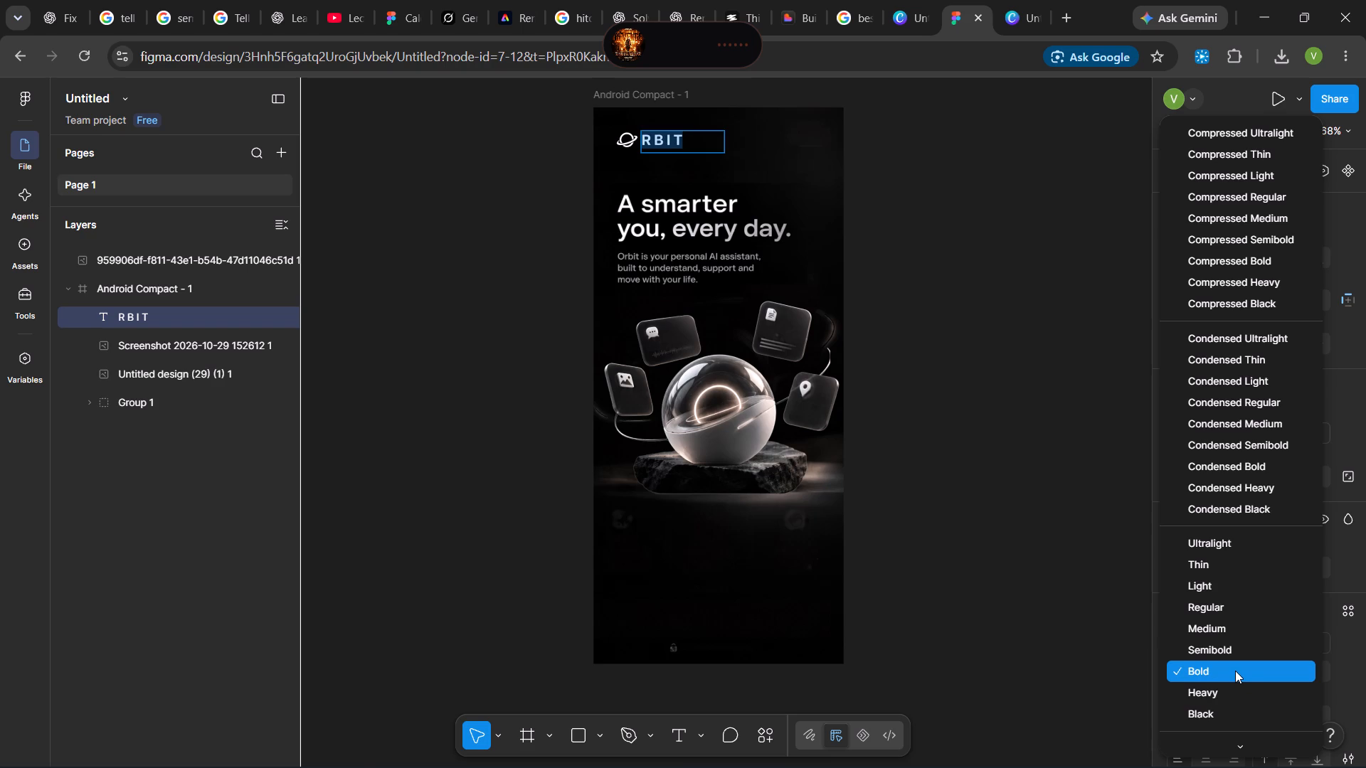
double_click(1236, 671)
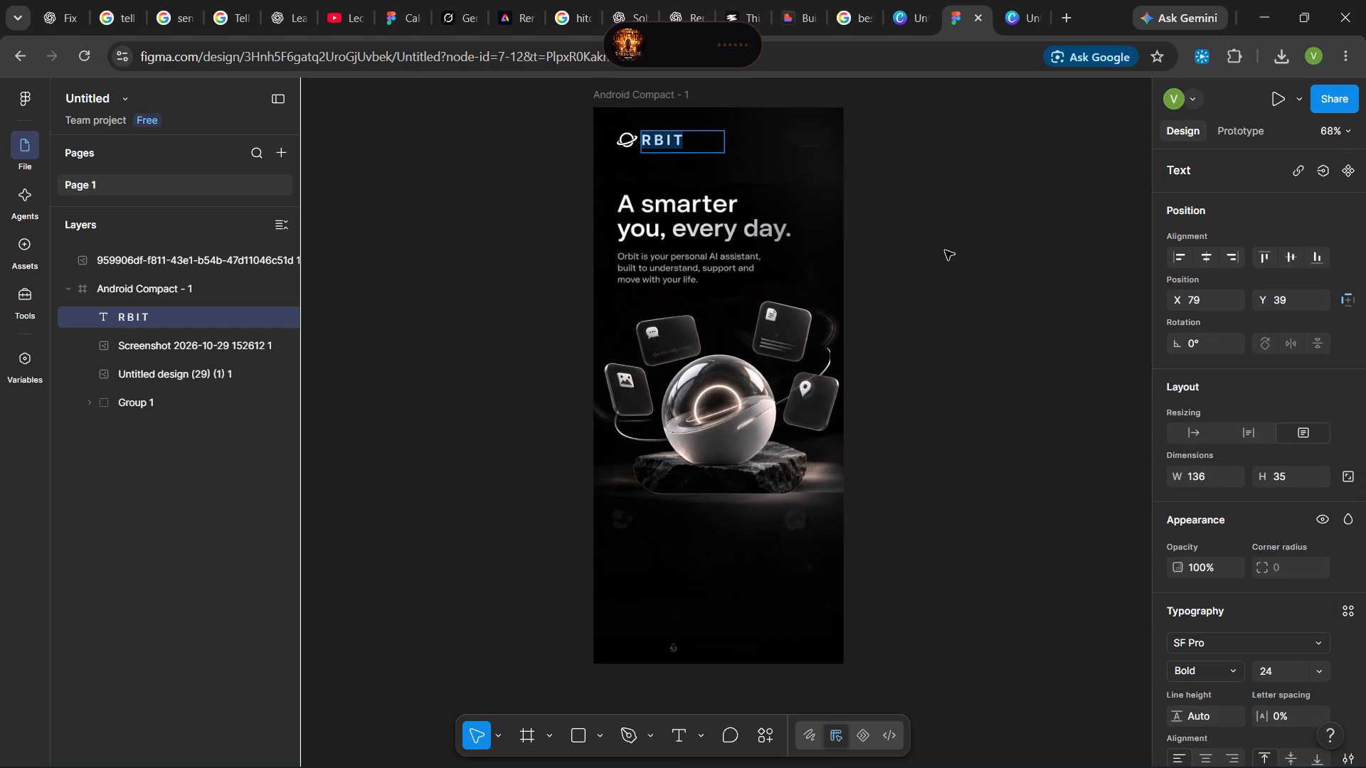
left_click(945, 250)
left_click(856, 218)
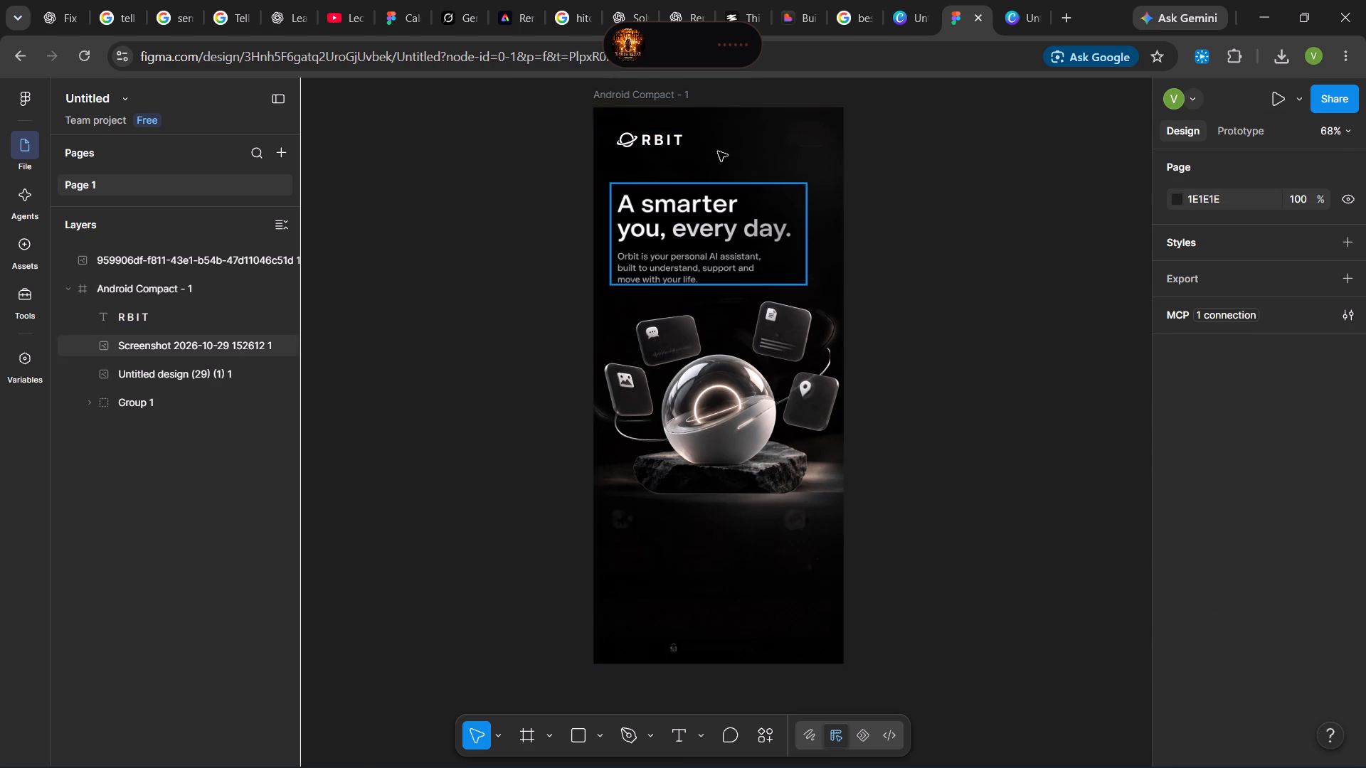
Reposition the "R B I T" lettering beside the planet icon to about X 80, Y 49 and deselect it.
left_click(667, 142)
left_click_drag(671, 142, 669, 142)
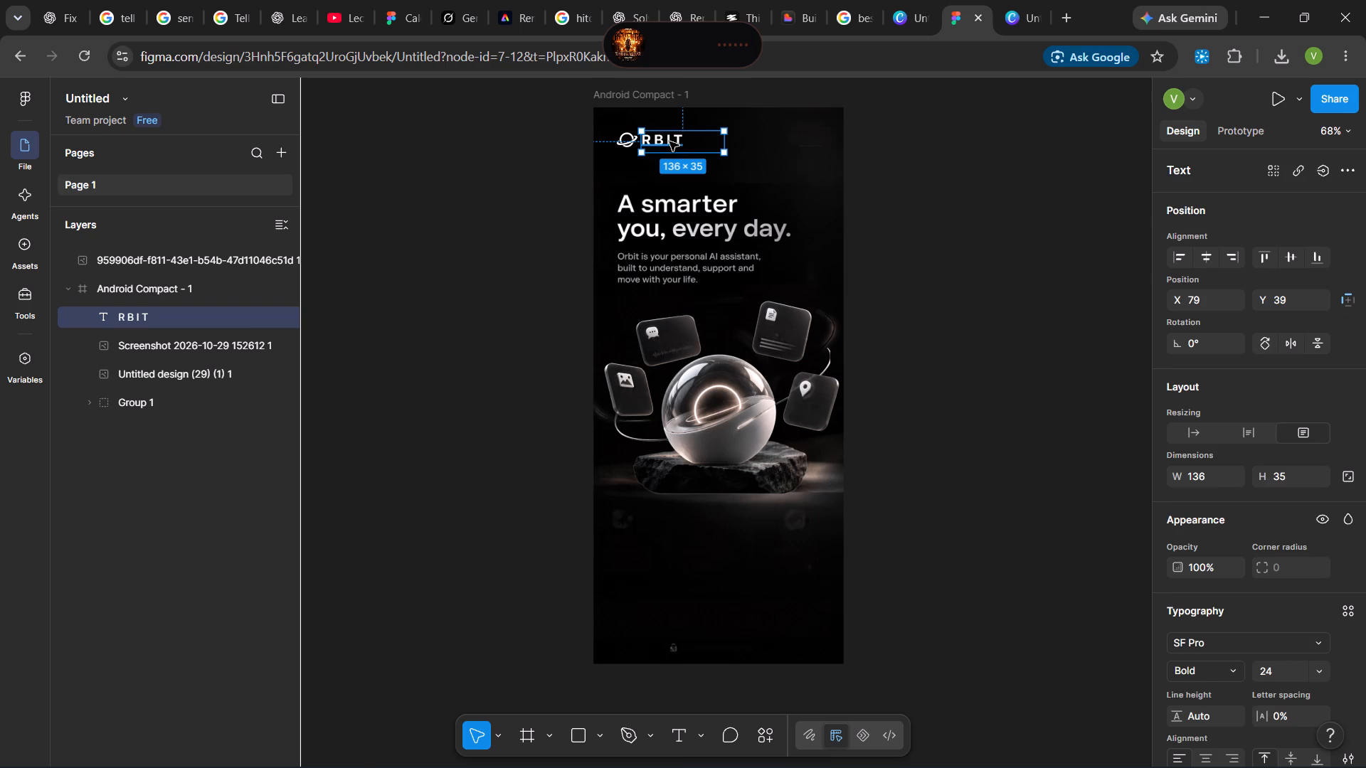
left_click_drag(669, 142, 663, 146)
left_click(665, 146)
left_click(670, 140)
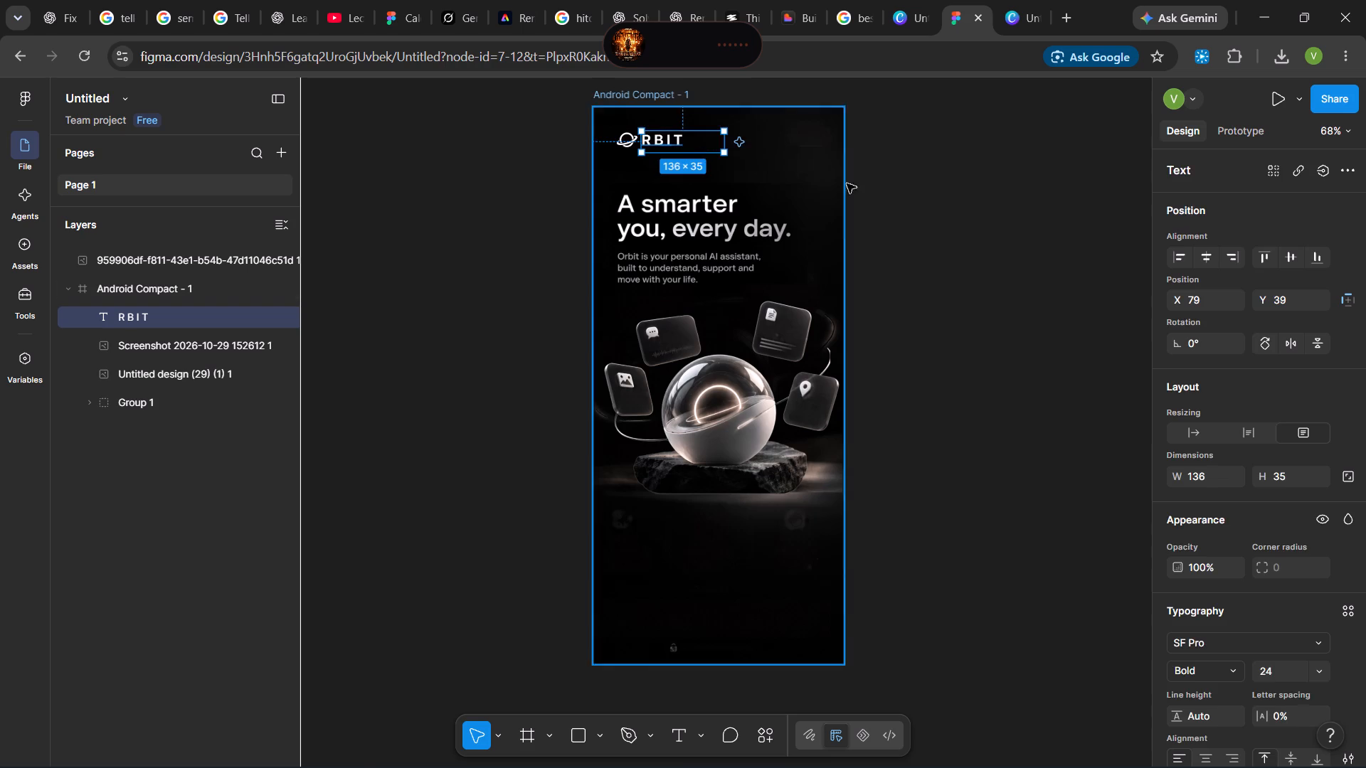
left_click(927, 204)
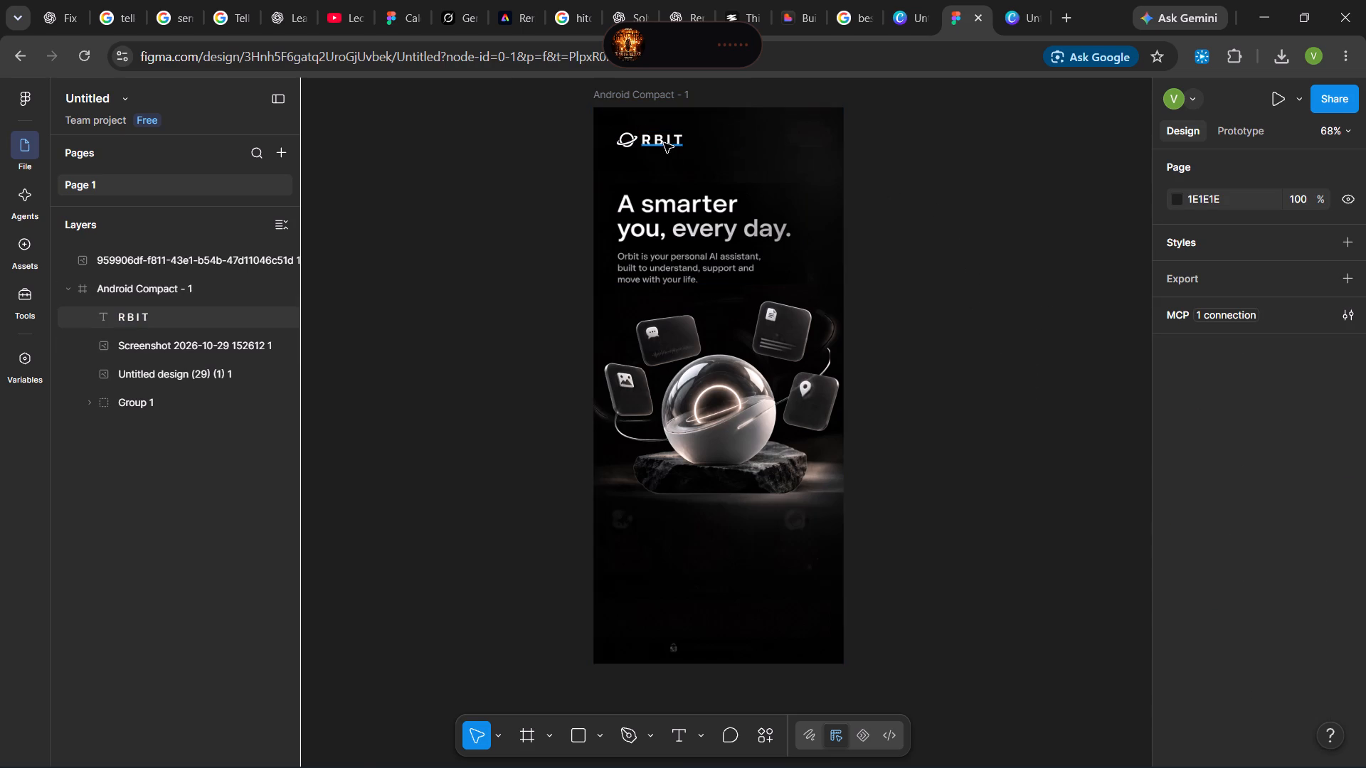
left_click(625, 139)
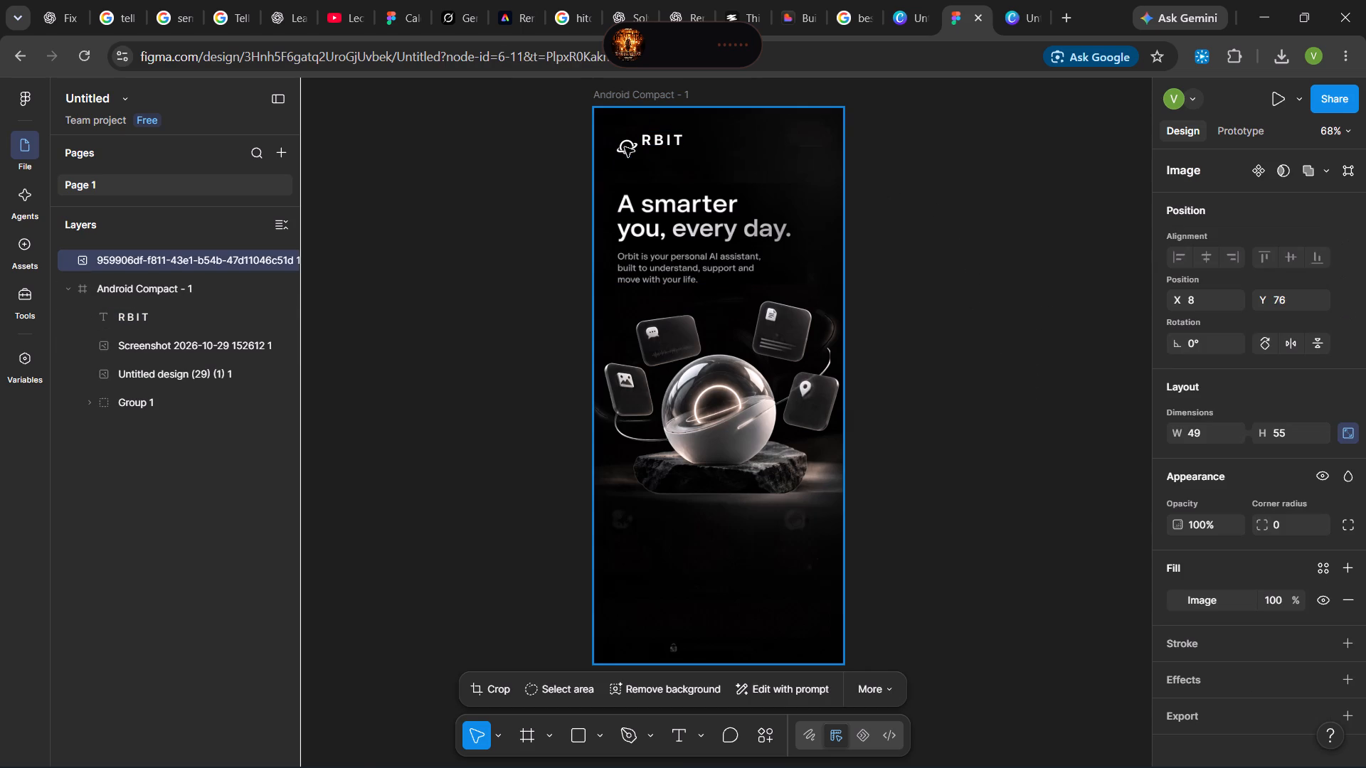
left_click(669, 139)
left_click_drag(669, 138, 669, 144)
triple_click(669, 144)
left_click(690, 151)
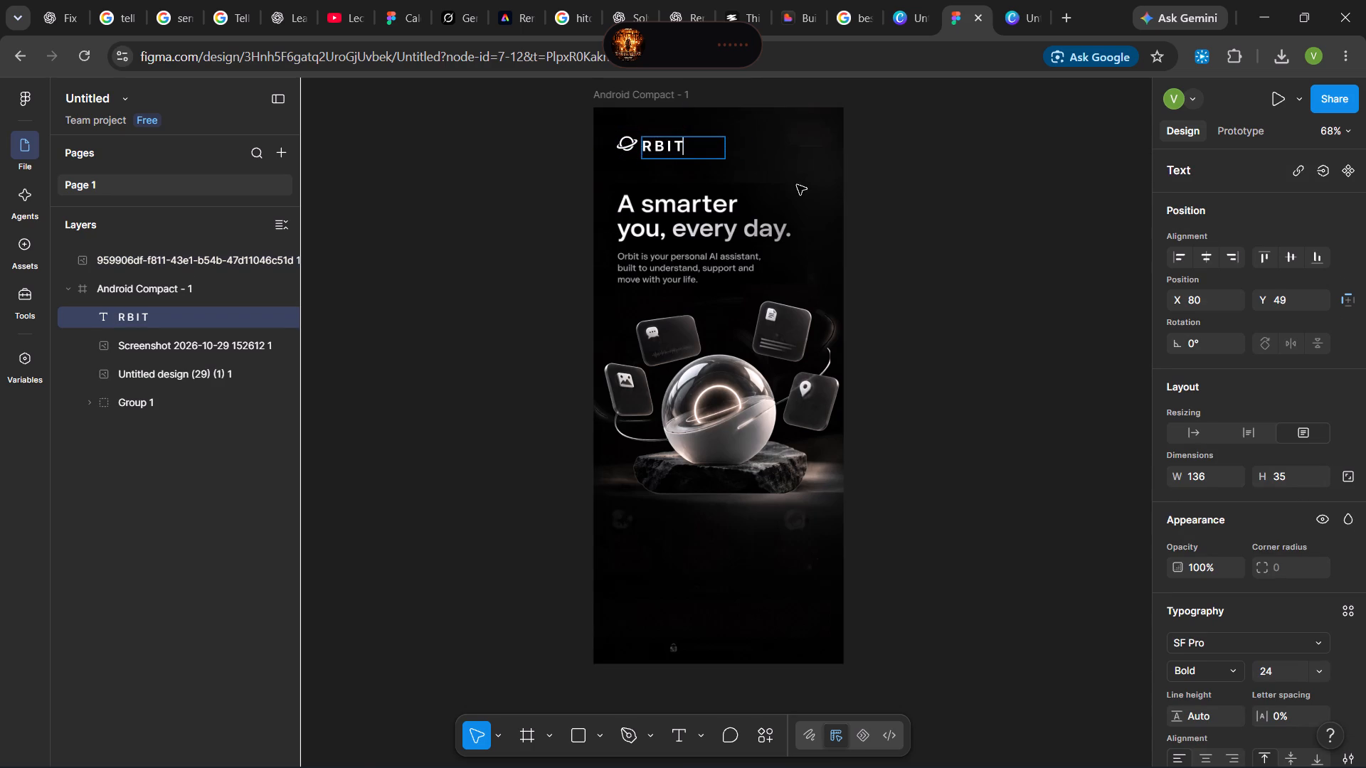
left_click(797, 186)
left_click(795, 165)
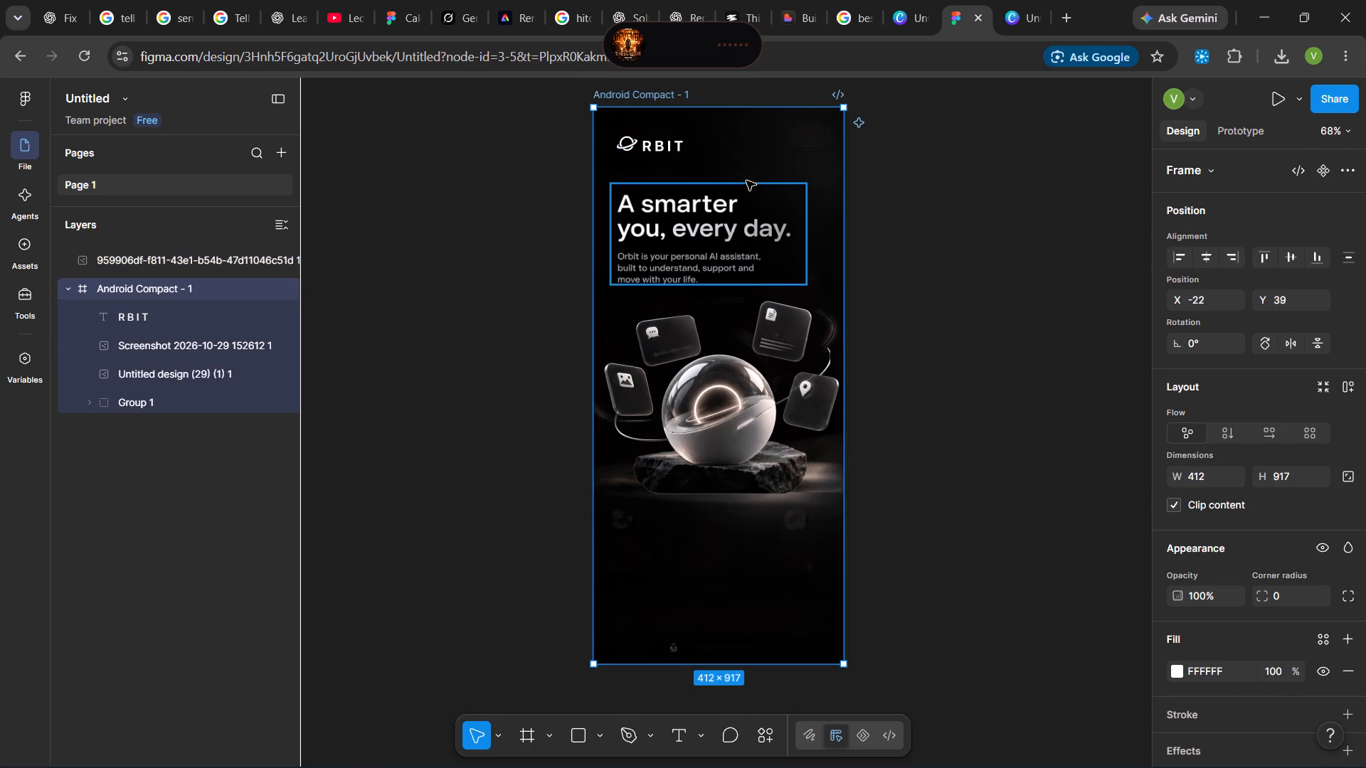
Move the Android Compact - 1 frame to about X -18, Y 29 and undo the stray text selections in the lettering.
left_click_drag(671, 146, 673, 139)
left_click(673, 139)
left_click_drag(673, 140, 669, 146)
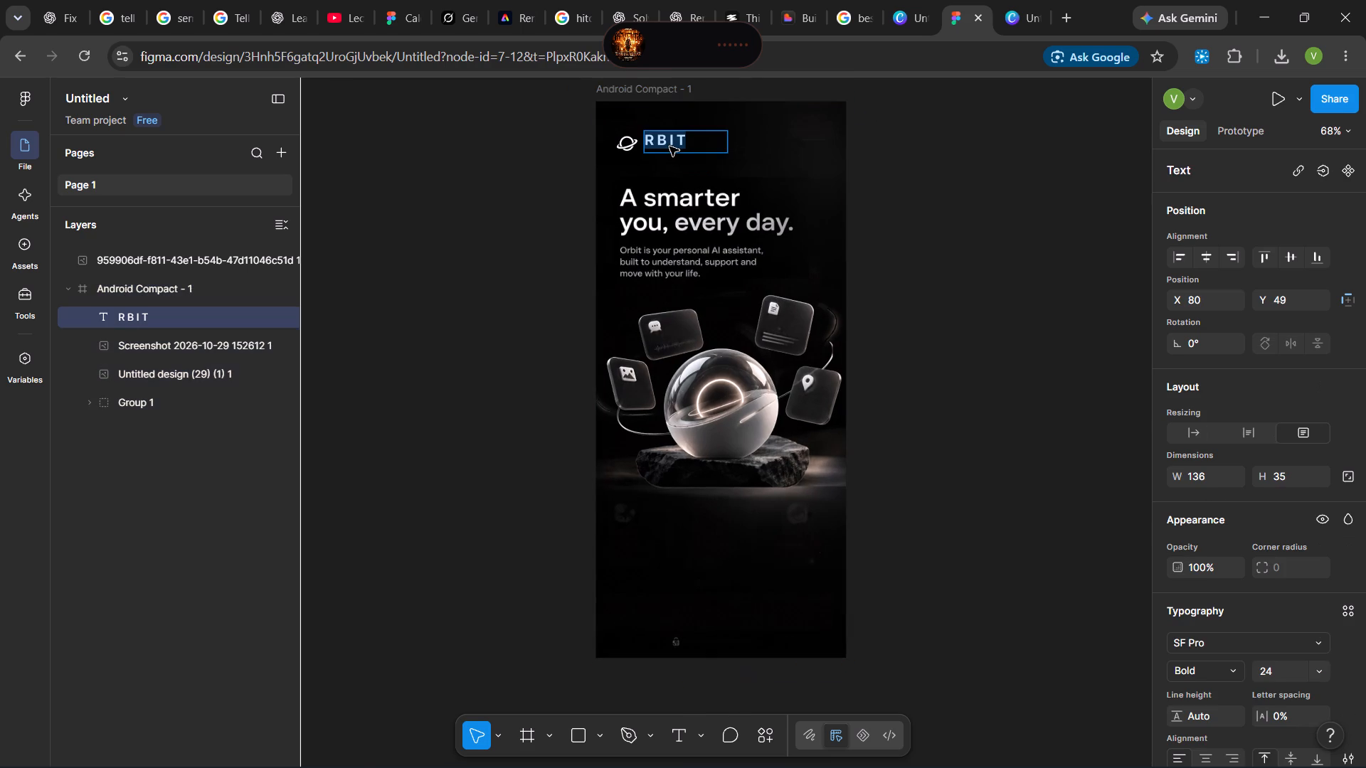
left_click_drag(669, 146, 667, 153)
left_click(667, 153)
left_click_drag(761, 251, 756, 267)
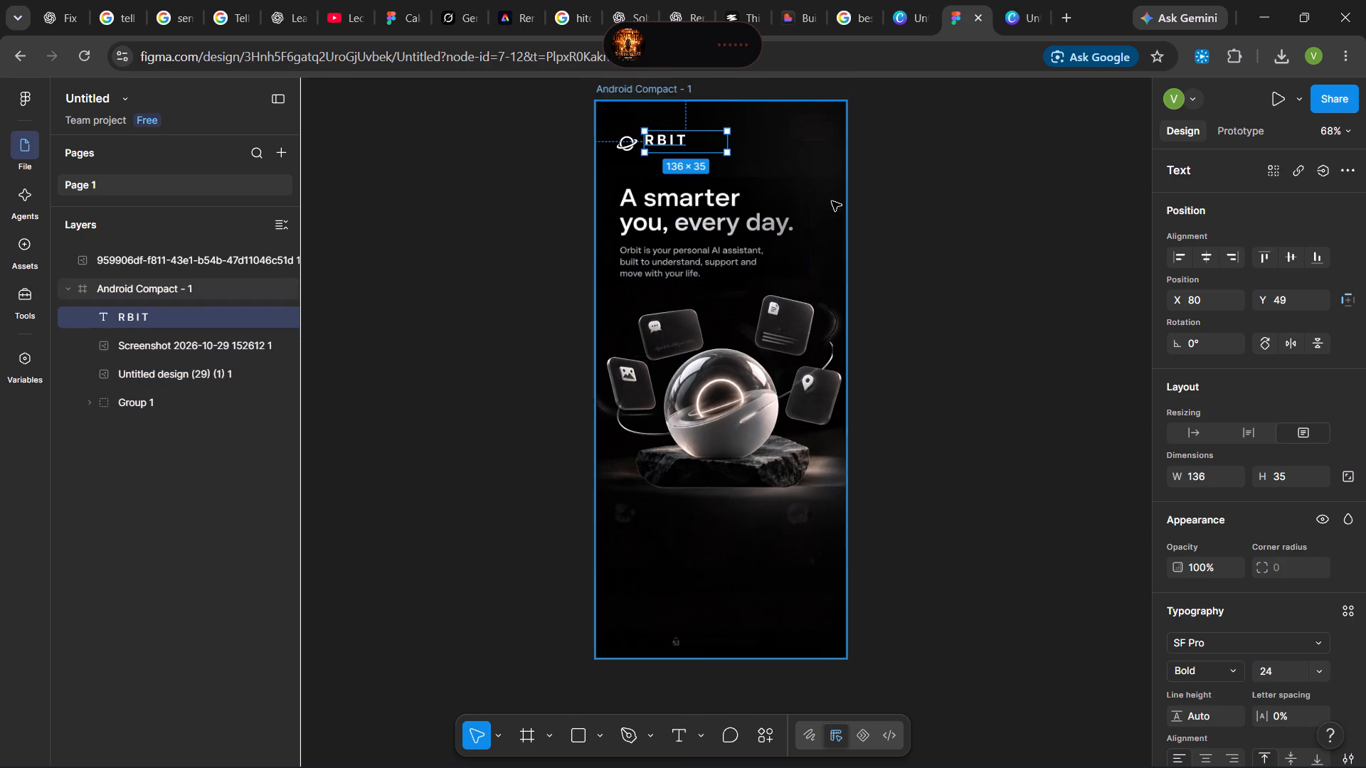
key("ctrl+z")
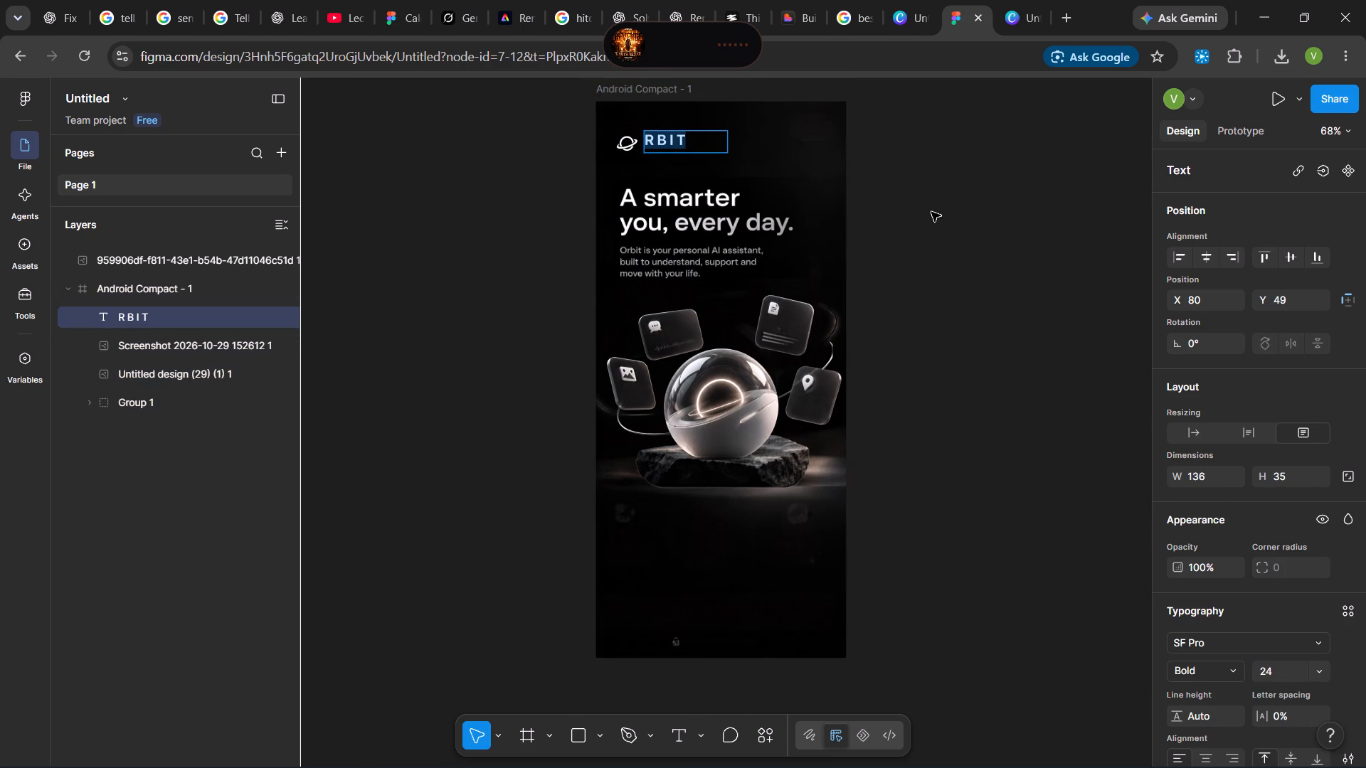
key("ctrl+z")
key("ctrl+z")
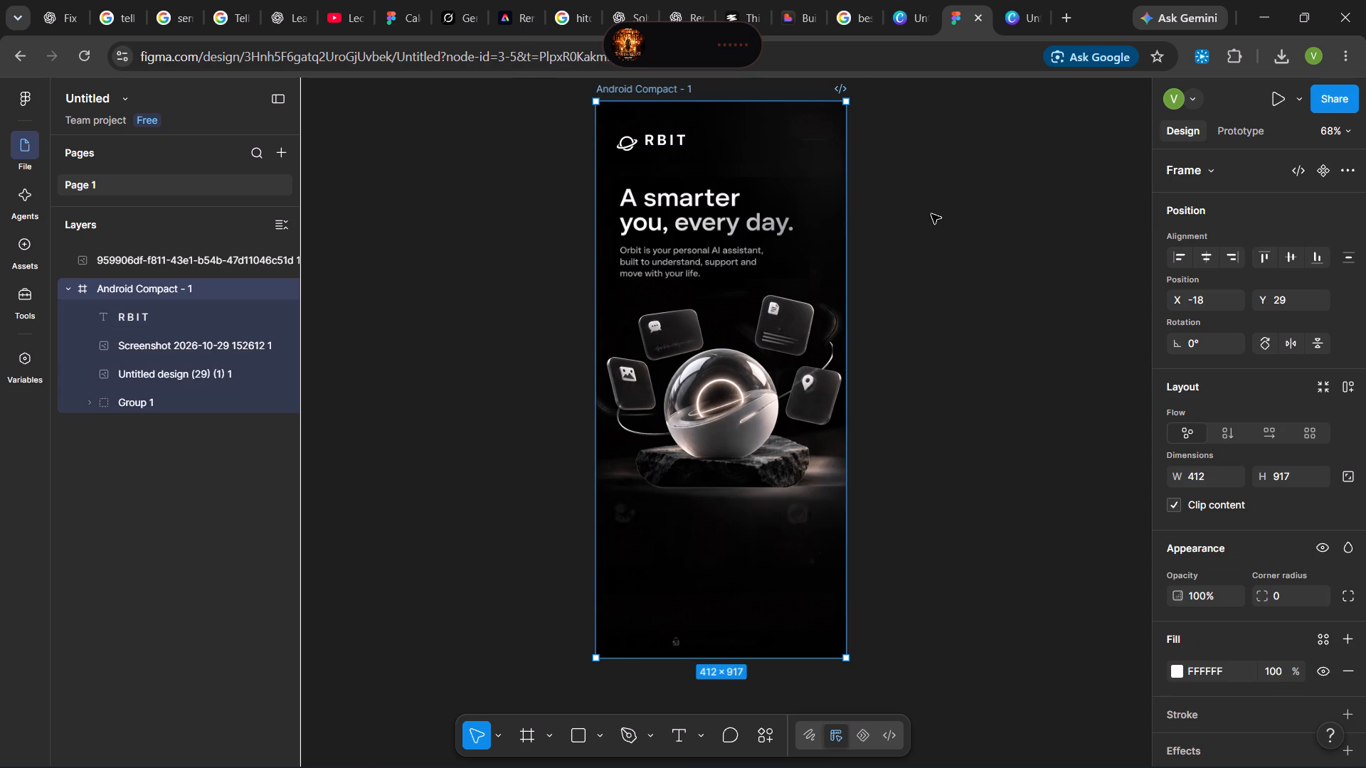
Move the "R B I T" lettering closer to the planet icon, to about X 71, Y 43.
left_click(669, 144)
left_click_drag(668, 142, 665, 149)
left_click(665, 149)
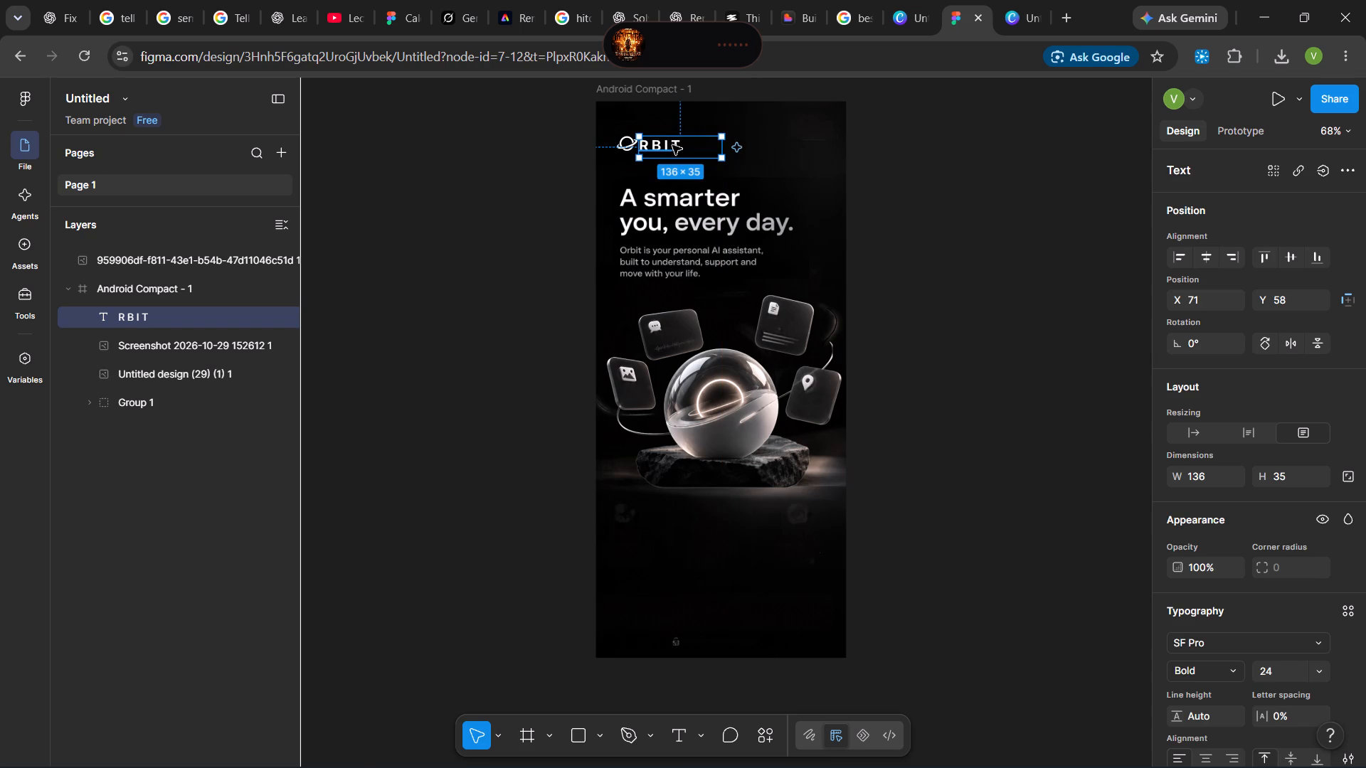
left_click_drag(665, 149, 668, 140)
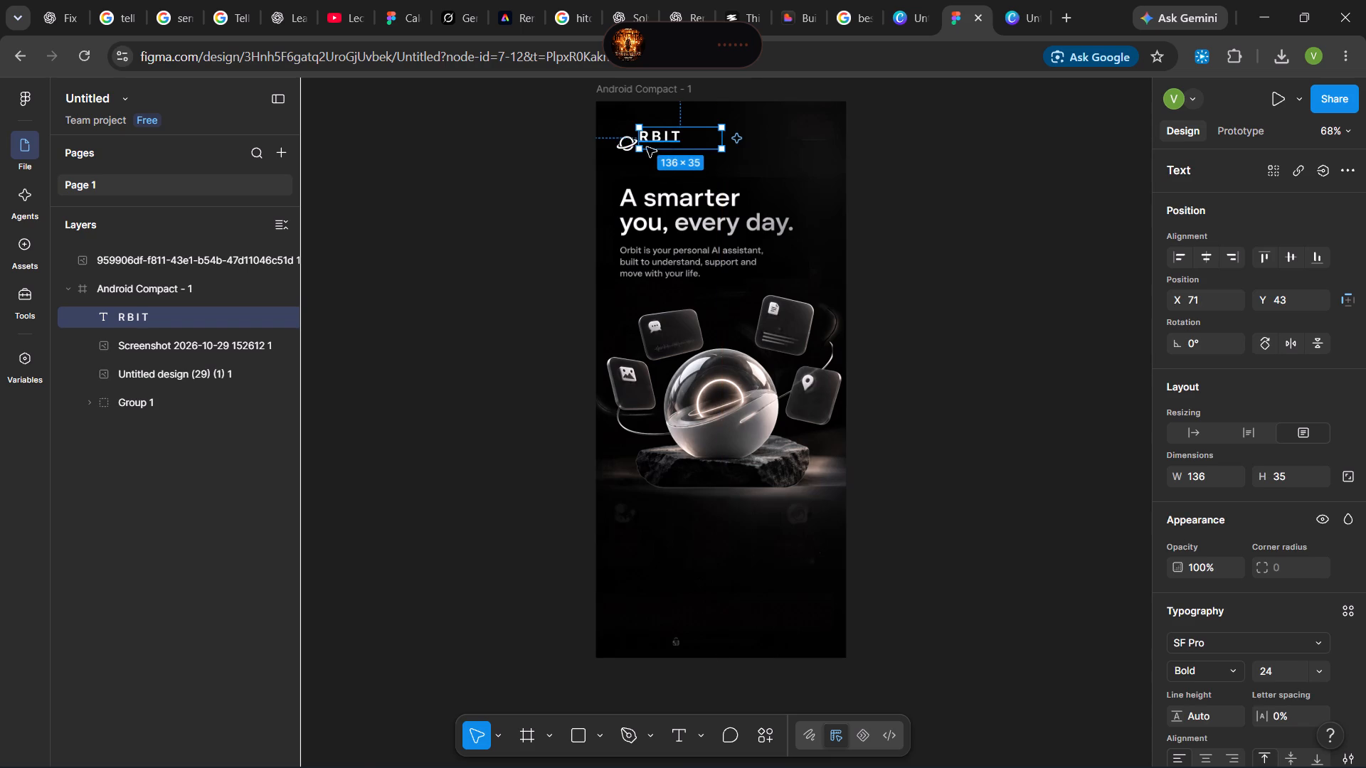
Move the planet icon up in line with the "R B I T" lettering, to about X 9, Y 61, and deselect it.
left_click(629, 150)
left_click(625, 143)
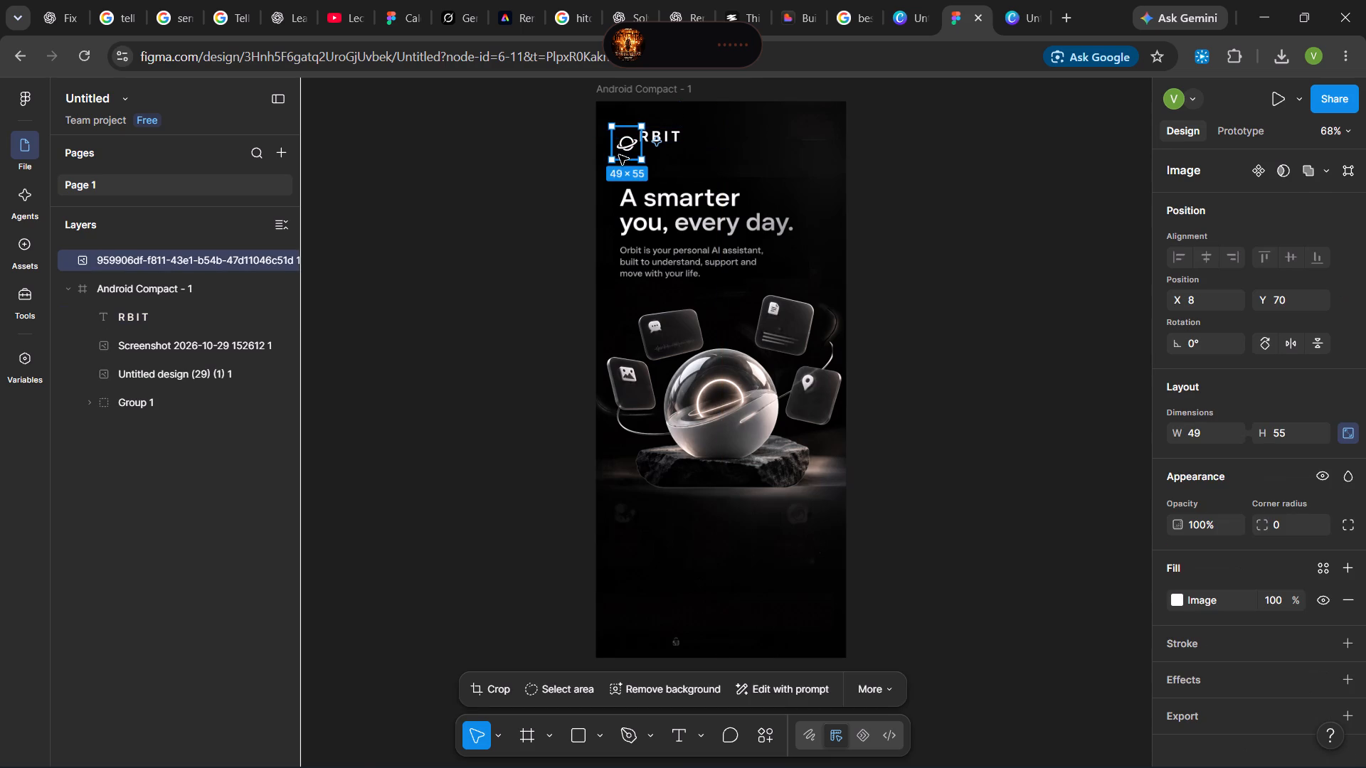
left_click(623, 143)
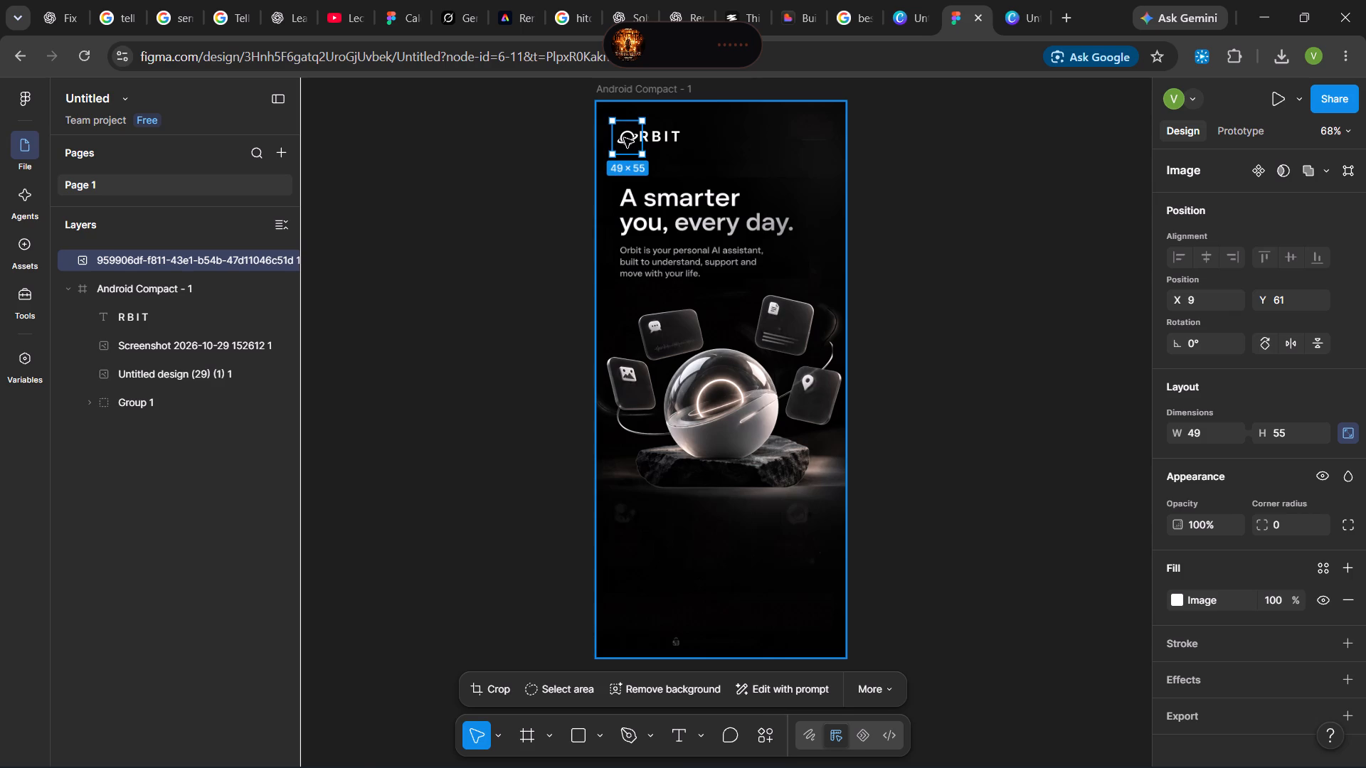
left_click(623, 138)
left_click(1025, 215)
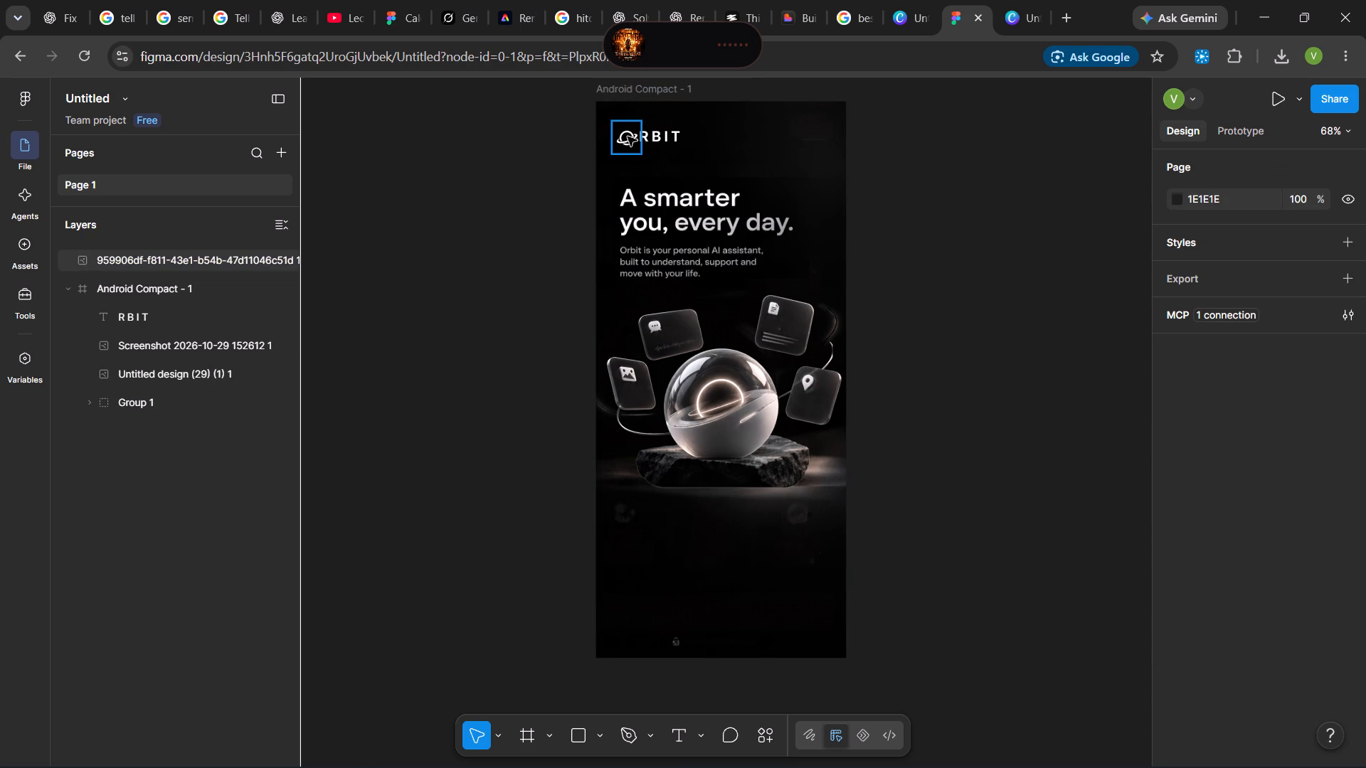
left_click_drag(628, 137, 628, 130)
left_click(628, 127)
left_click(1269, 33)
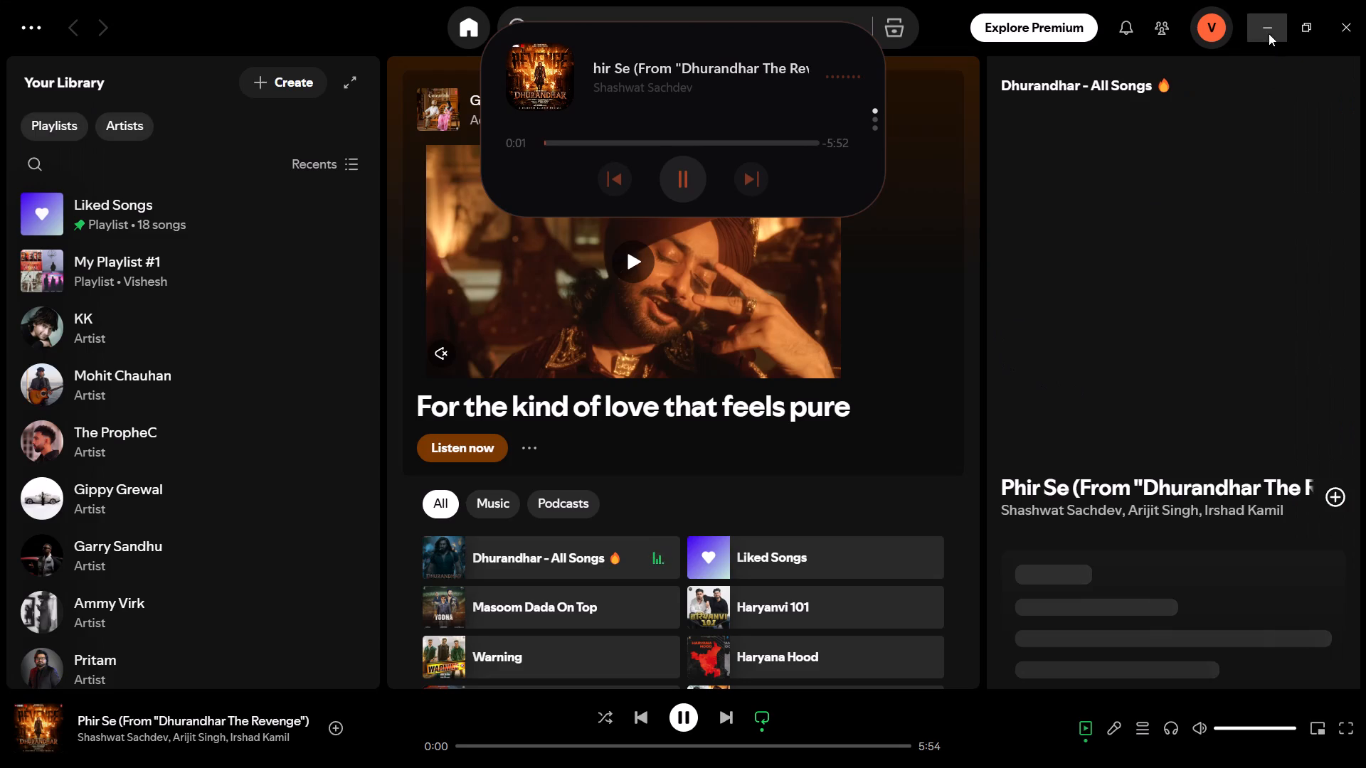
Move the planet icon against the "R B I T" lettering, to about X 7, Y 61, leaving its image uncropped.
scroll(927, 397, "up", 3)
scroll(927, 396, "down", 1)
scroll(927, 396, "up", 5)
left_click_drag(625, 344, 620, 355)
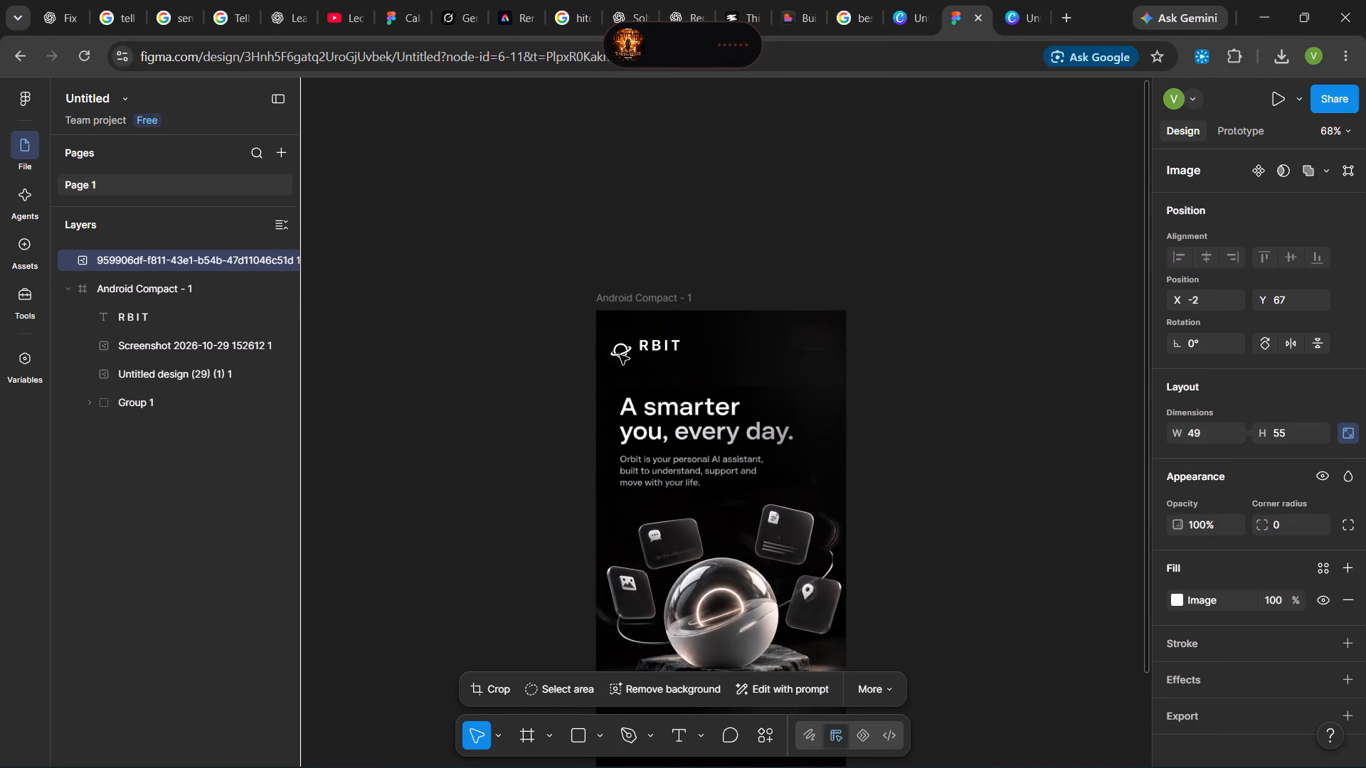
left_click_drag(620, 355, 625, 351)
triple_click(625, 351)
left_click(625, 348)
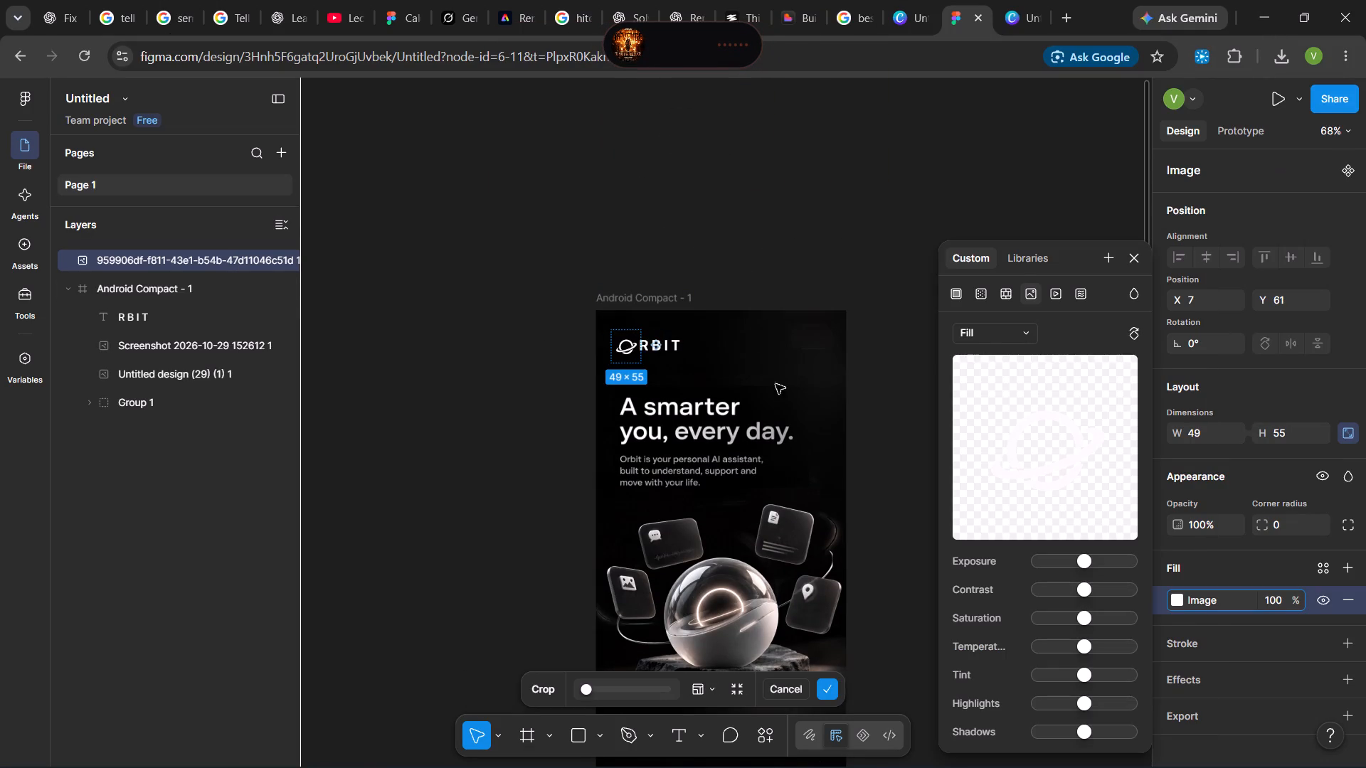
left_click(859, 353)
left_click(889, 356)
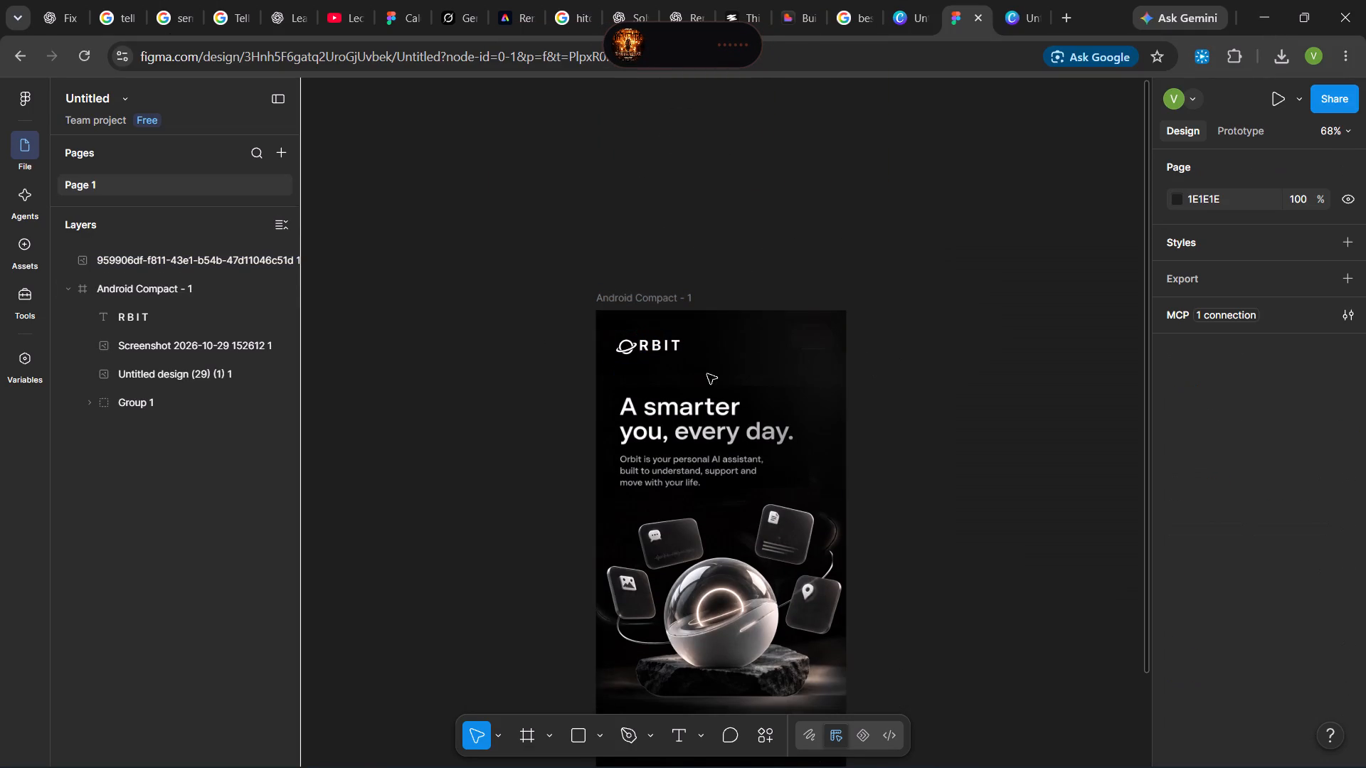
Nudge the planet icon to X 6, Y 59 and deselect it.
left_click(622, 351)
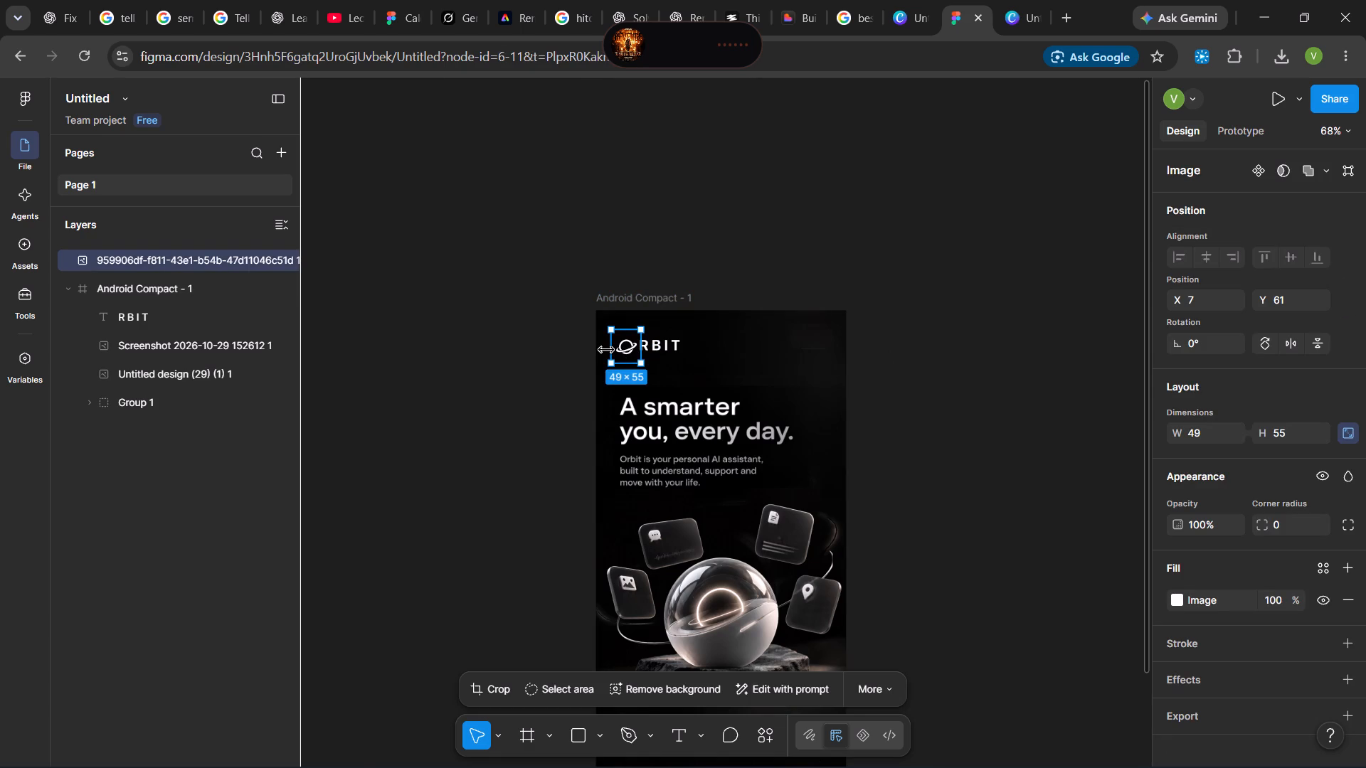
key("Up")
key("Up")
key("Left")
left_click(1050, 496)
Examine the whole onboarding frame and compare its logo with the Orbit reference image in Photos.
scroll(1002, 508, "down", 4)
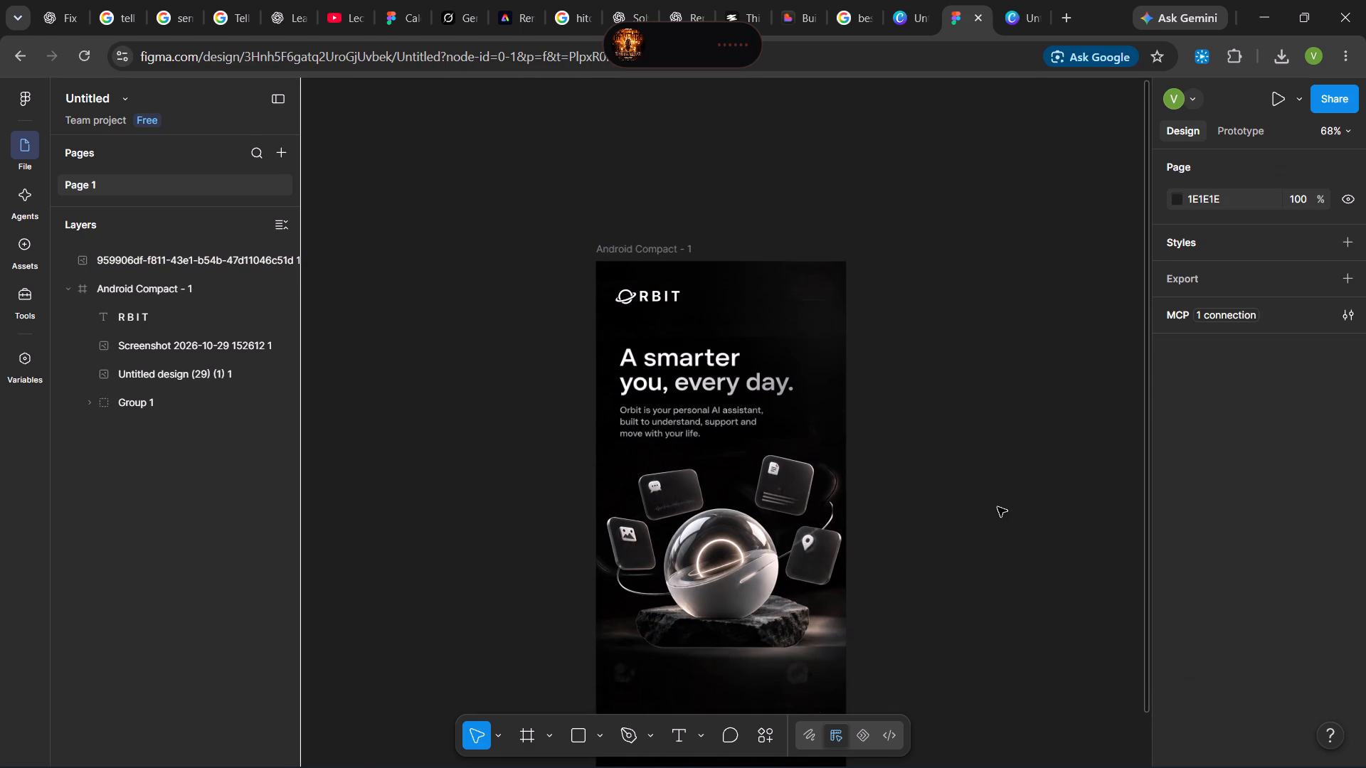
scroll(997, 507, "down", 4)
scroll(975, 482, "up", 4)
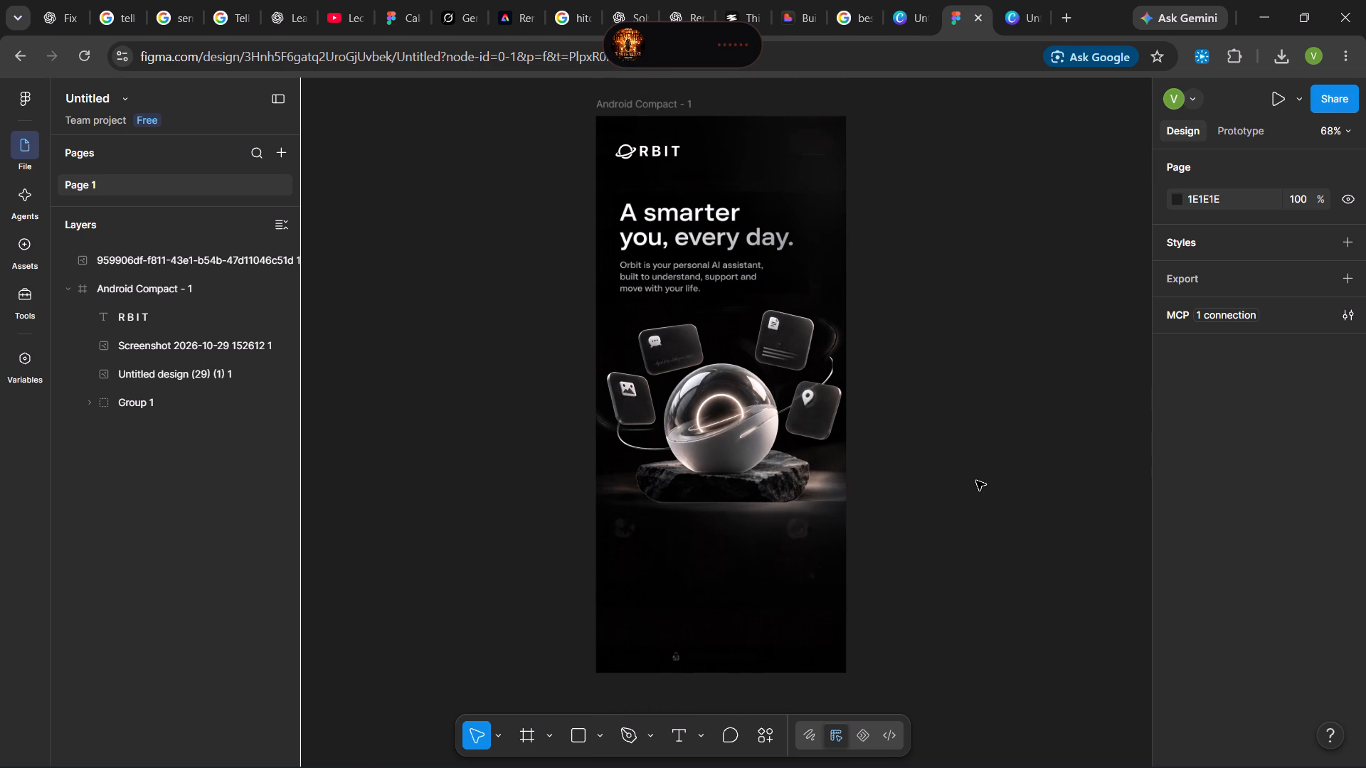
left_click(948, 740)
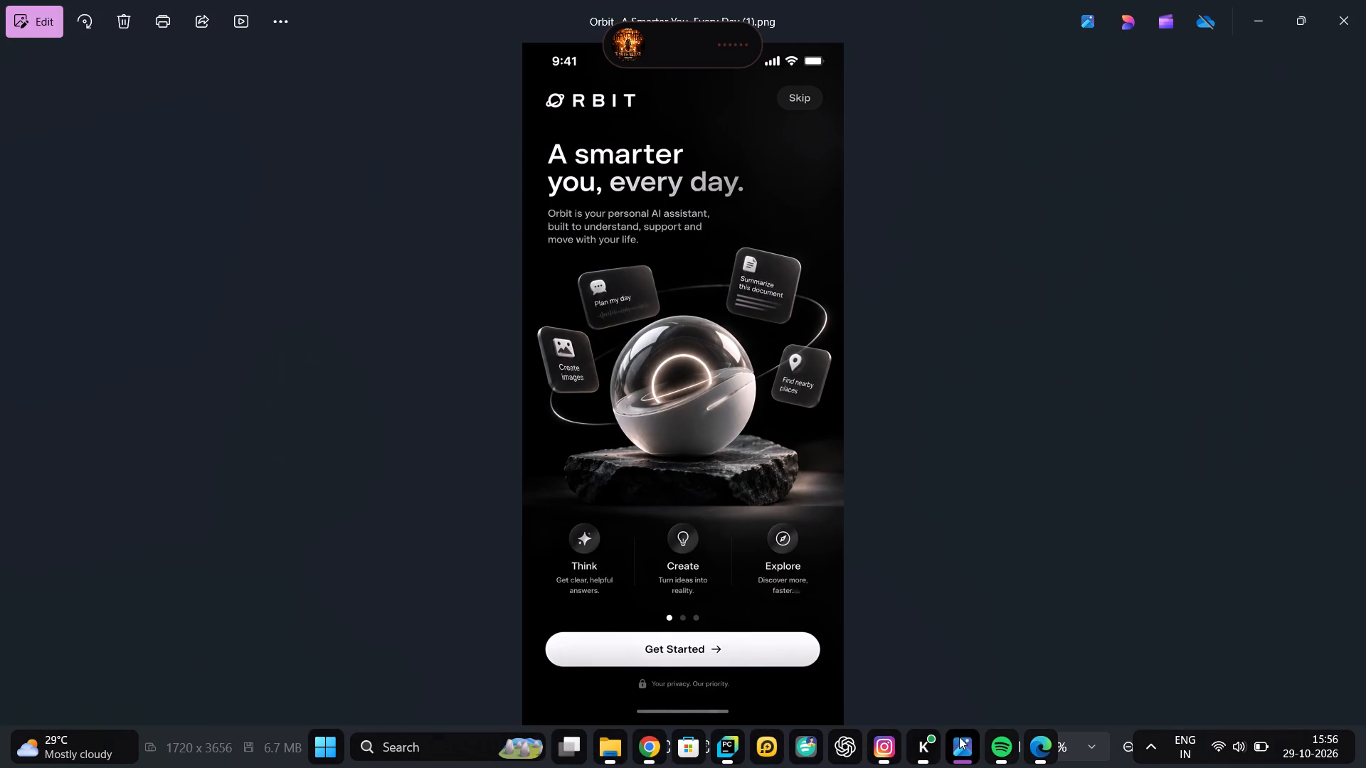
left_click(1251, 17)
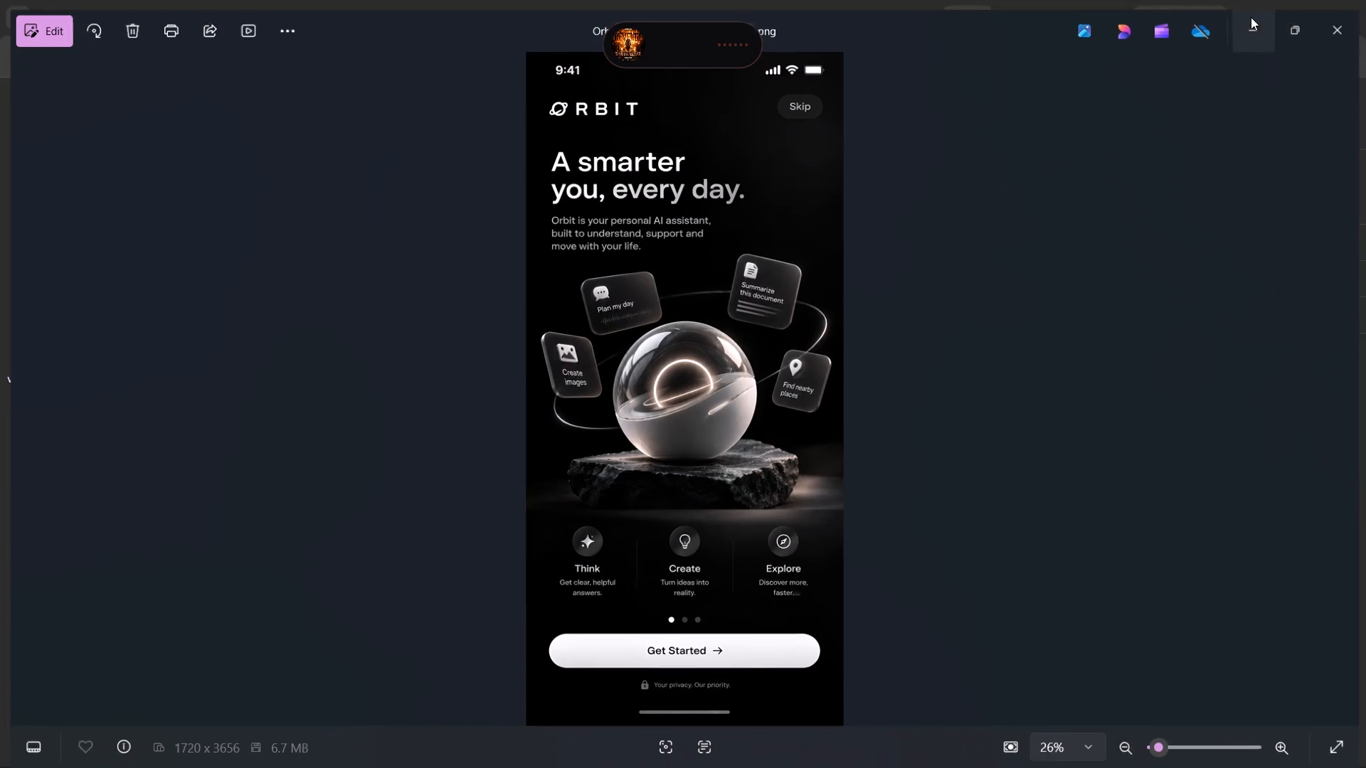
Change the font of the "R B I T" lettering to SF Pro Rounded.
left_click(674, 159)
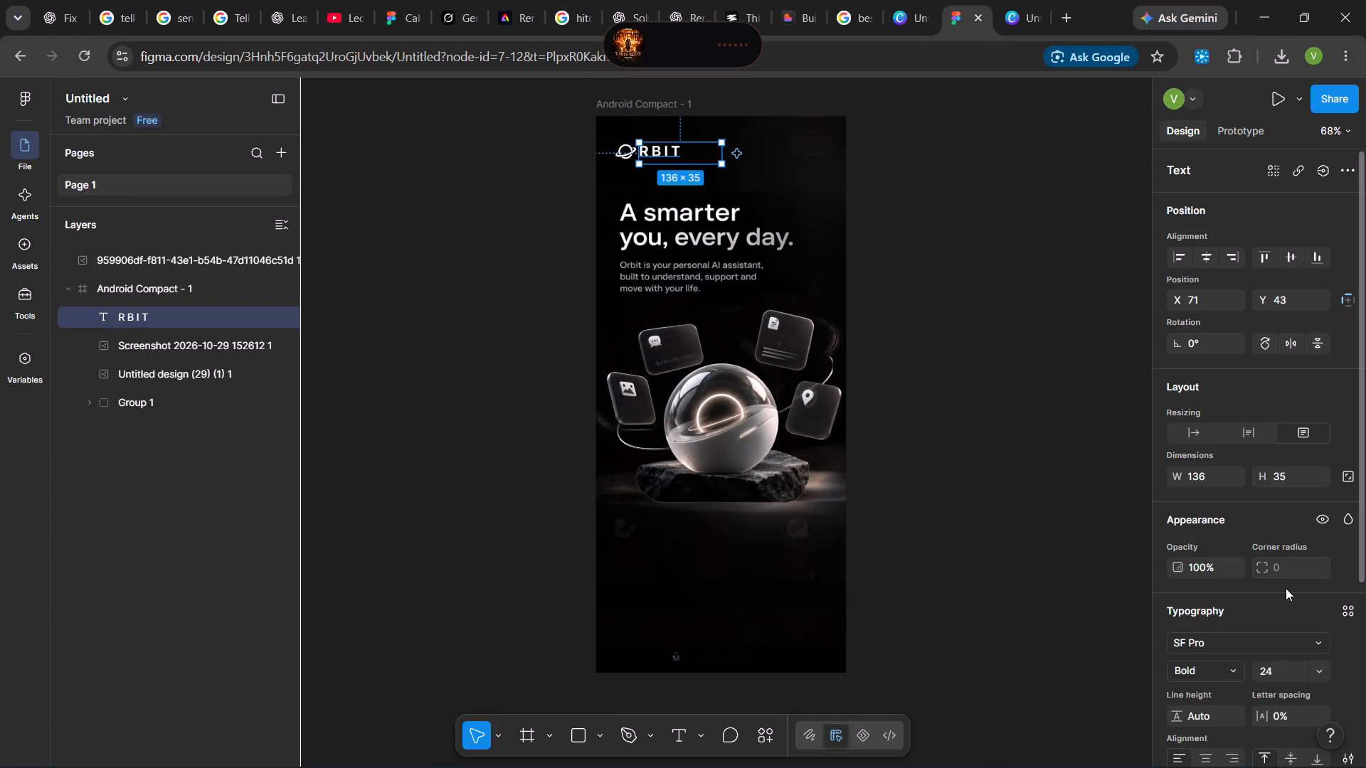
left_click(1312, 641)
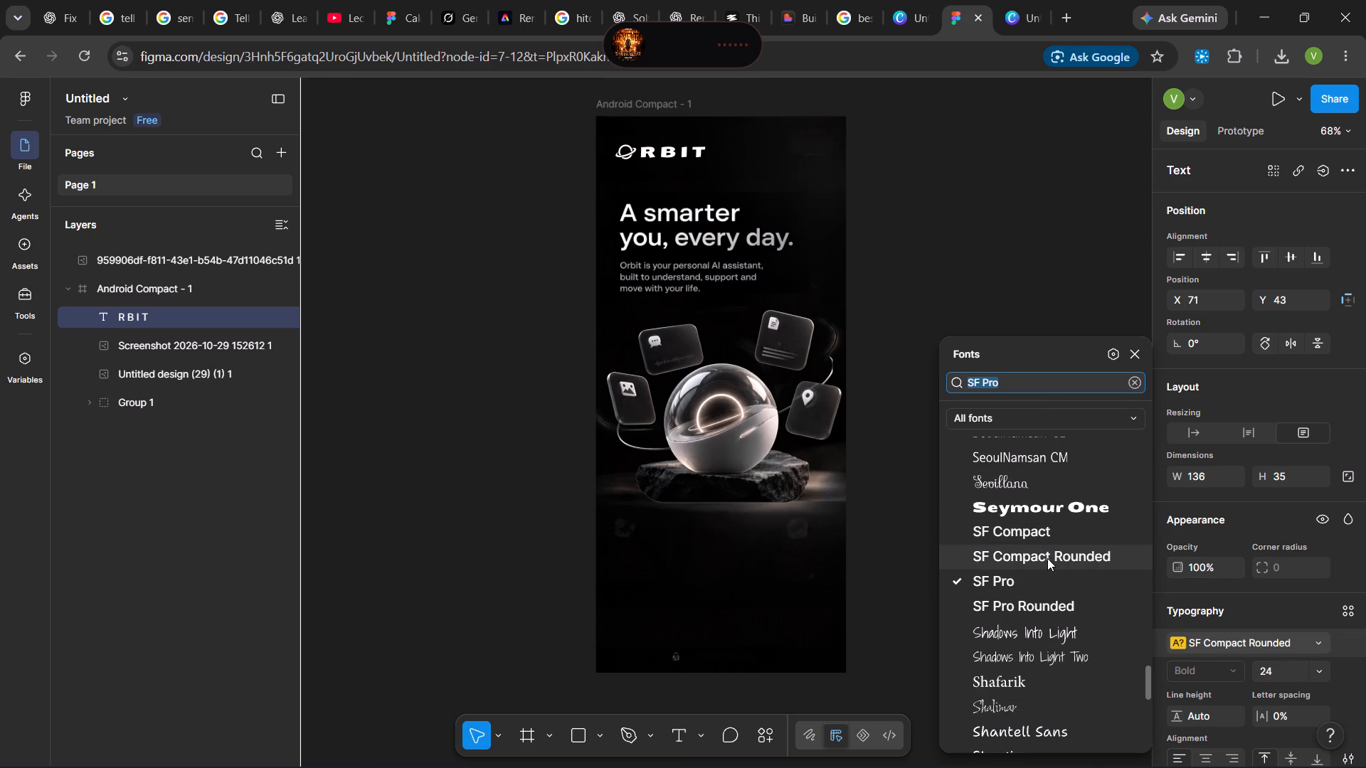
double_click(1038, 606)
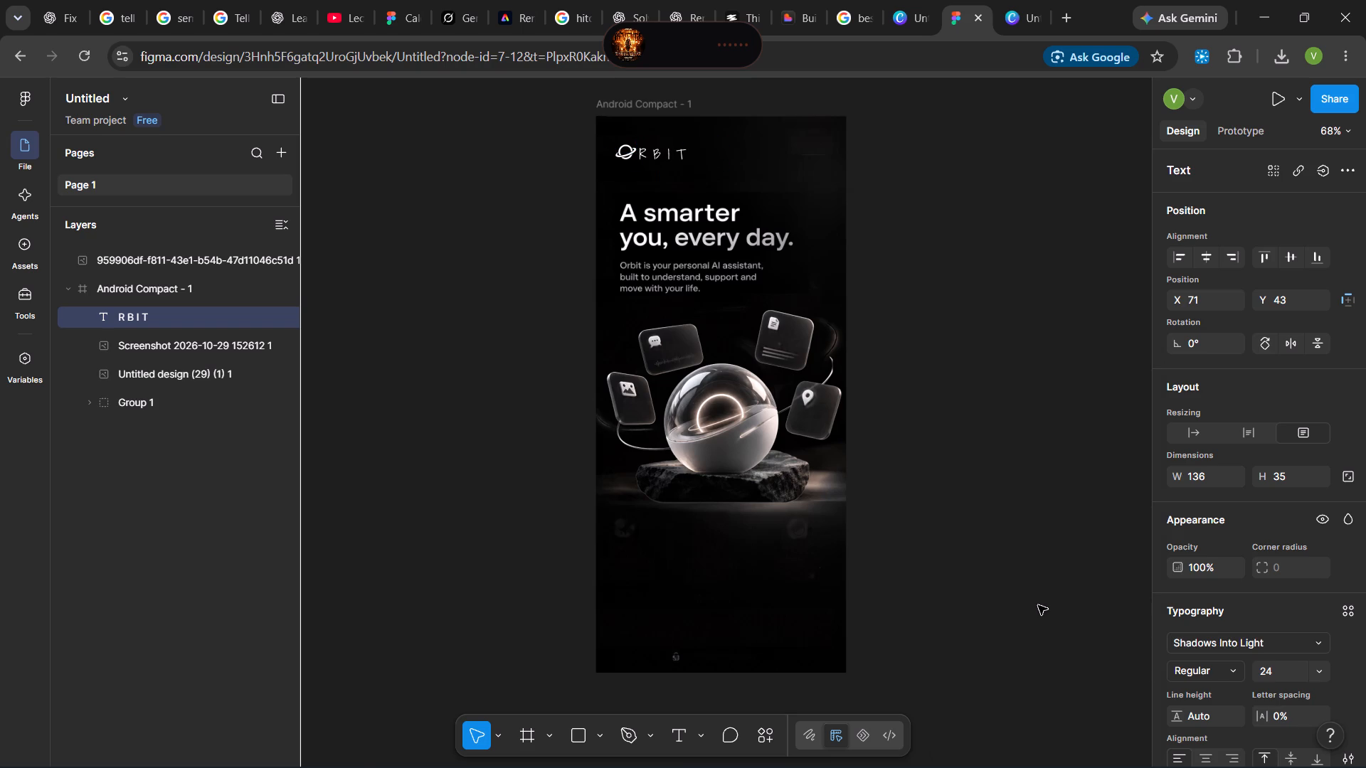
double_click(1311, 639)
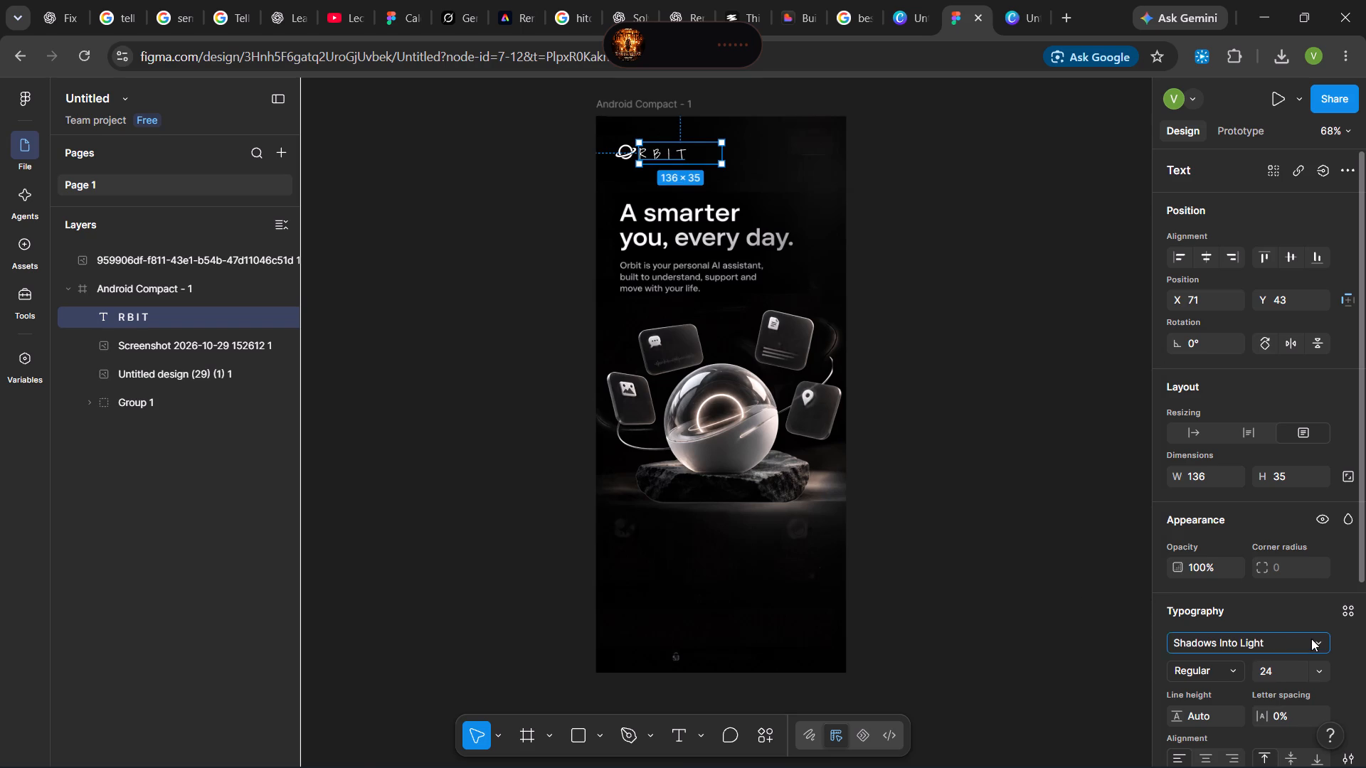
left_click(1308, 641)
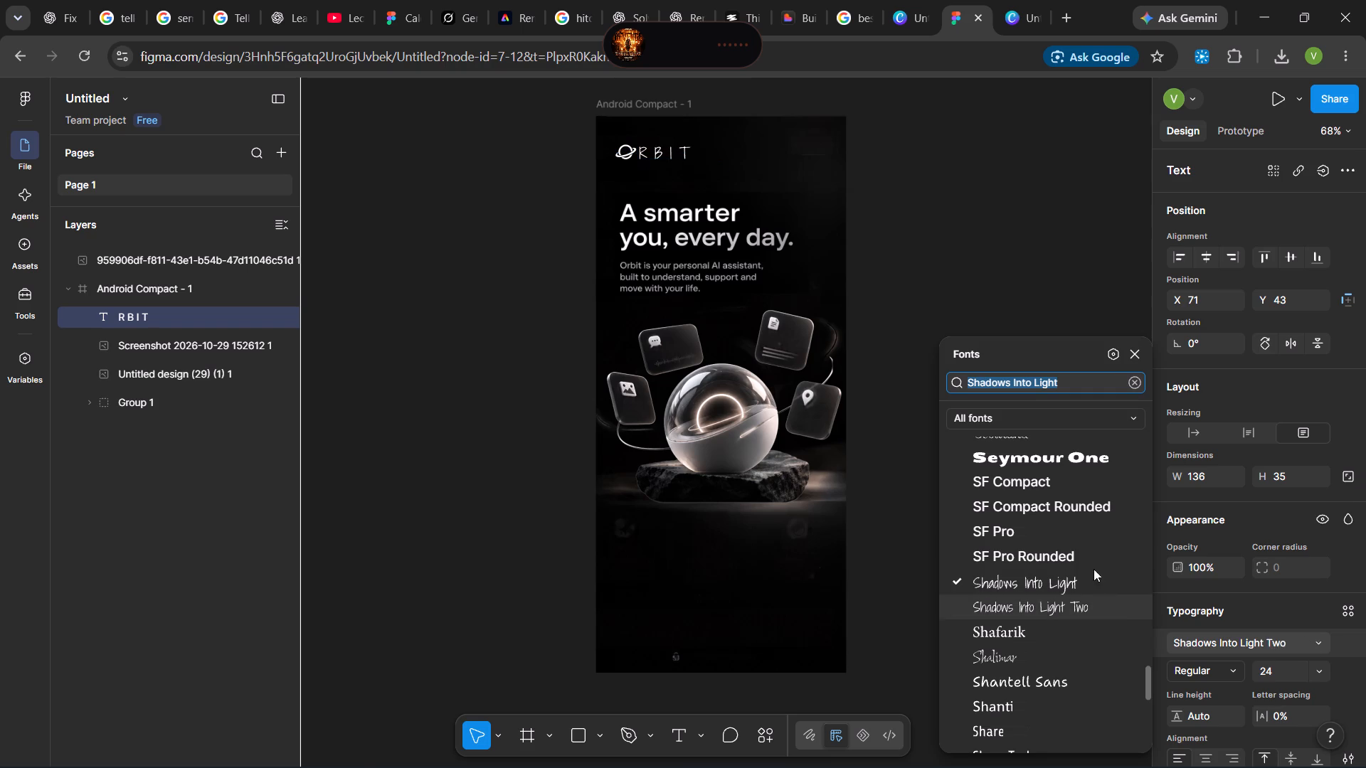
left_click(1091, 555)
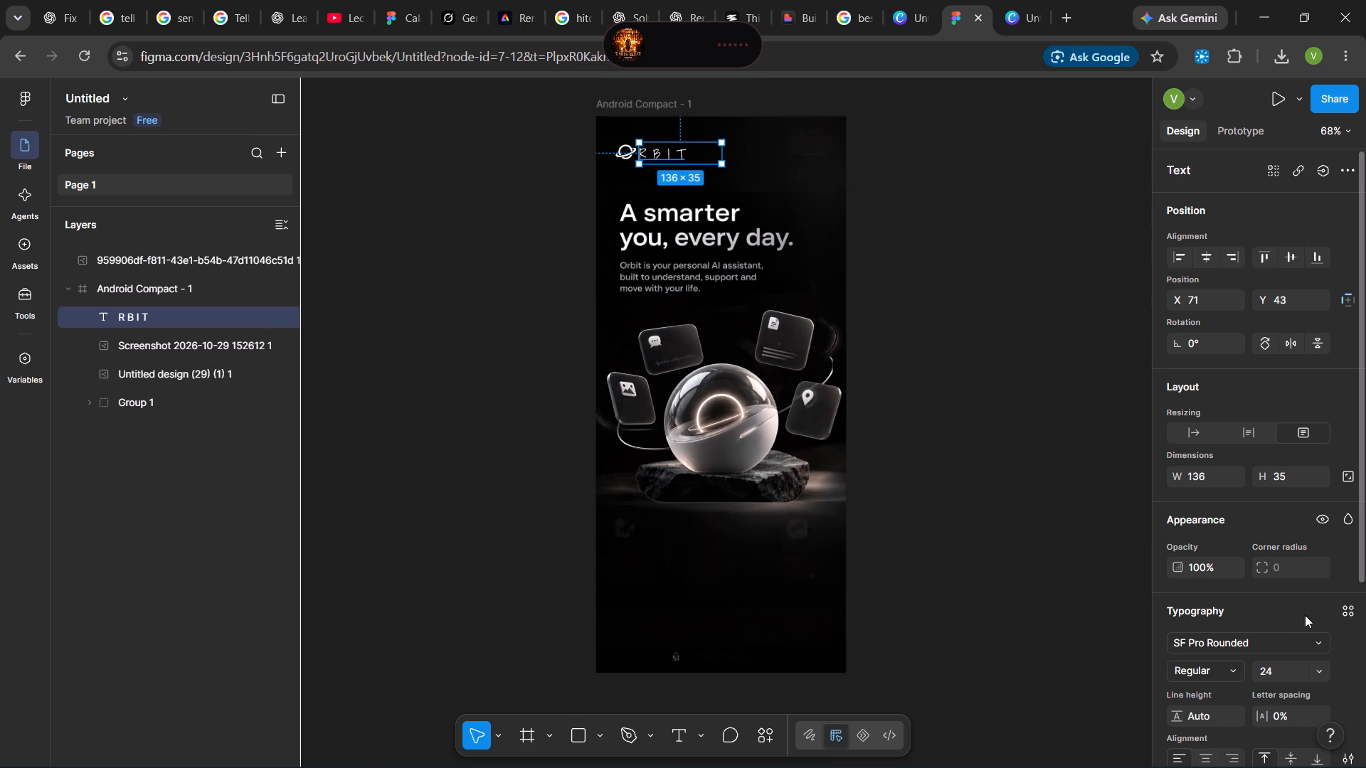
left_click(1318, 640)
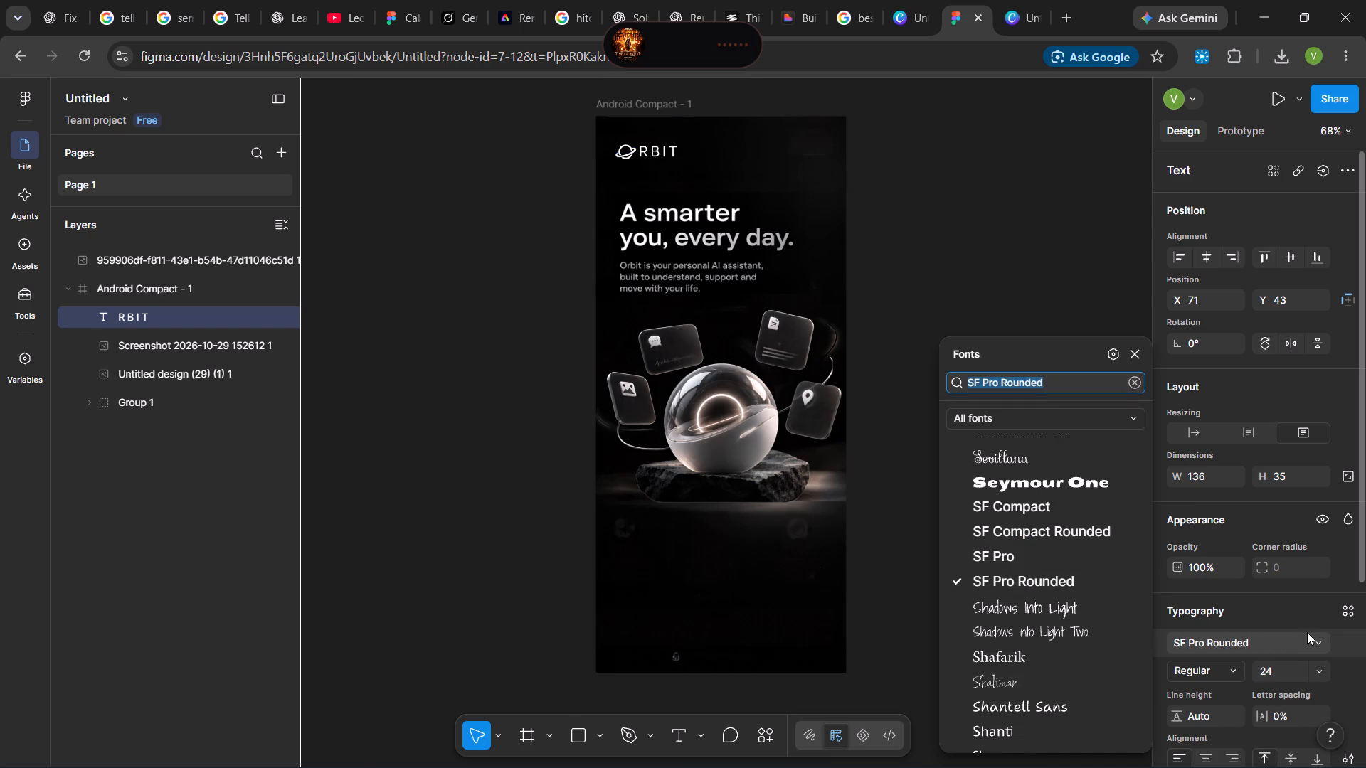
left_click(1269, 612)
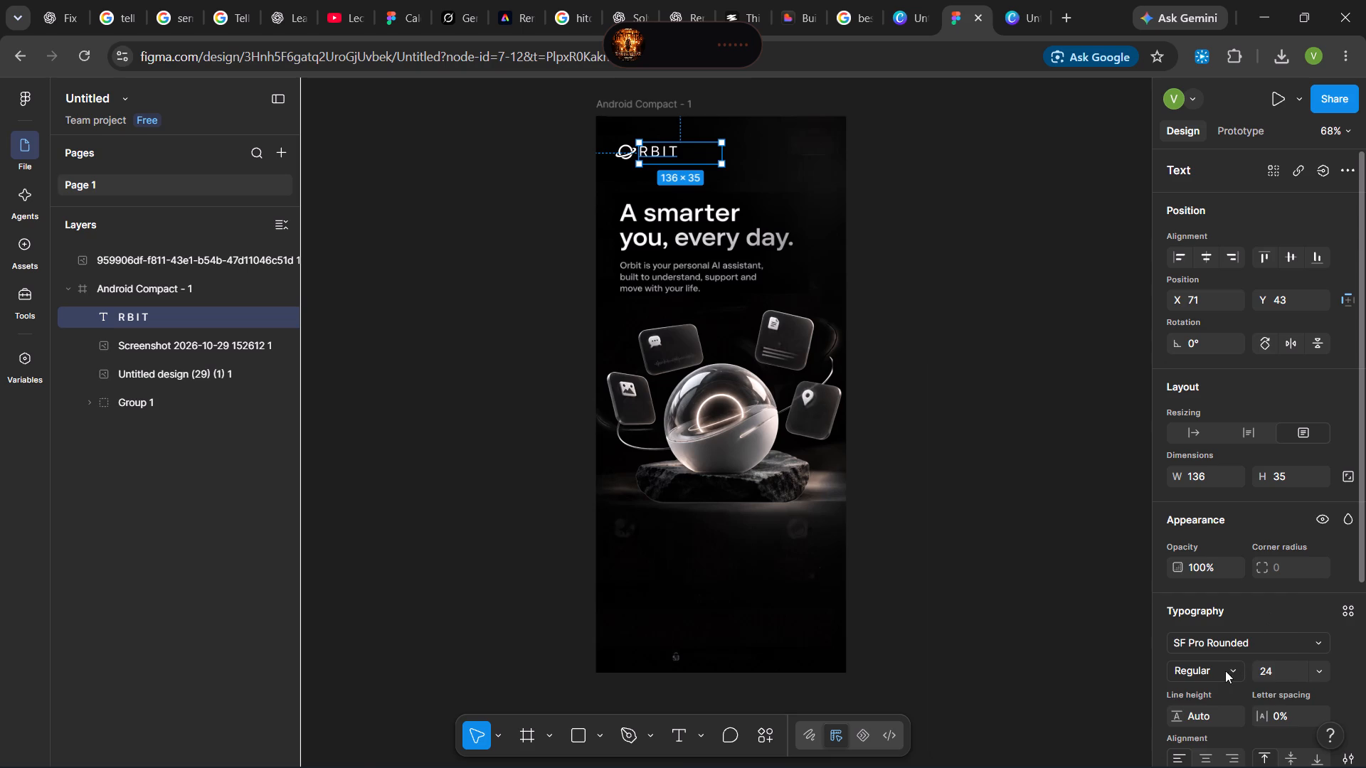
Set the weight of the "R B I T" lettering to Bold and deselect it.
left_click(1225, 671)
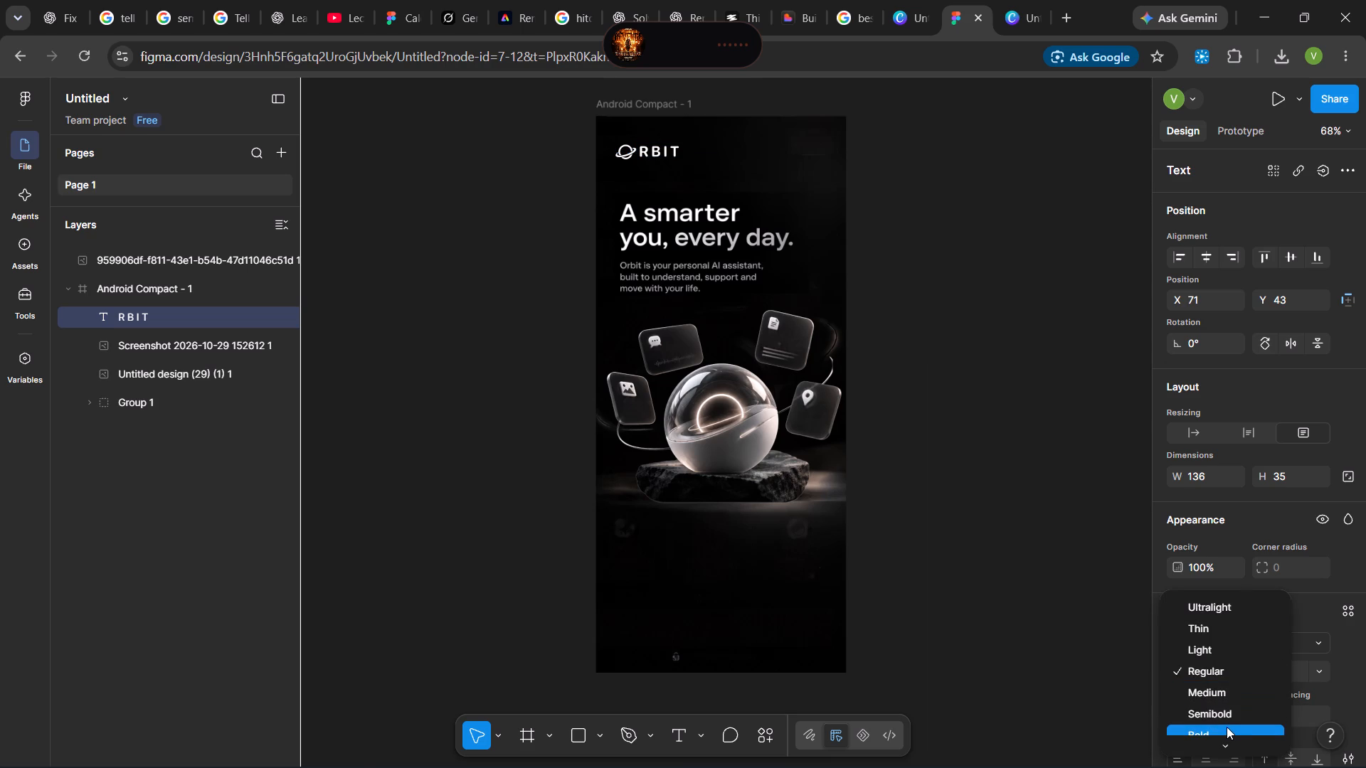
left_click(1227, 727)
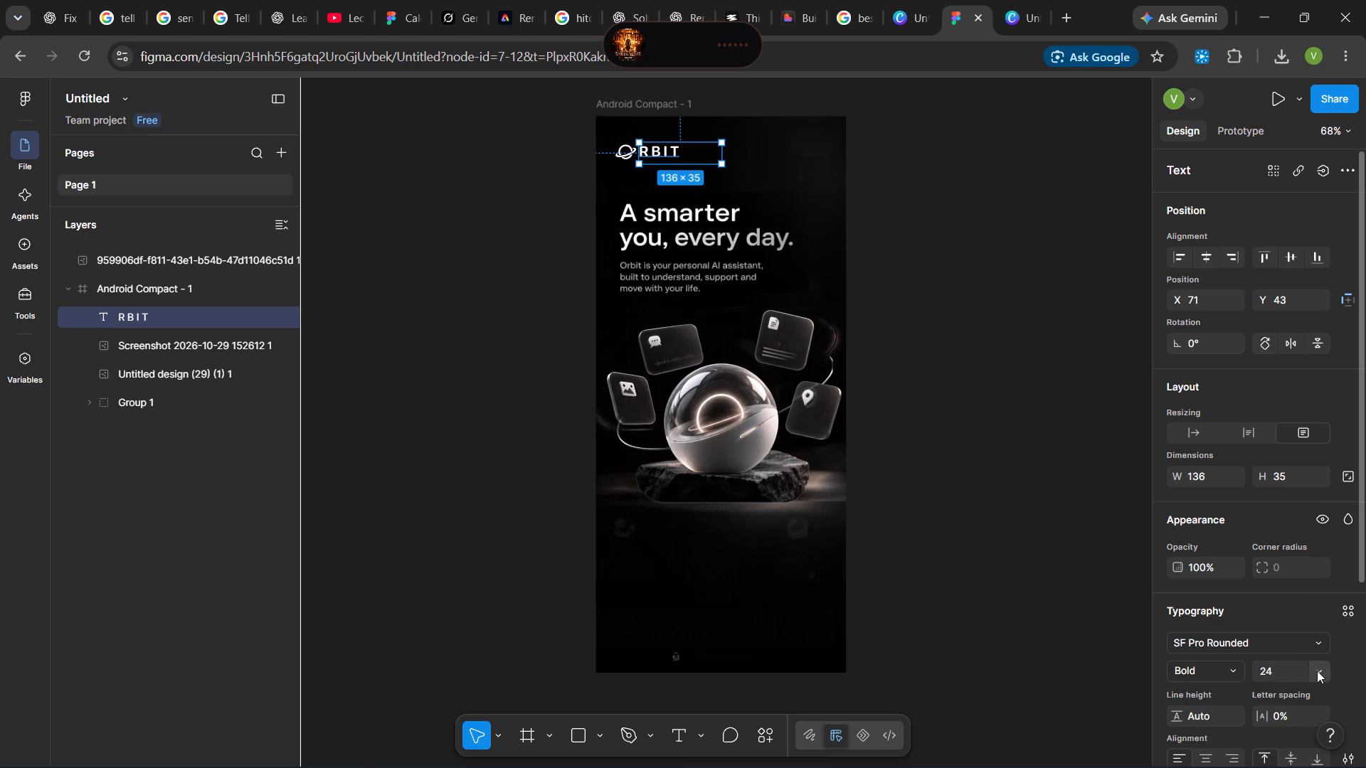
left_click(1340, 670)
left_click(947, 274)
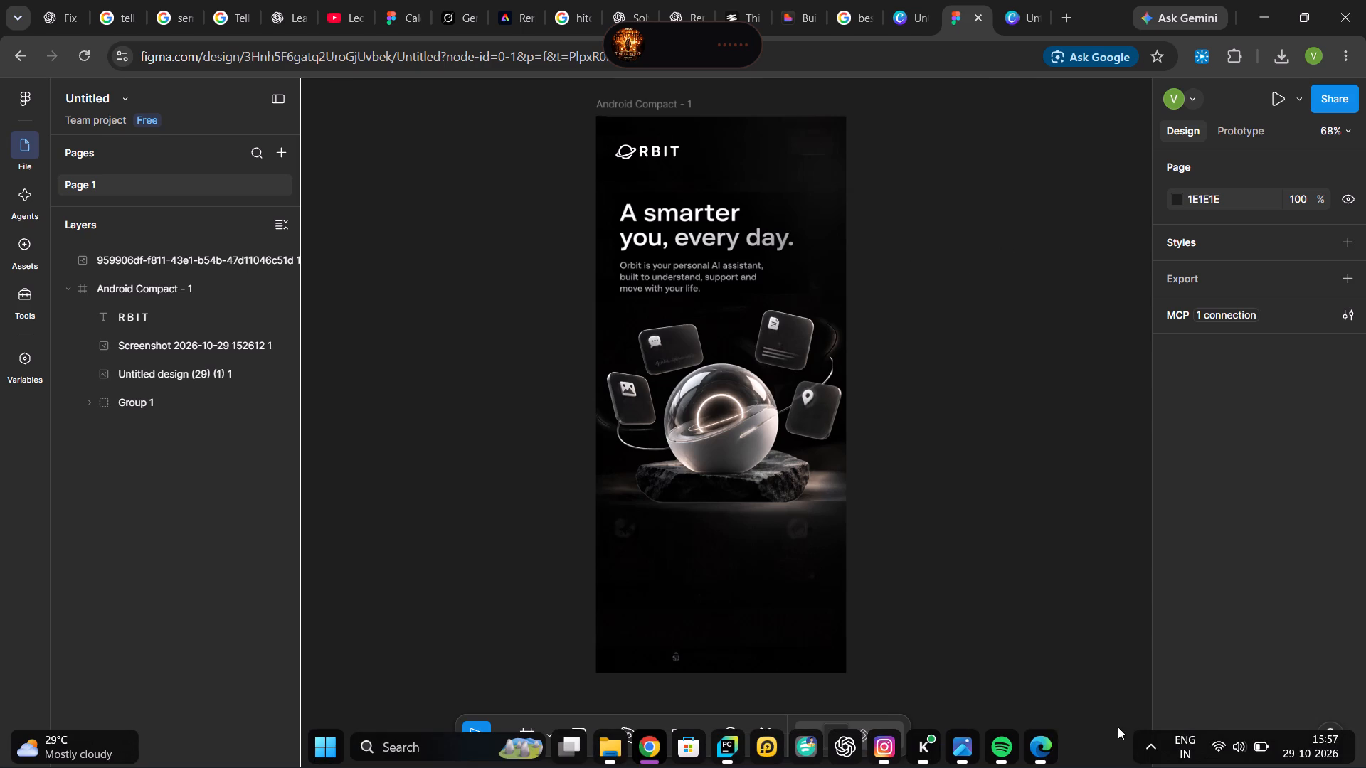
After checking the Orbit reference image in Photos, move the "A smarter you, every day." text image to X 19, Y 99.
left_click(964, 740)
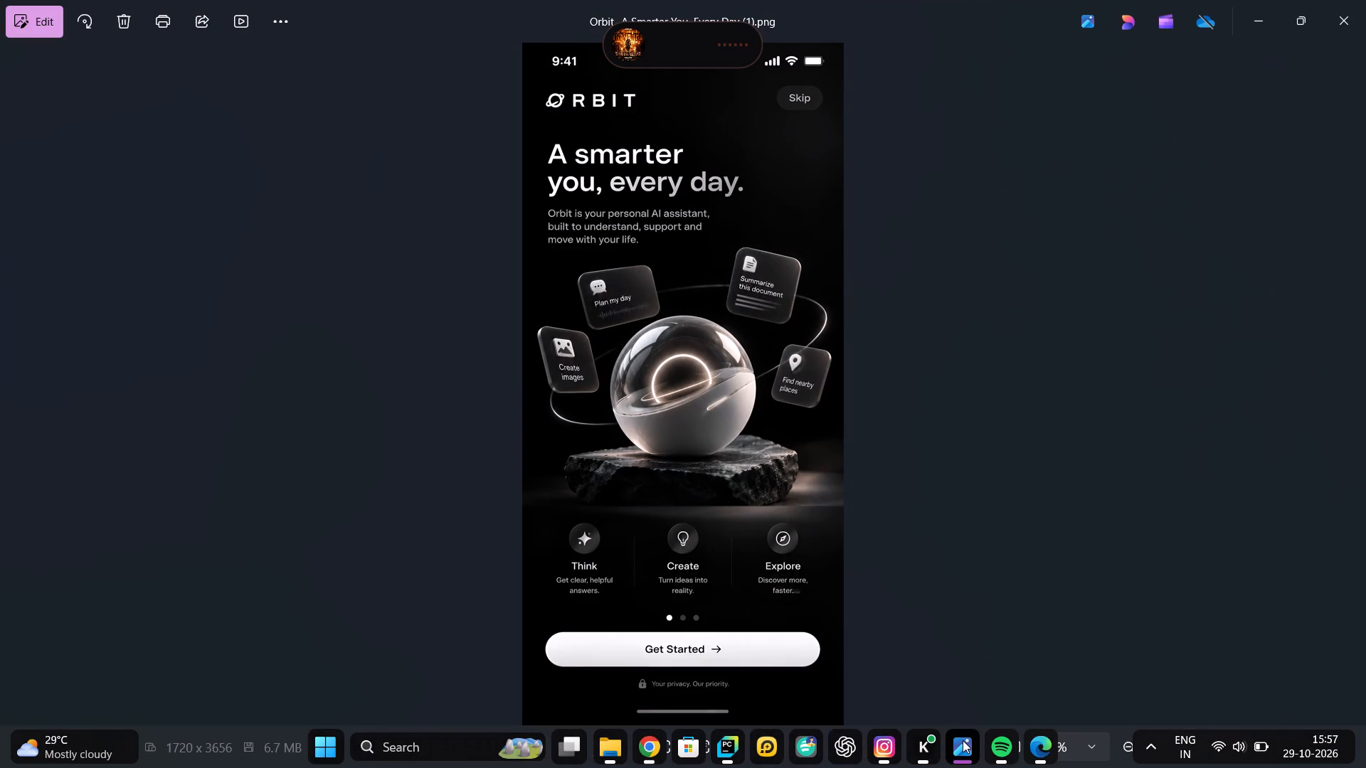
left_click(963, 740)
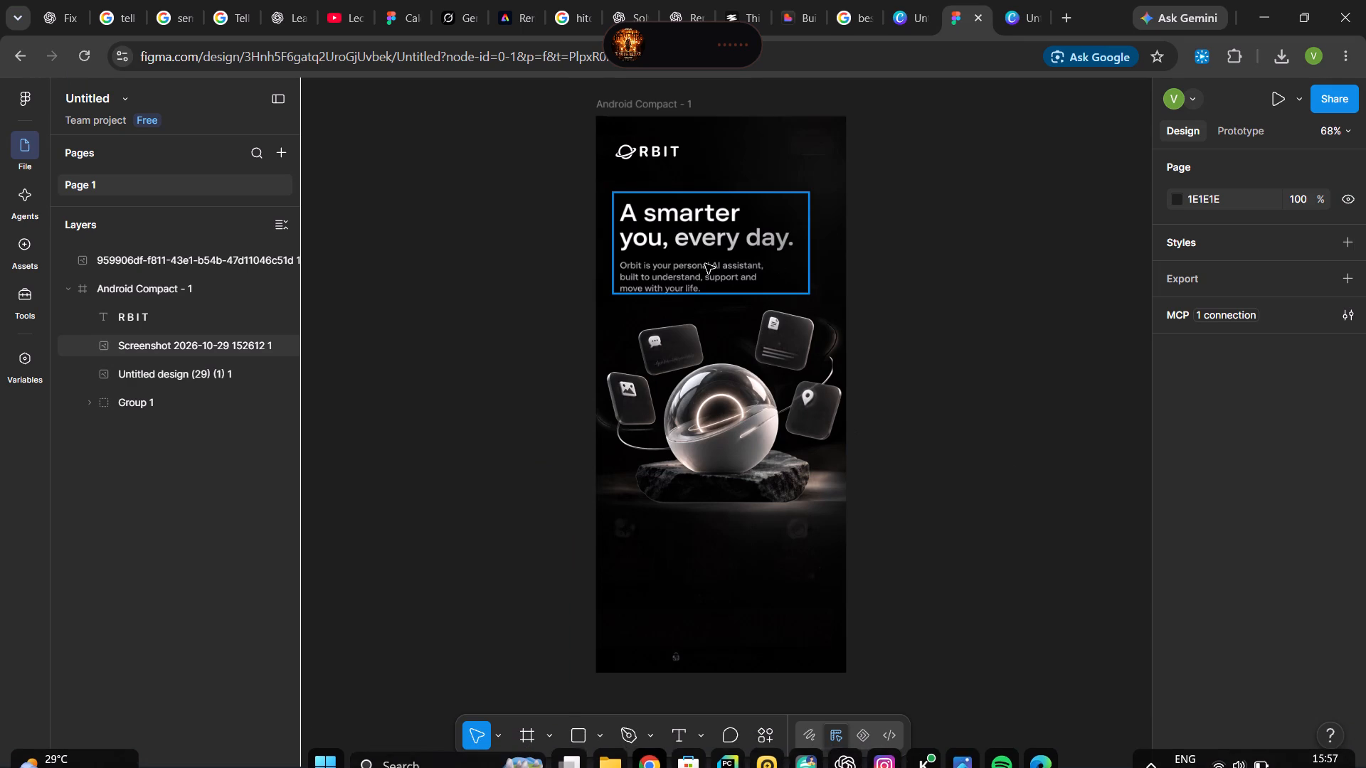
left_click_drag(695, 265, 677, 253)
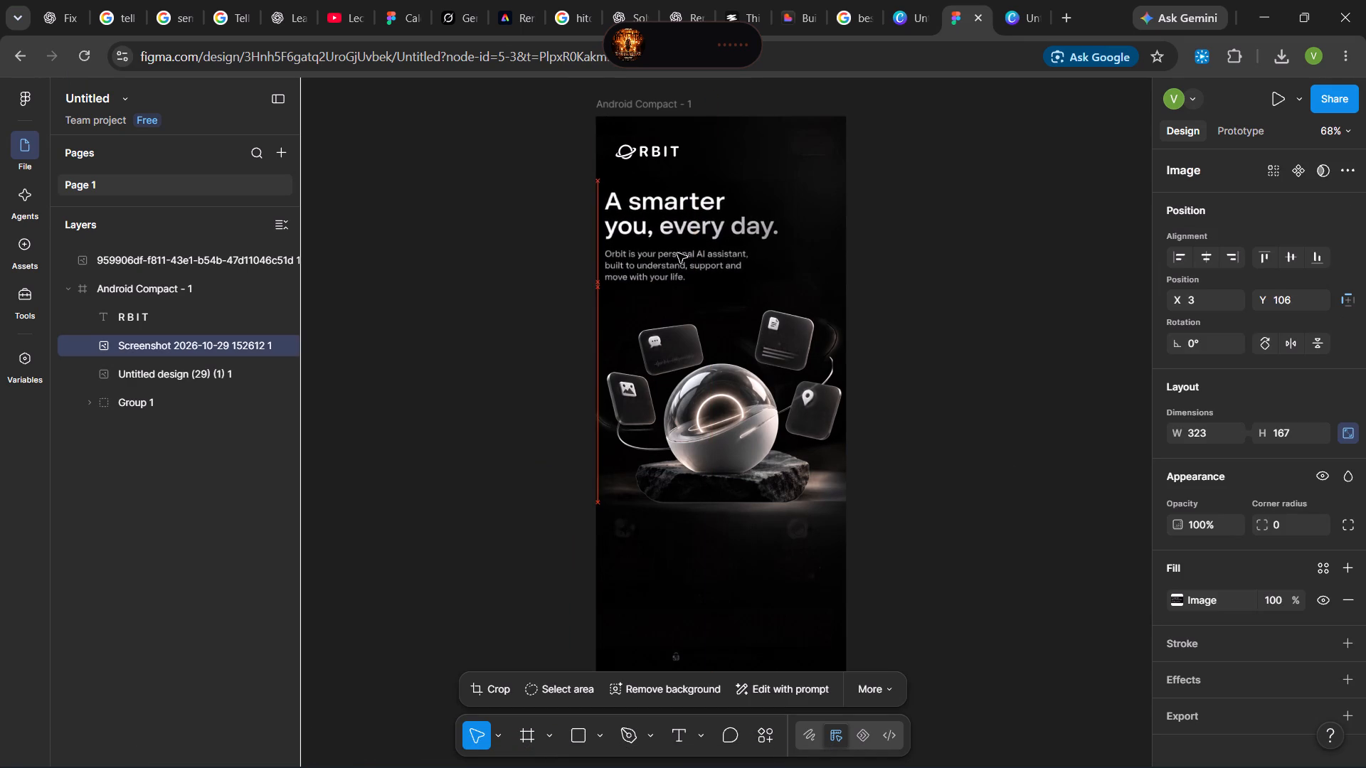
left_click_drag(677, 253, 692, 248)
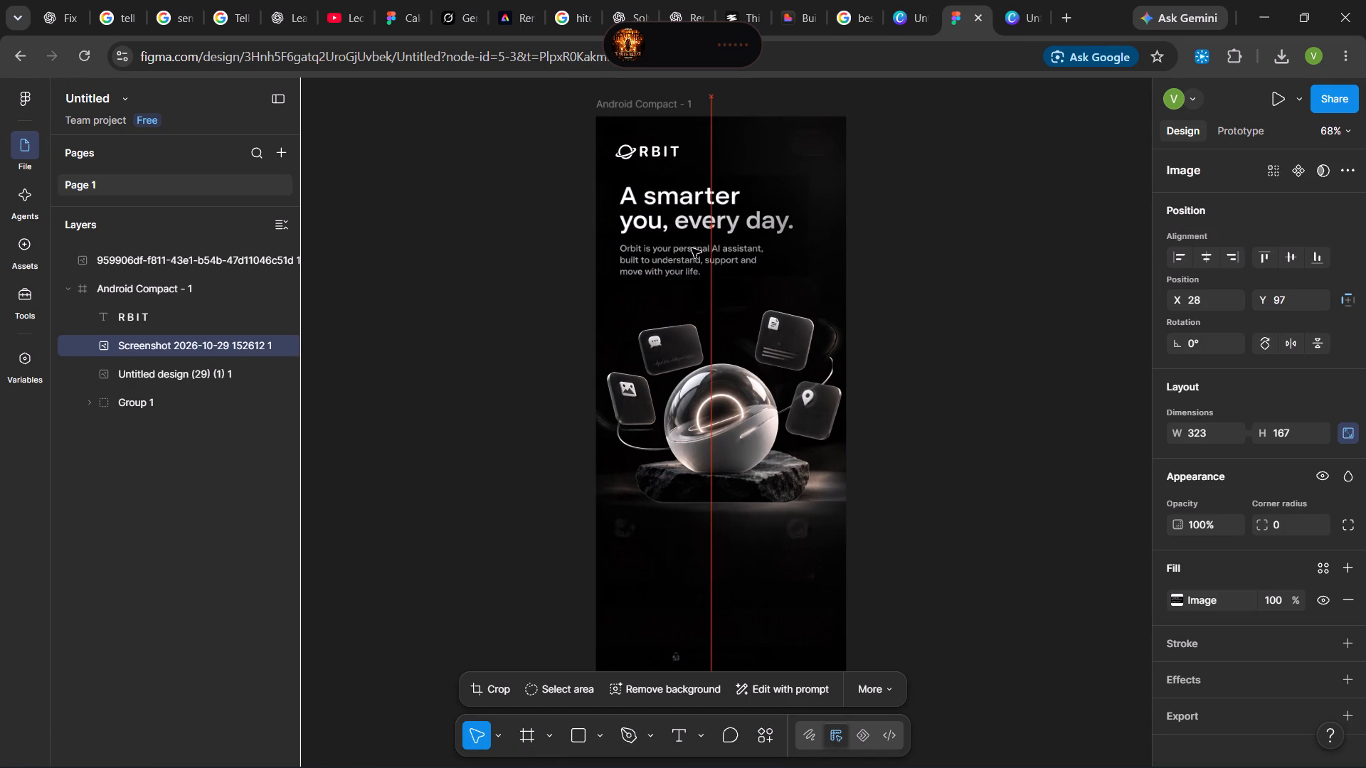
left_click_drag(692, 248, 688, 247)
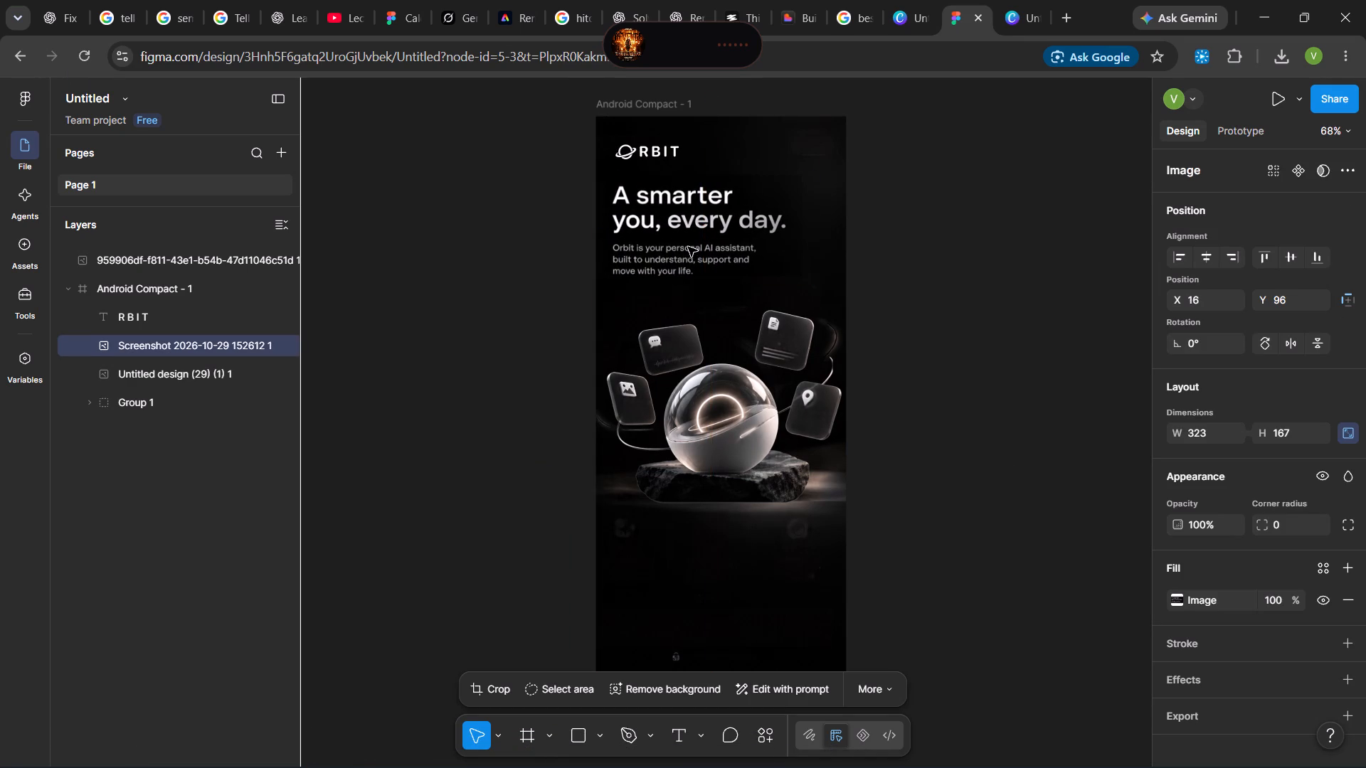
left_click_drag(688, 247, 692, 250)
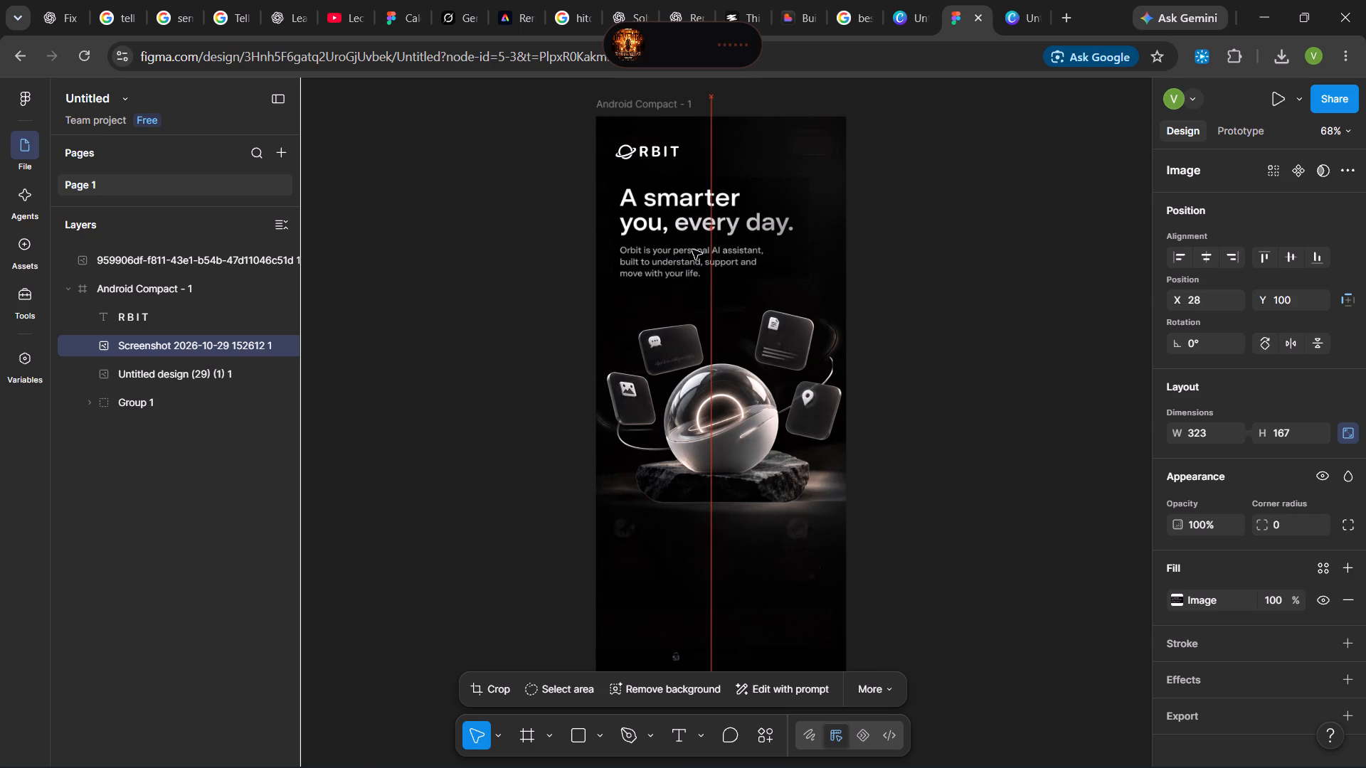
left_click_drag(692, 250, 690, 249)
left_click(690, 249)
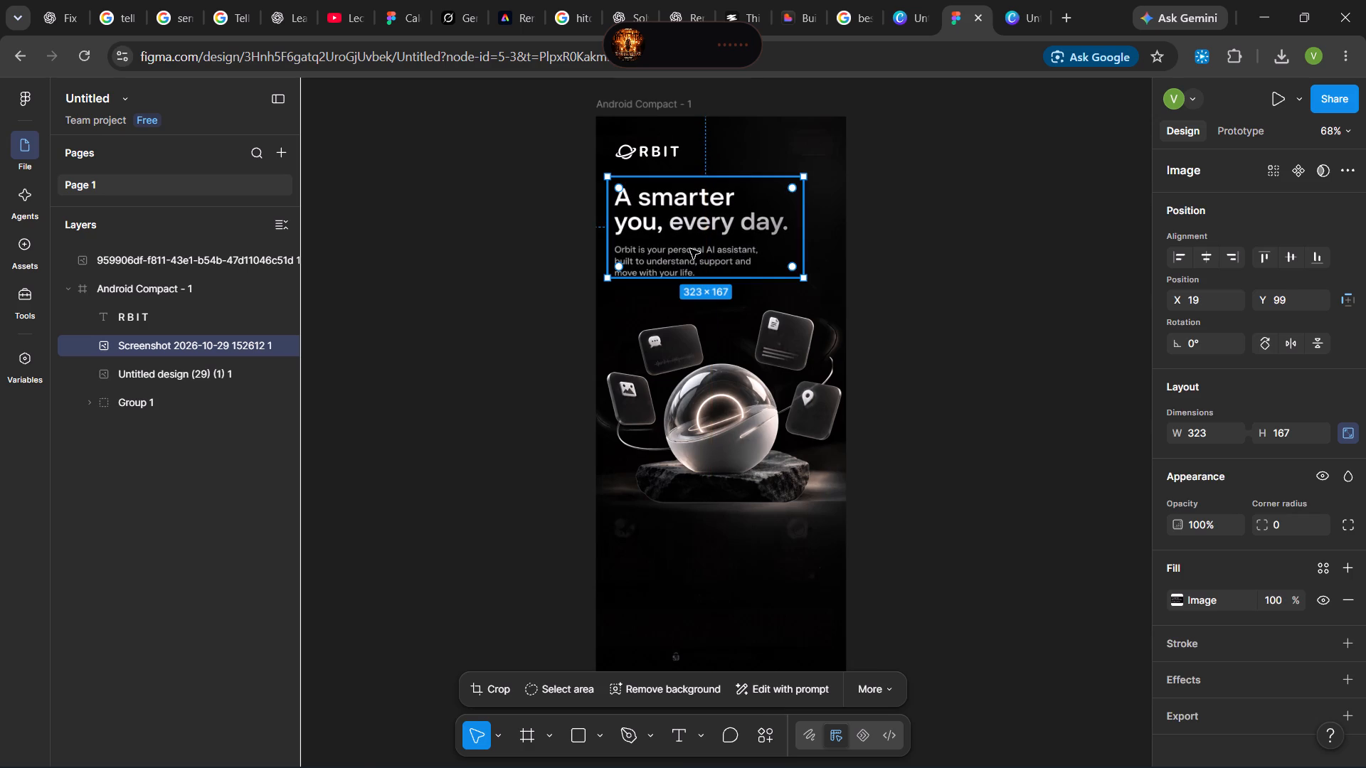
left_click(915, 270)
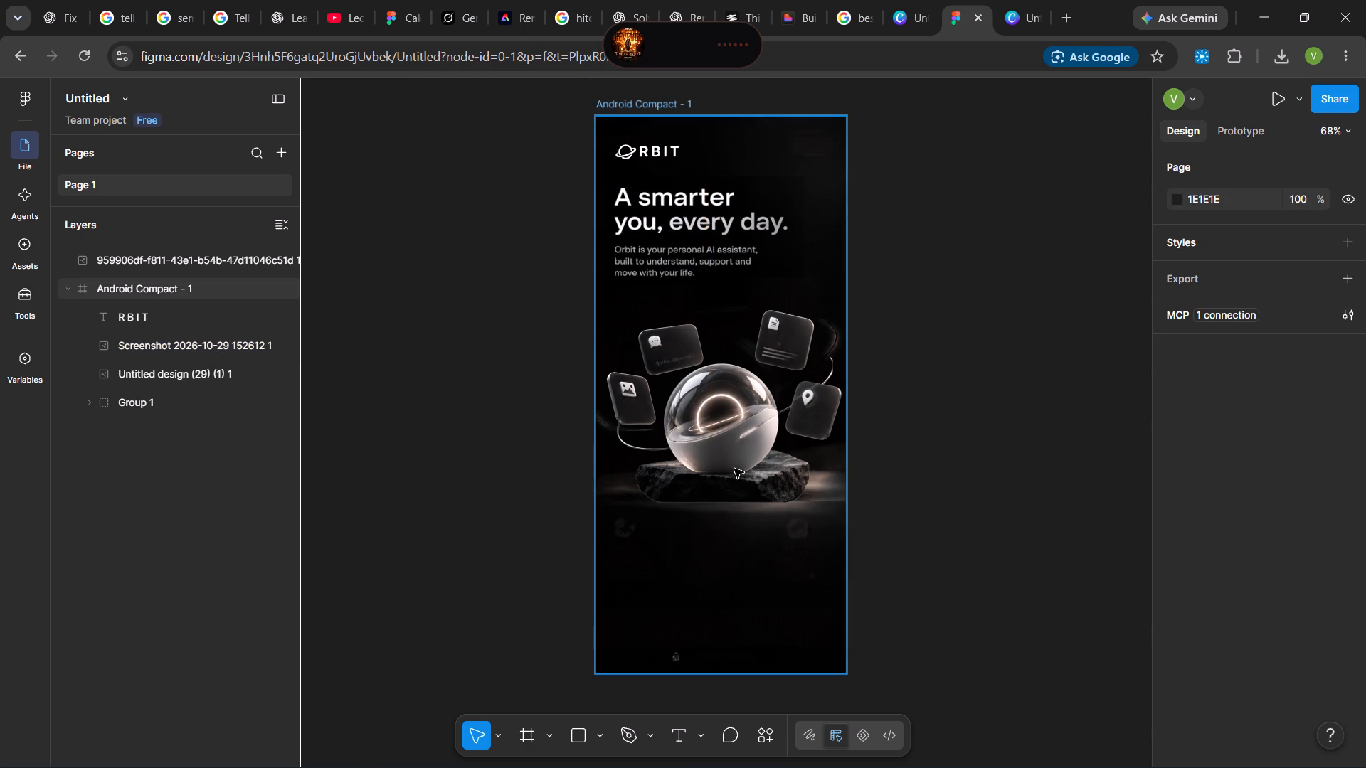
Move the whole Android Compact - 1 frame slightly down the canvas.
left_click_drag(732, 447, 727, 477)
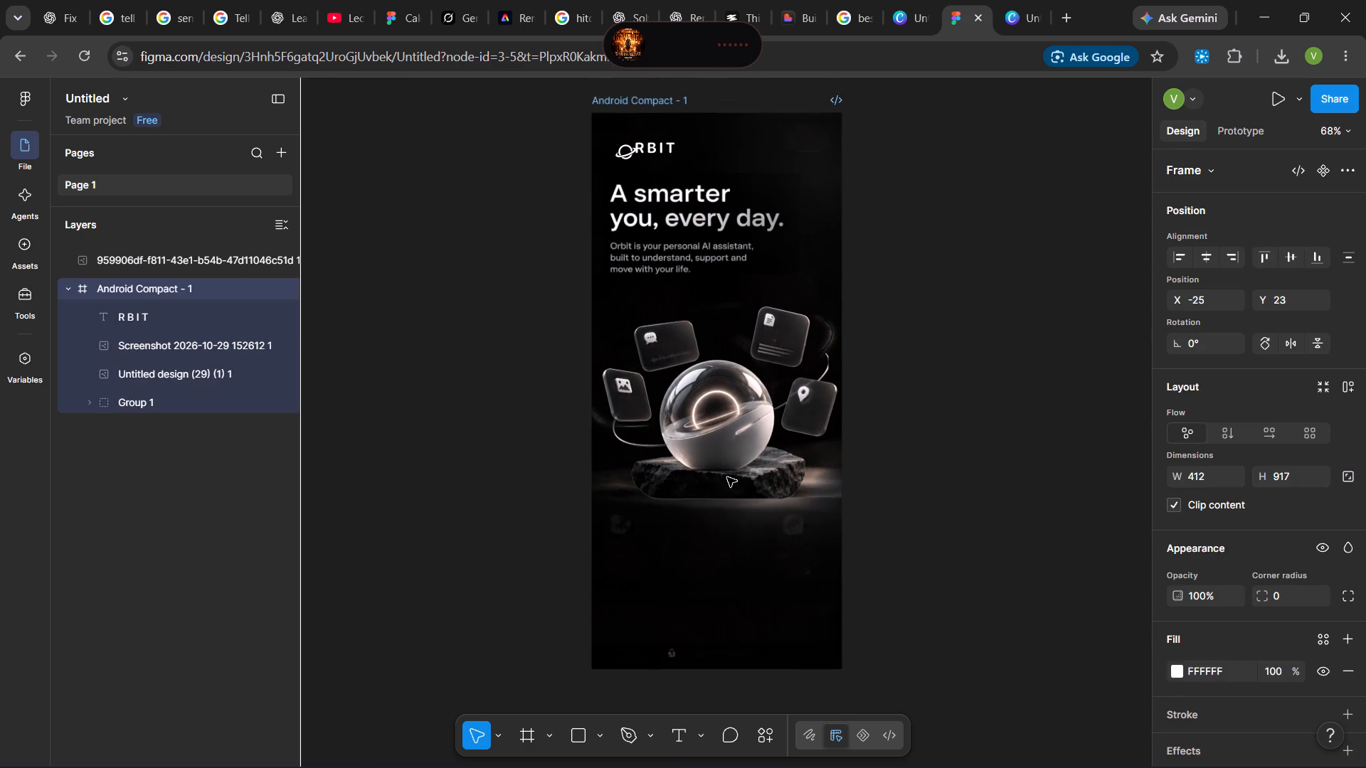
left_click_drag(727, 477, 729, 466)
Move Group 1, the glass orb artwork, to X -50, Y -51 within the frame and deselect it.
left_click(170, 396)
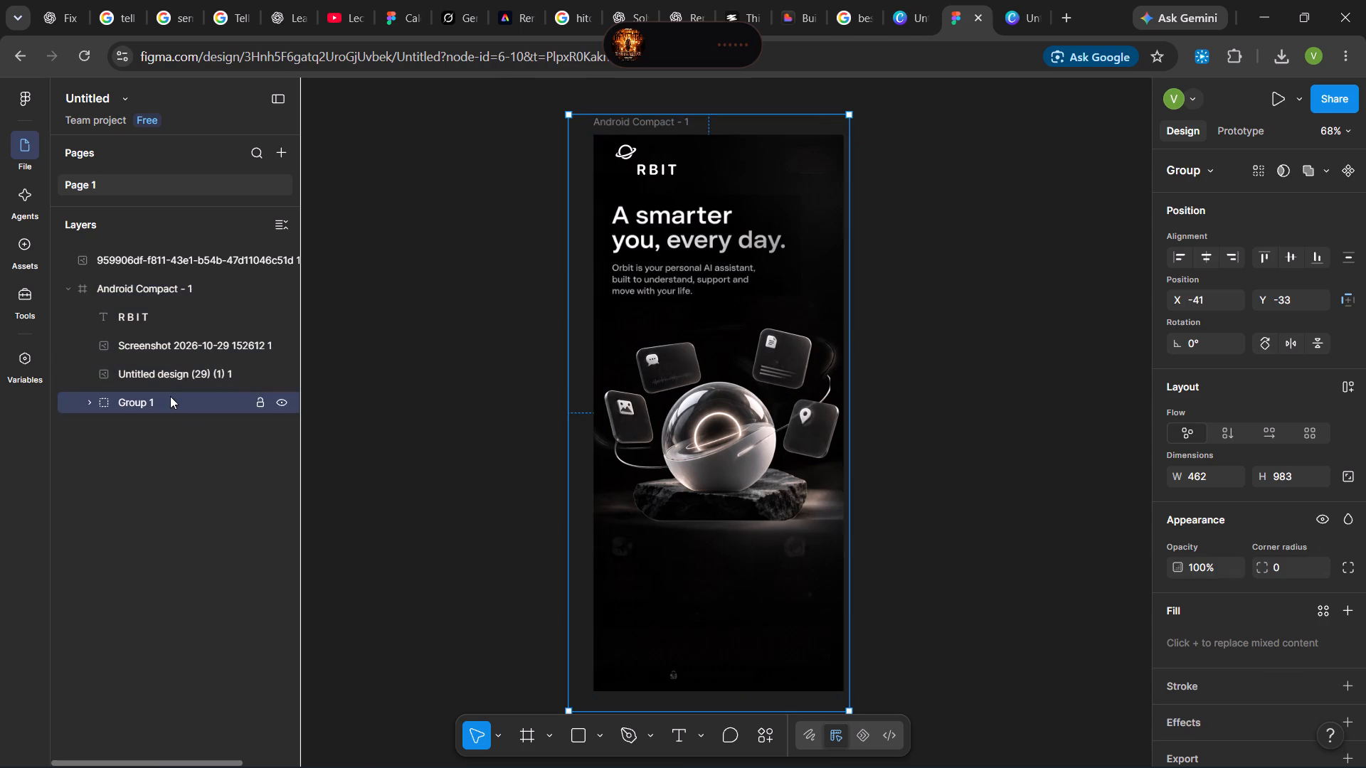
left_click_drag(731, 454, 725, 437)
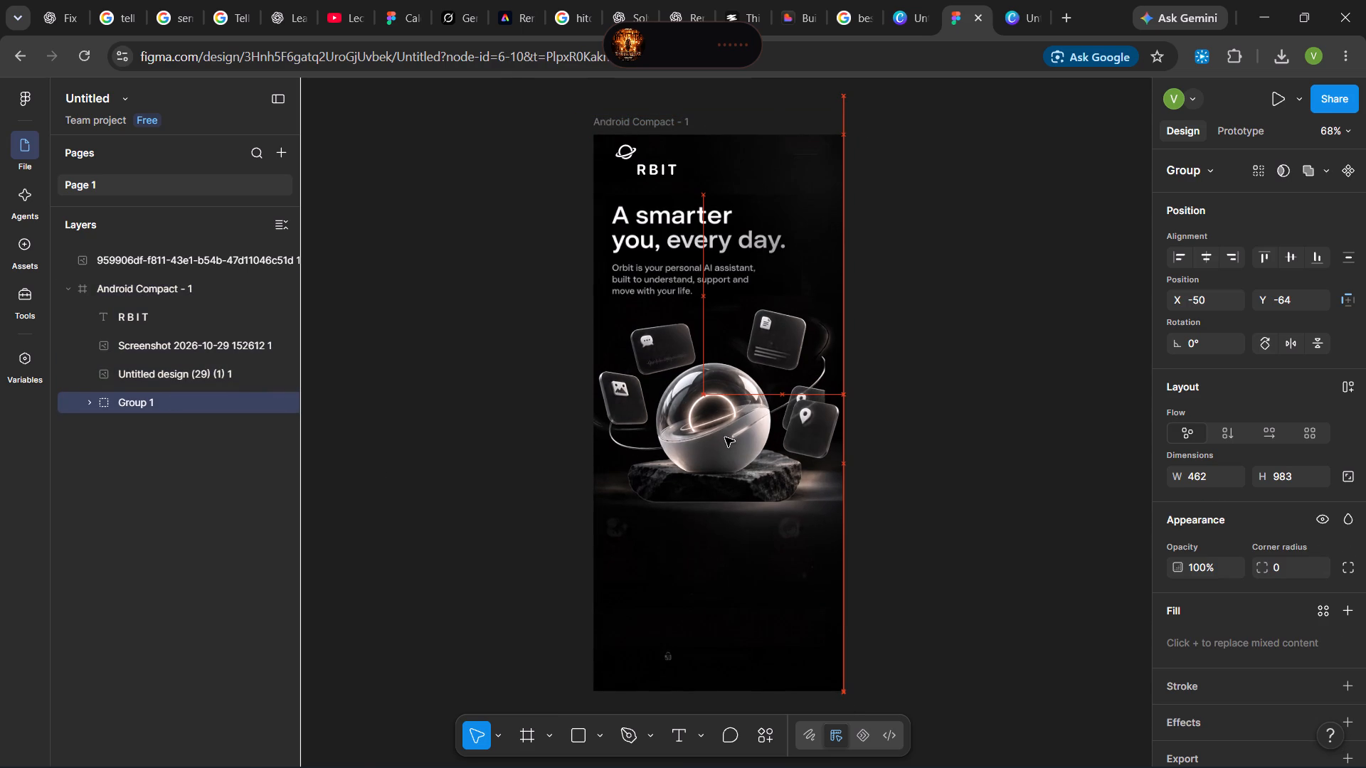
left_click_drag(725, 437, 726, 442)
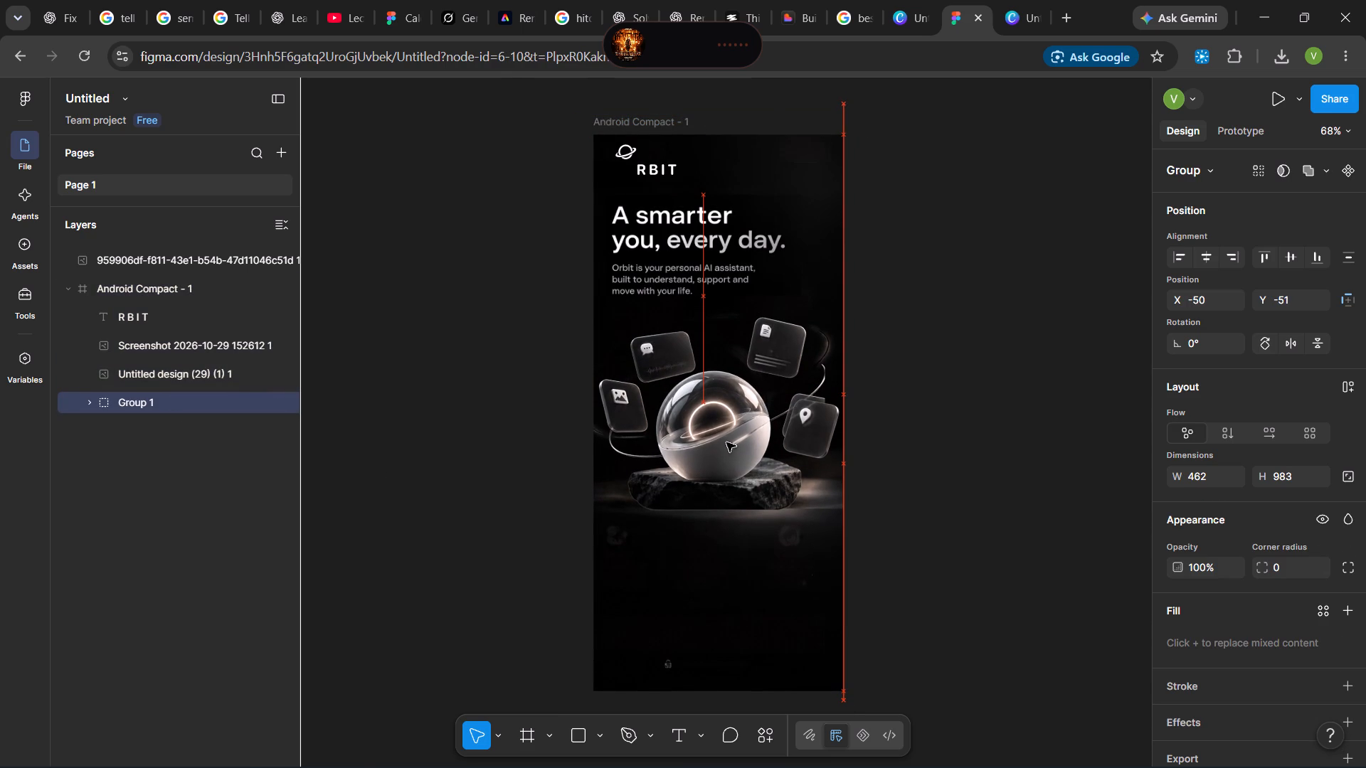
left_click_drag(726, 442, 726, 443)
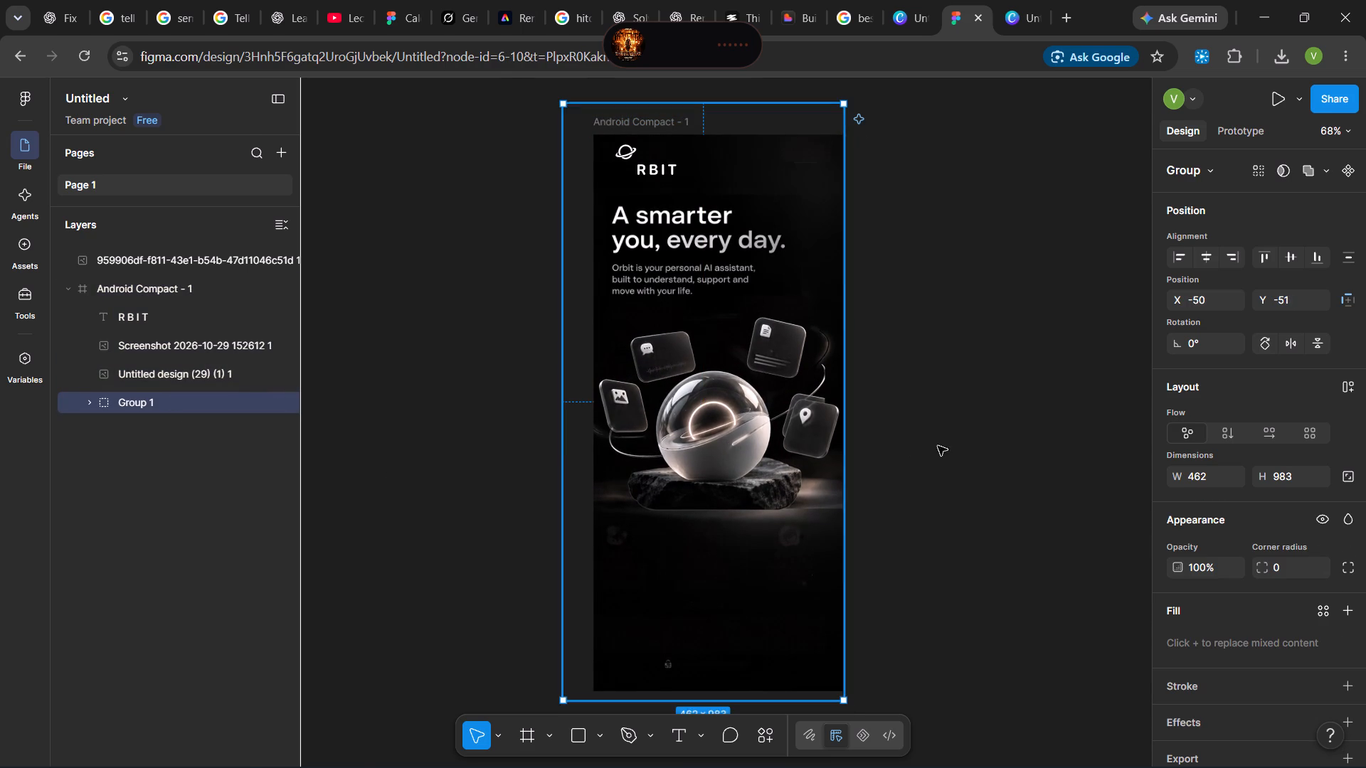
left_click(963, 442)
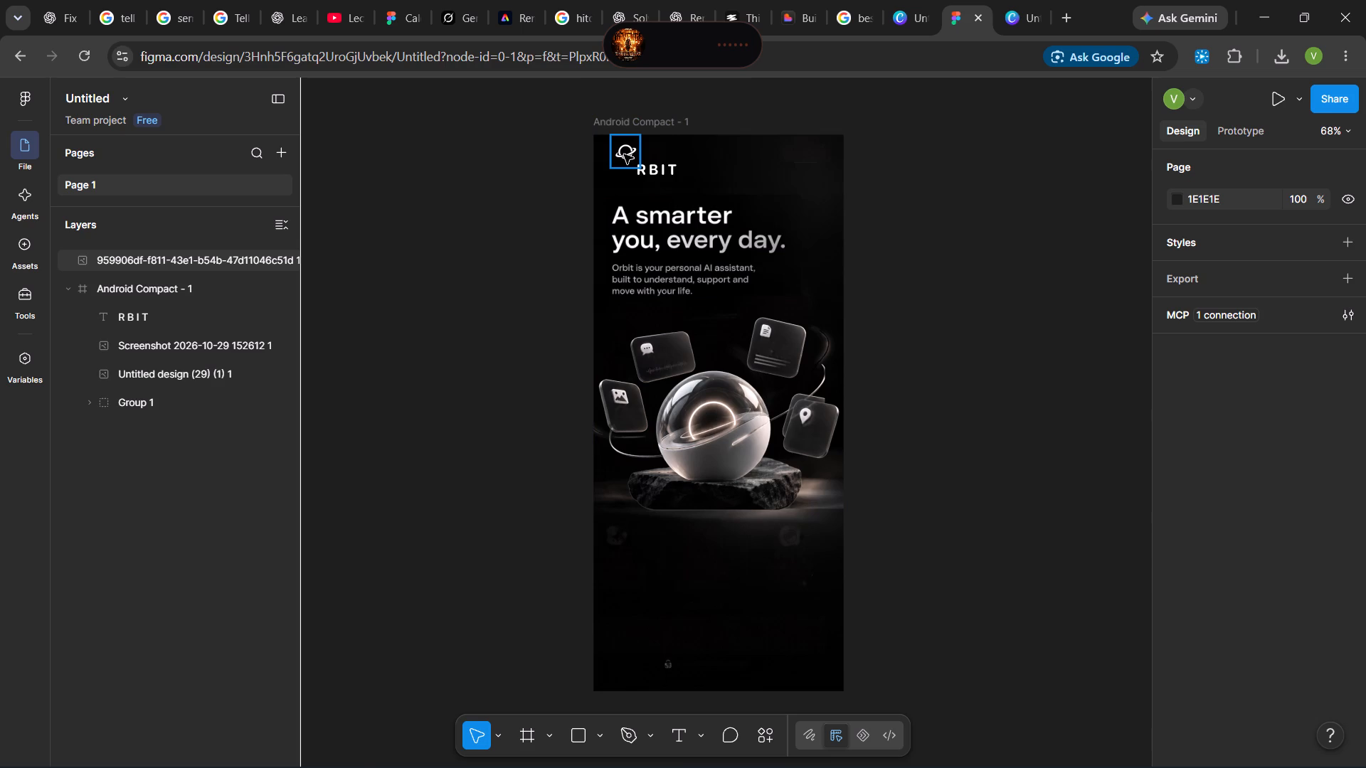
Realign the planet icon with the "R B I T" lettering at X 2, Y 88 and deselect it.
left_click_drag(624, 154, 622, 172)
left_click(622, 172)
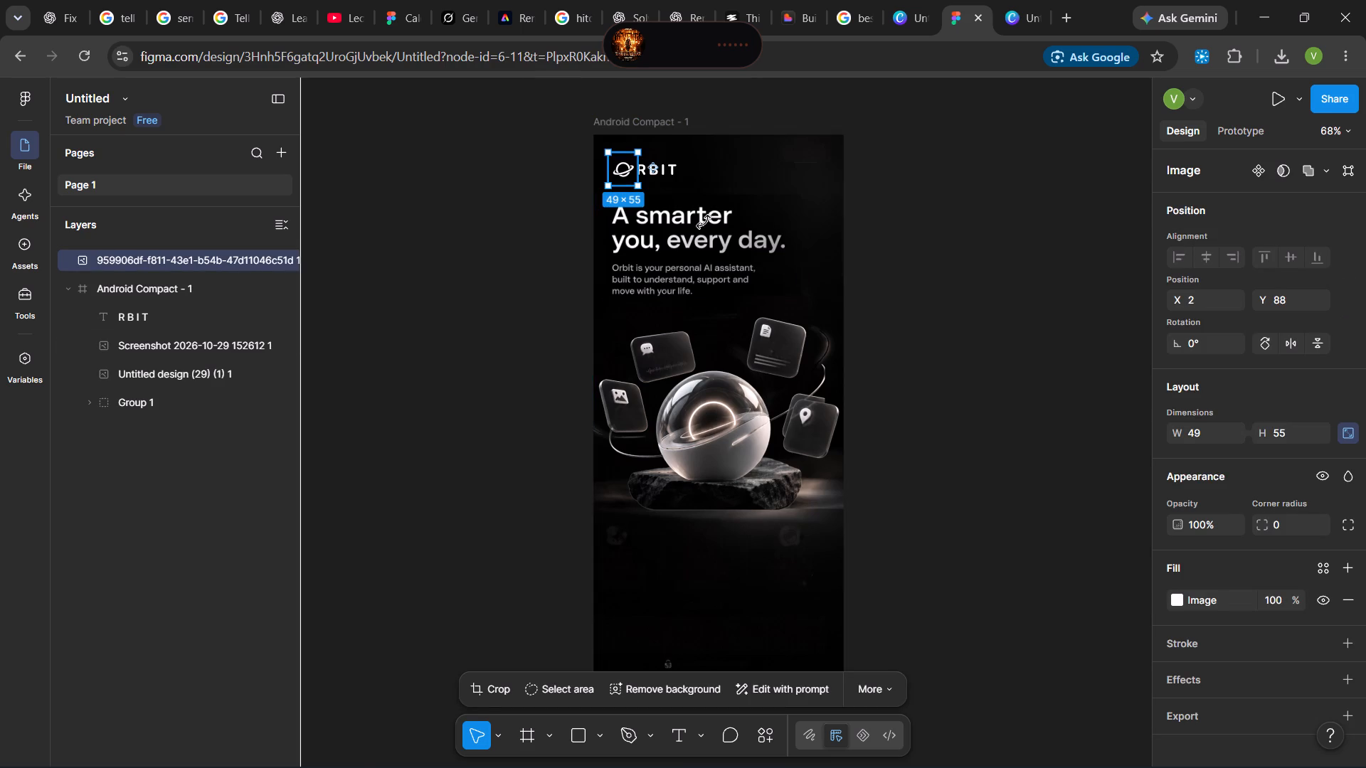
left_click(1059, 334)
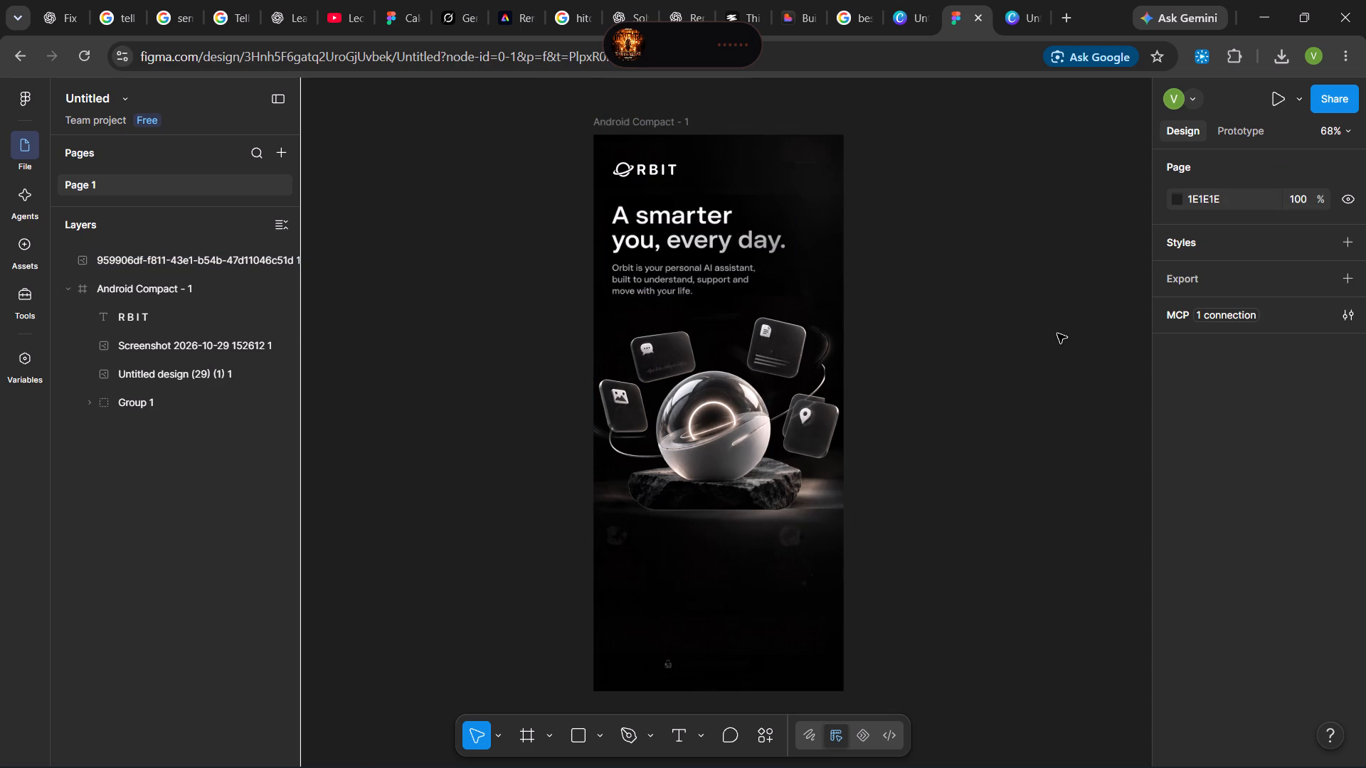
Switch to the Orbit design in Canva and show its layers list from the Skip label.
left_click(1020, 0)
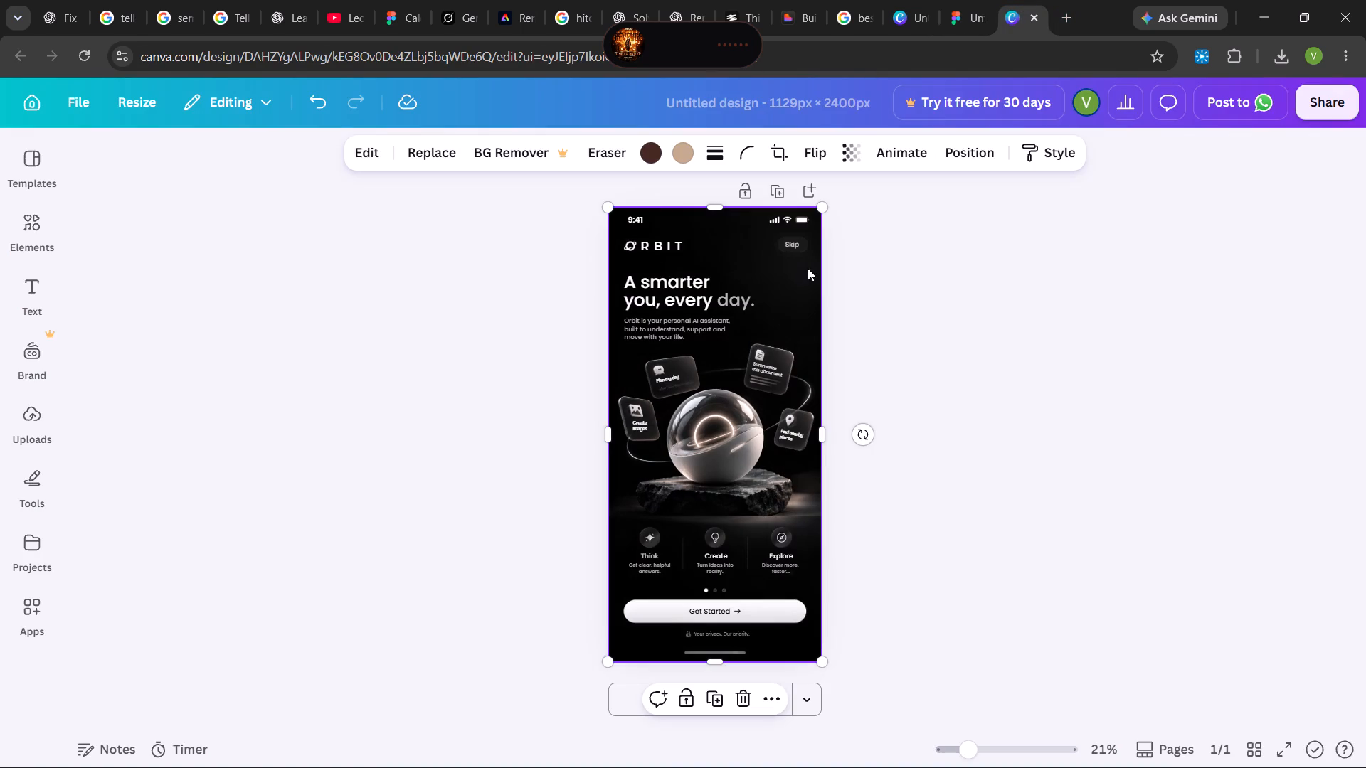
left_click(803, 240)
right_click(796, 241)
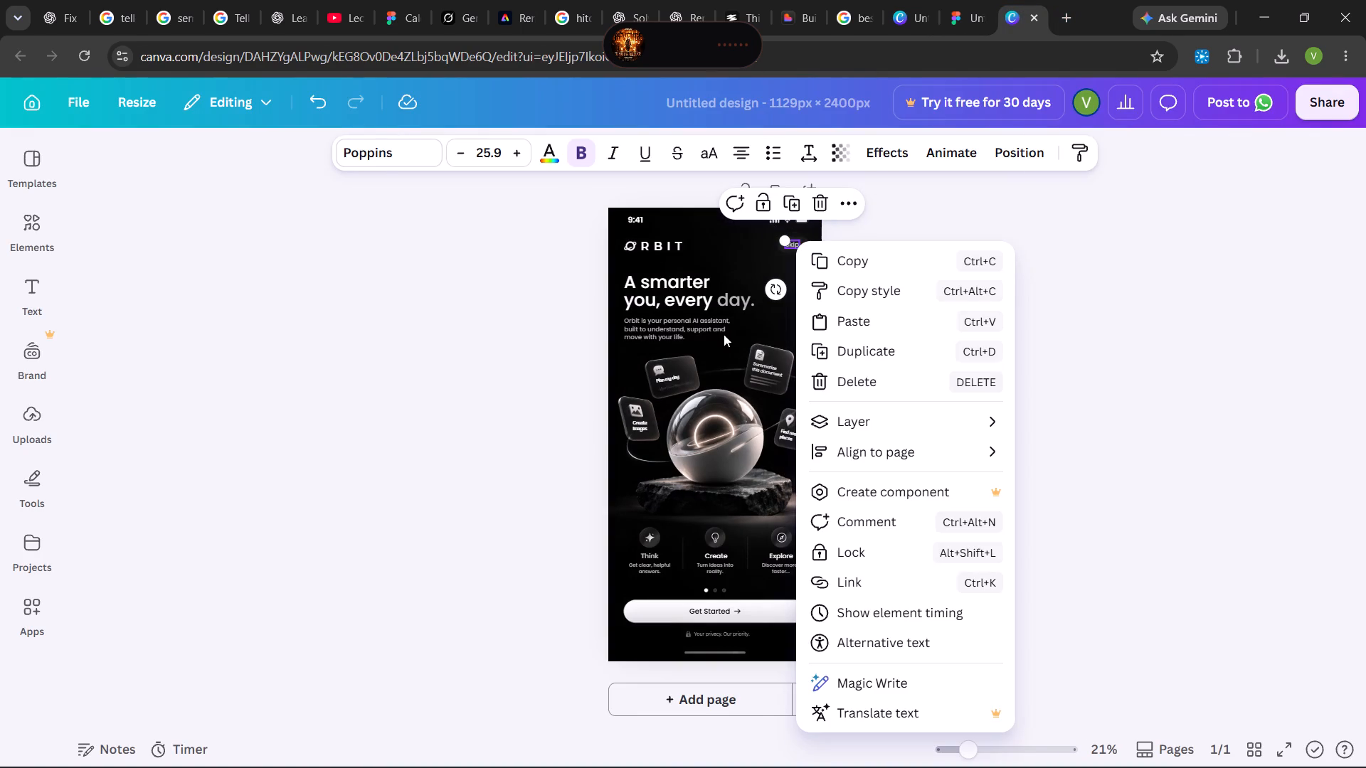
right_click(724, 334)
left_click(845, 455)
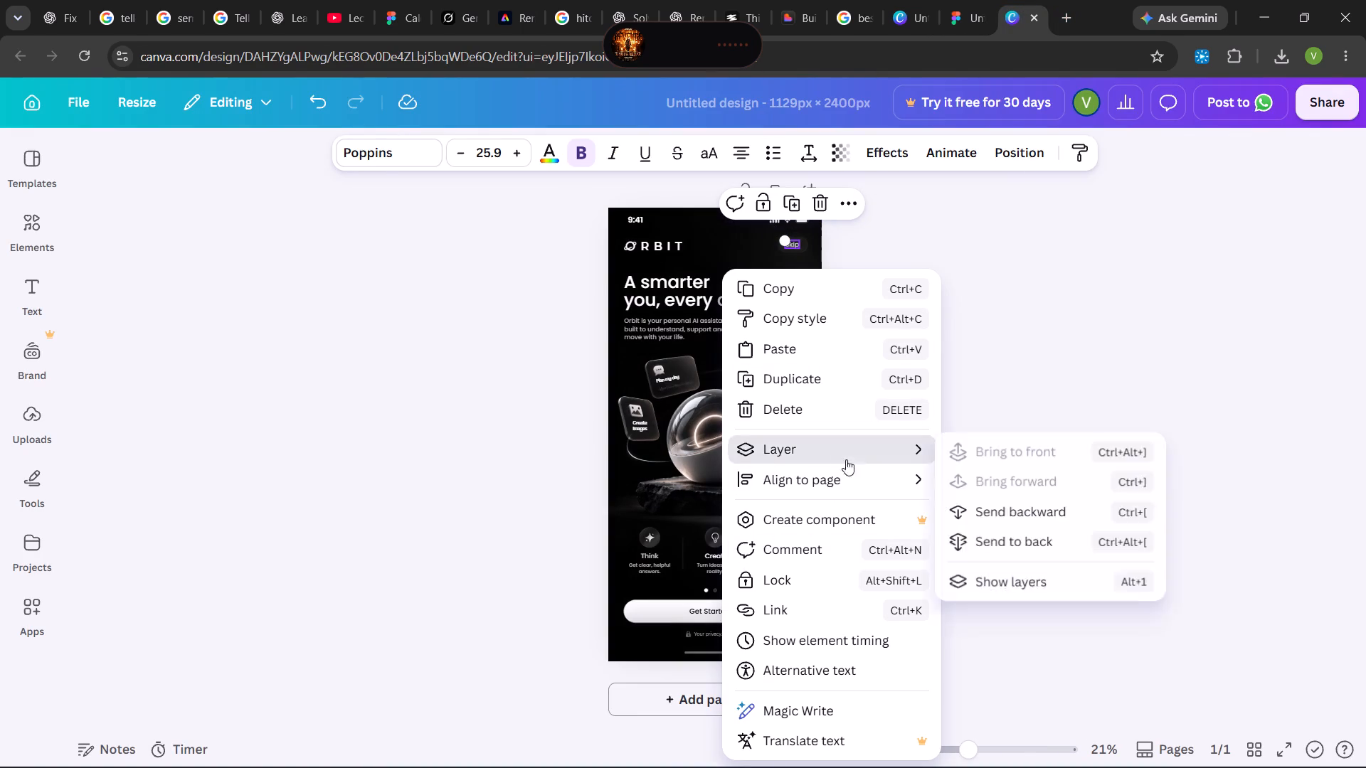
left_click(845, 457)
left_click(988, 573)
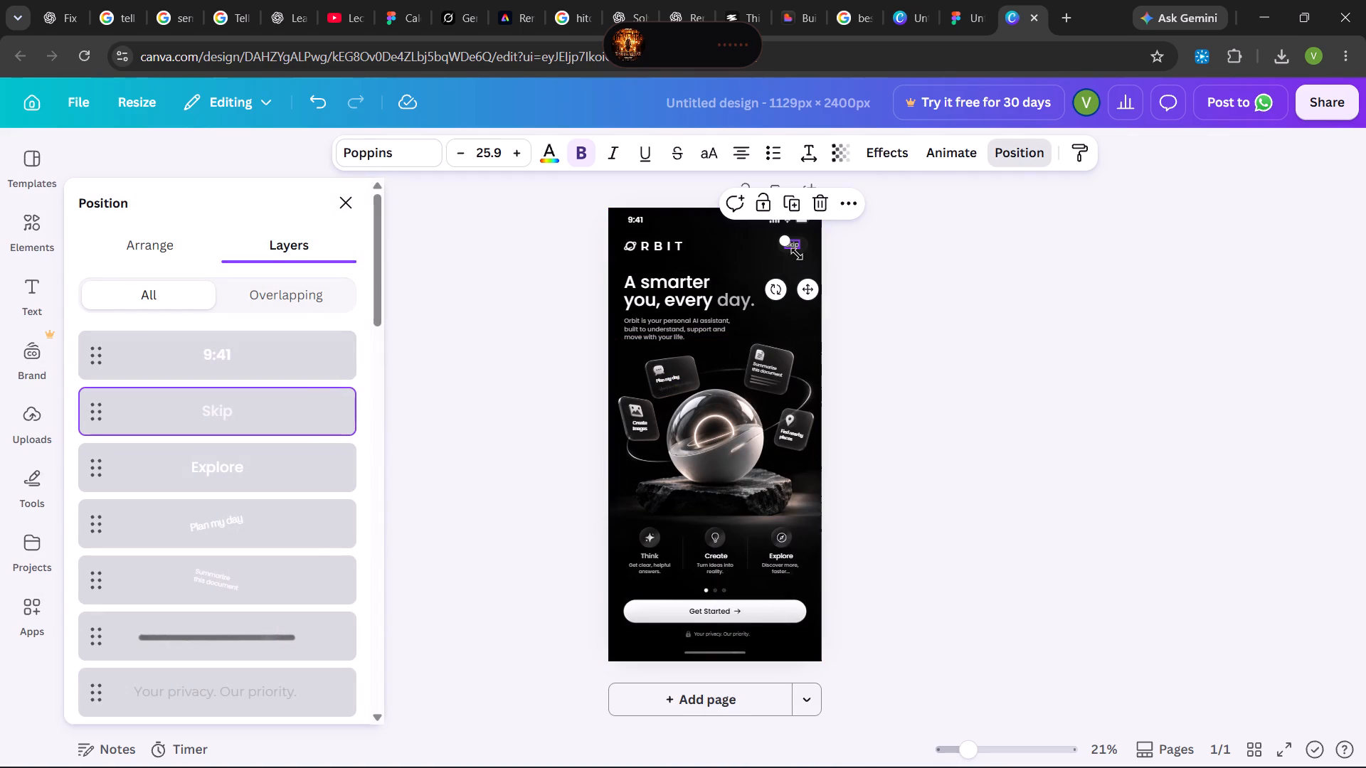
Find the dark pill shape behind the Skip label among the layers and download it alone as a high-quality PNG.
scroll(203, 578, "down", 5)
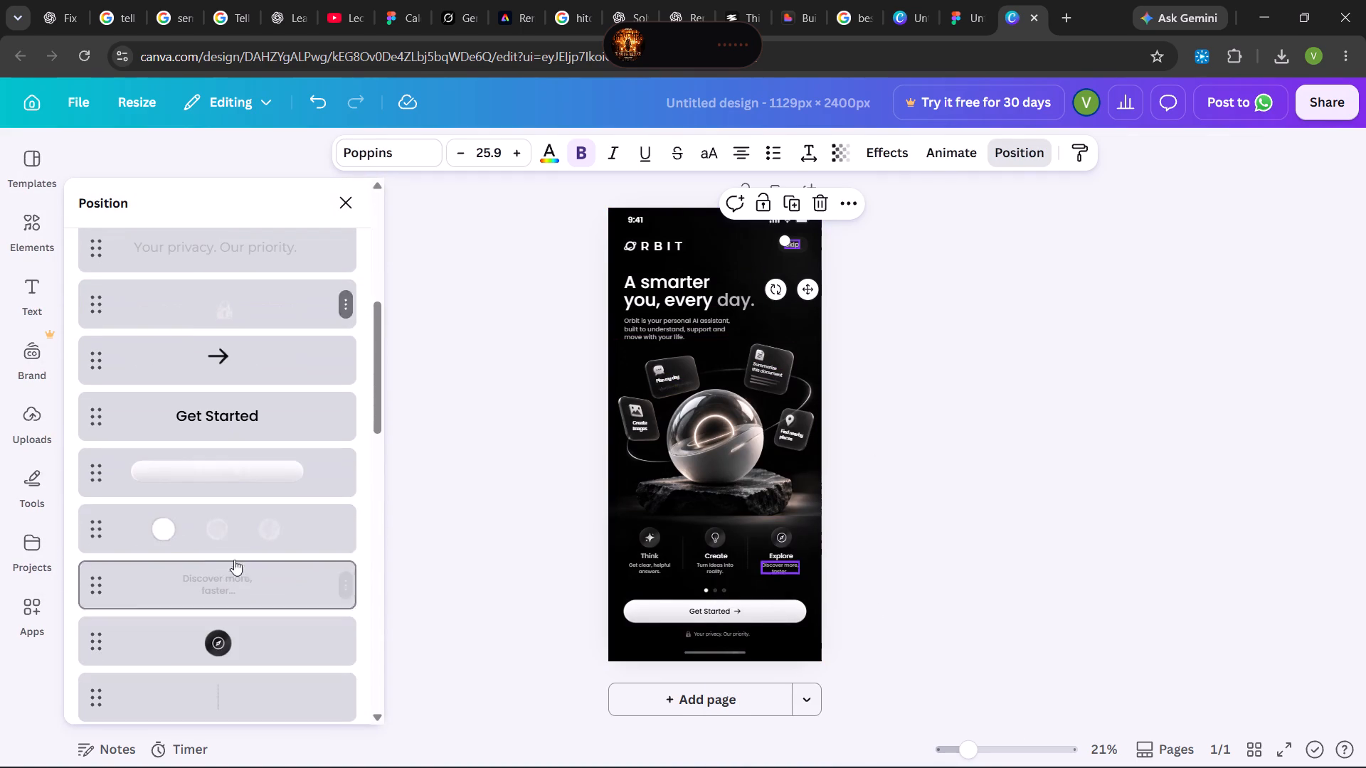
scroll(299, 526, "down", 6)
scroll(299, 526, "up", 1)
scroll(299, 526, "down", 9)
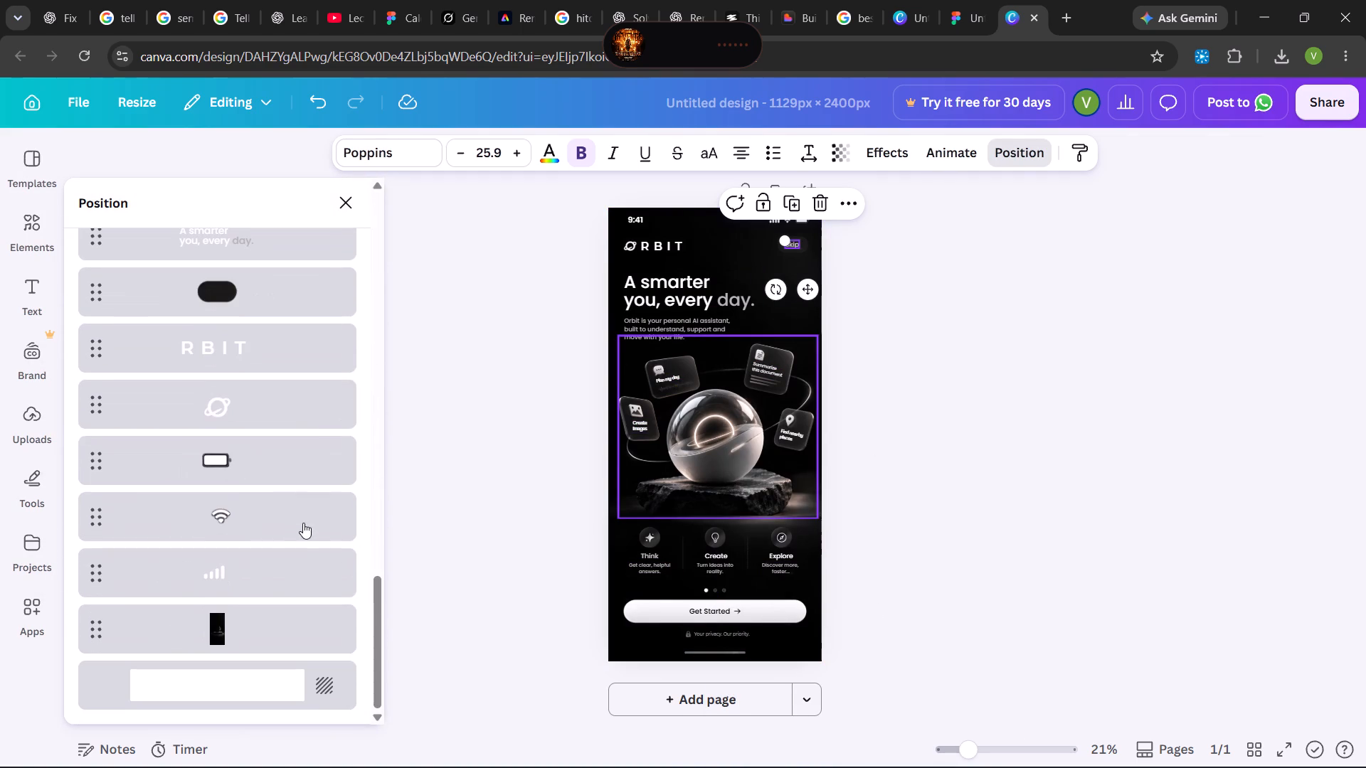
left_click(245, 289)
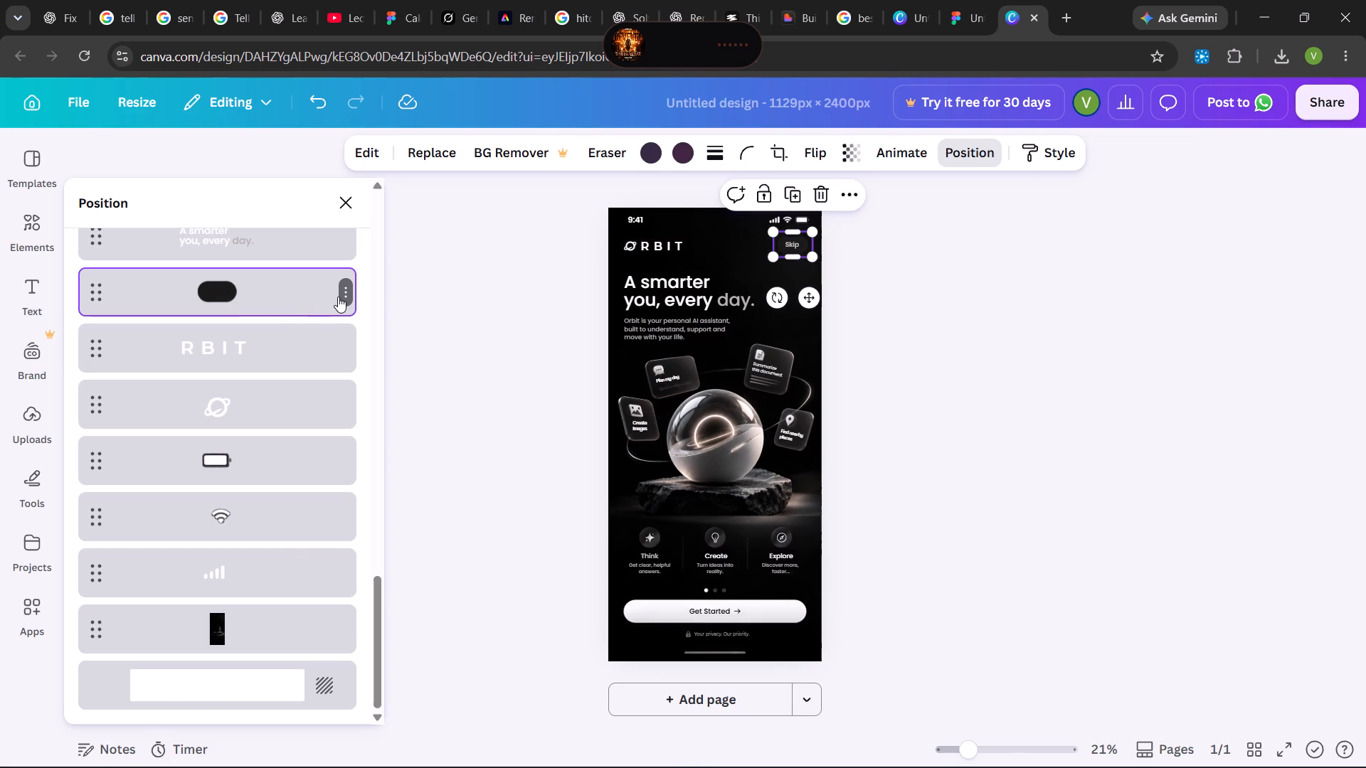
left_click(344, 297)
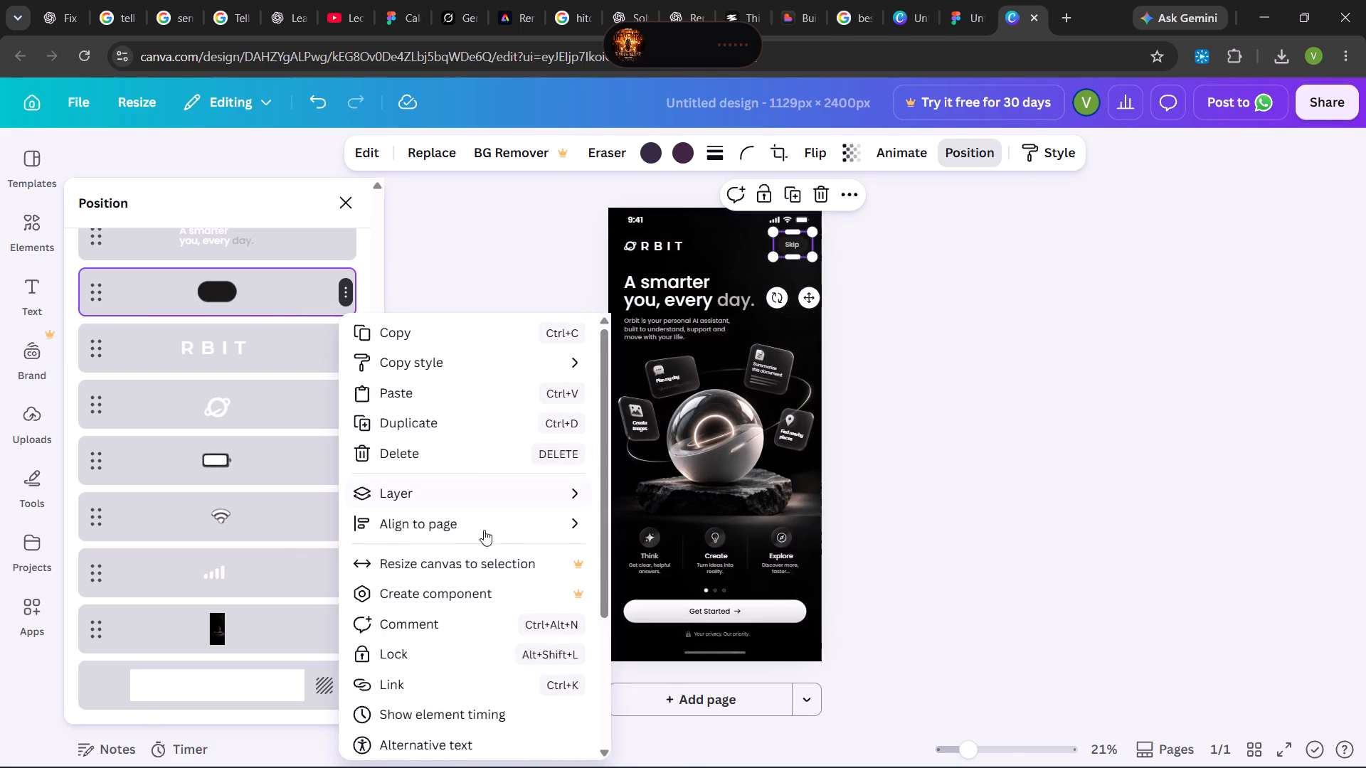
scroll(482, 632, "down", 6)
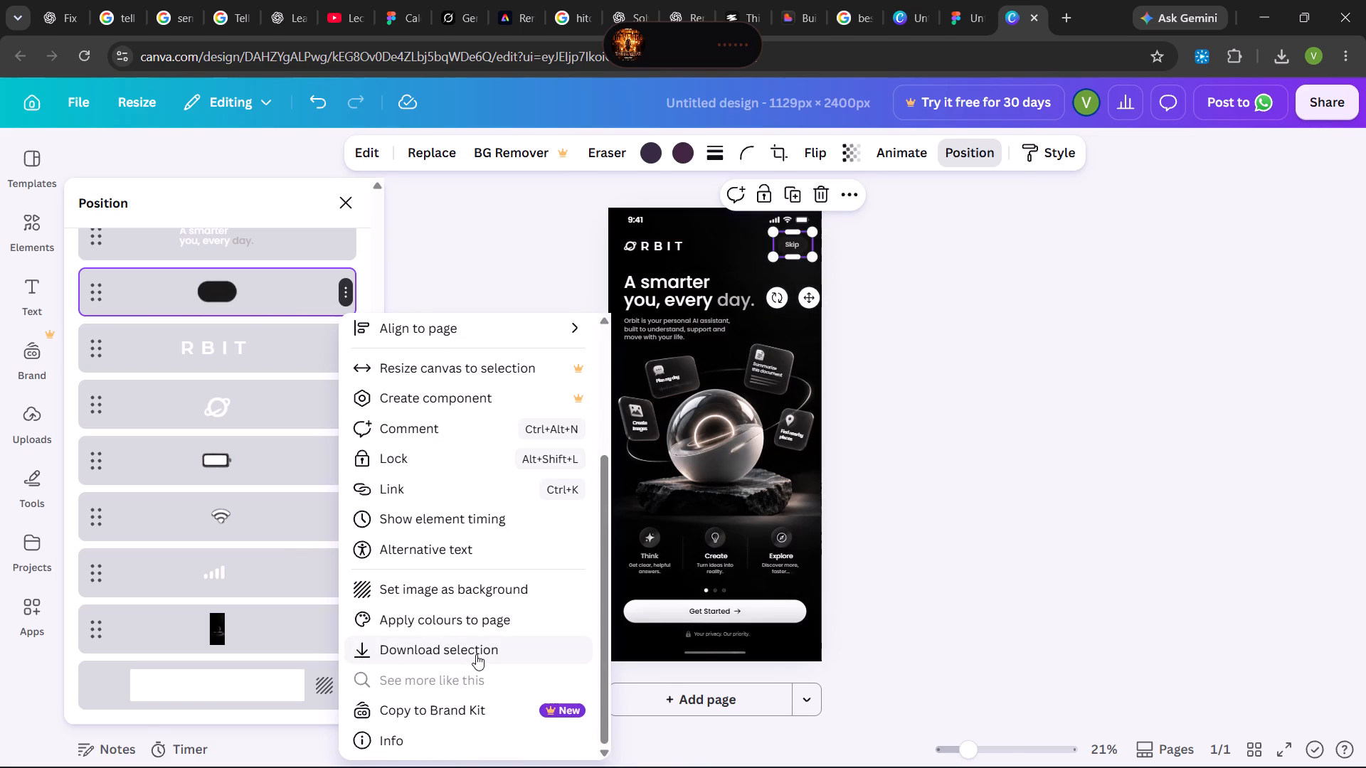
left_click(476, 654)
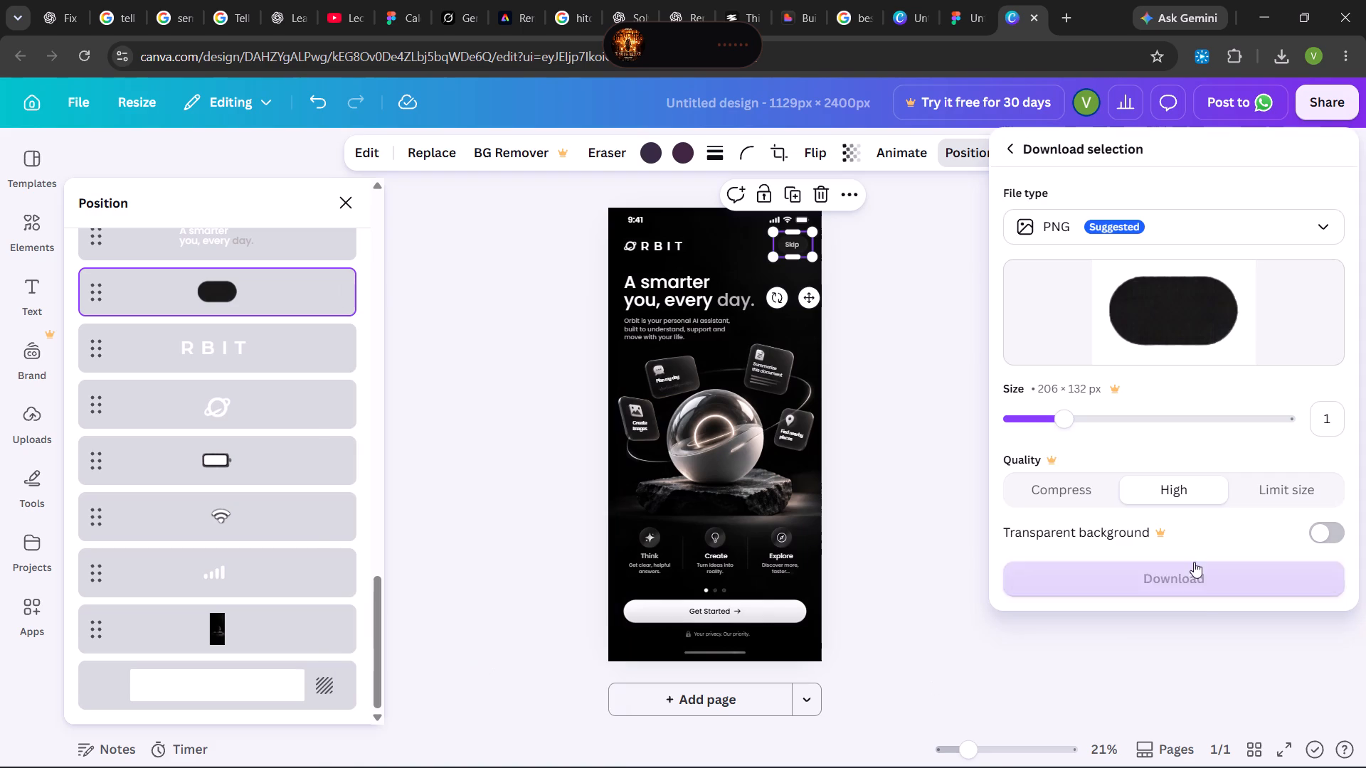
left_click(1177, 580)
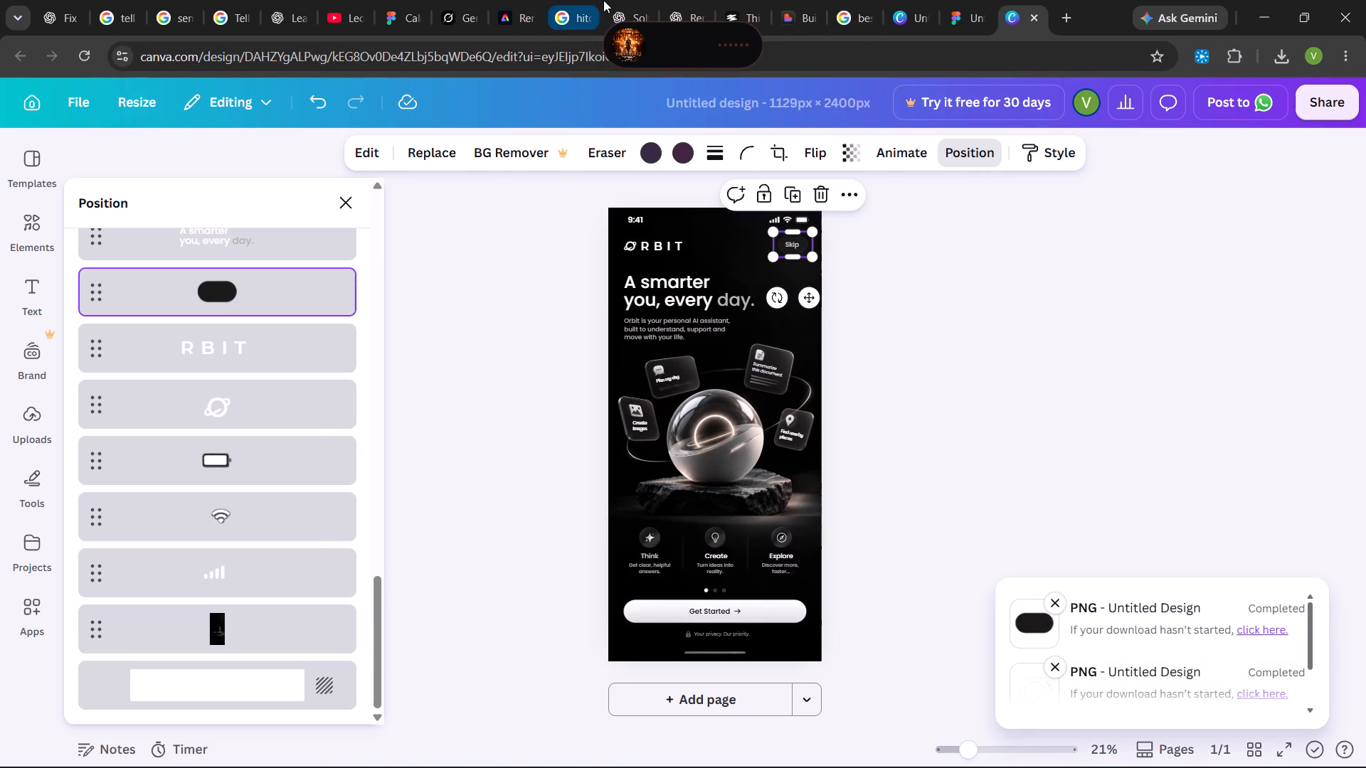
Switch to Adobe Express, close the previous planet result and open the Remove background tool from the home page.
left_click(514, 0)
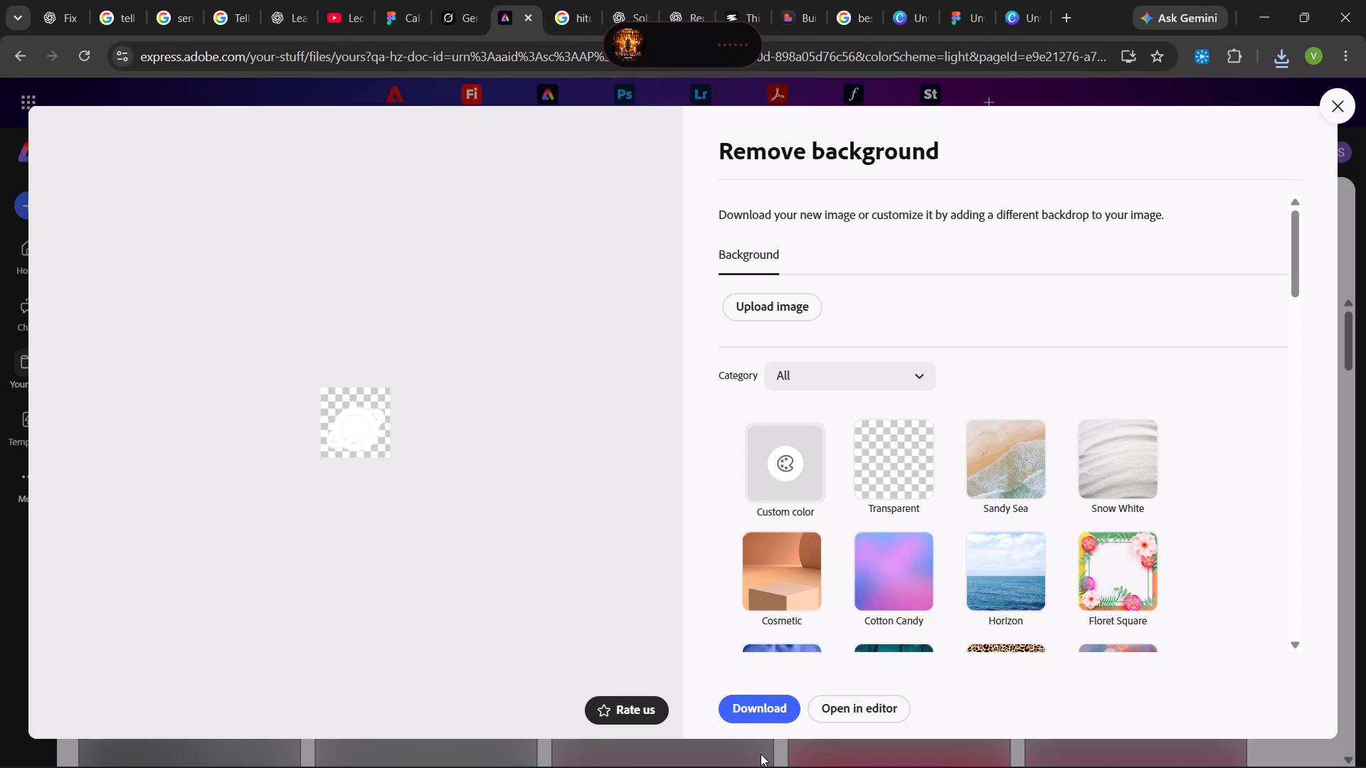
left_click(1328, 102)
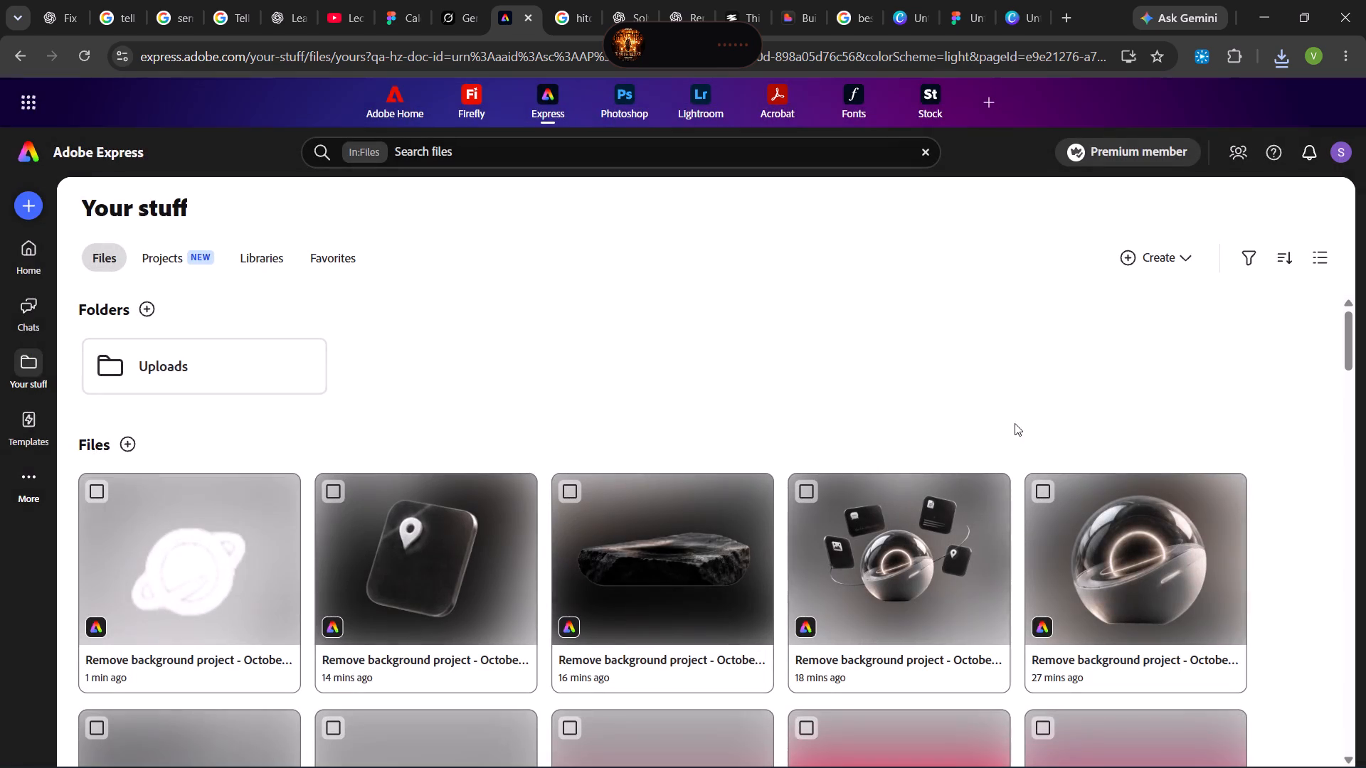
scroll(595, 496, "down", 14)
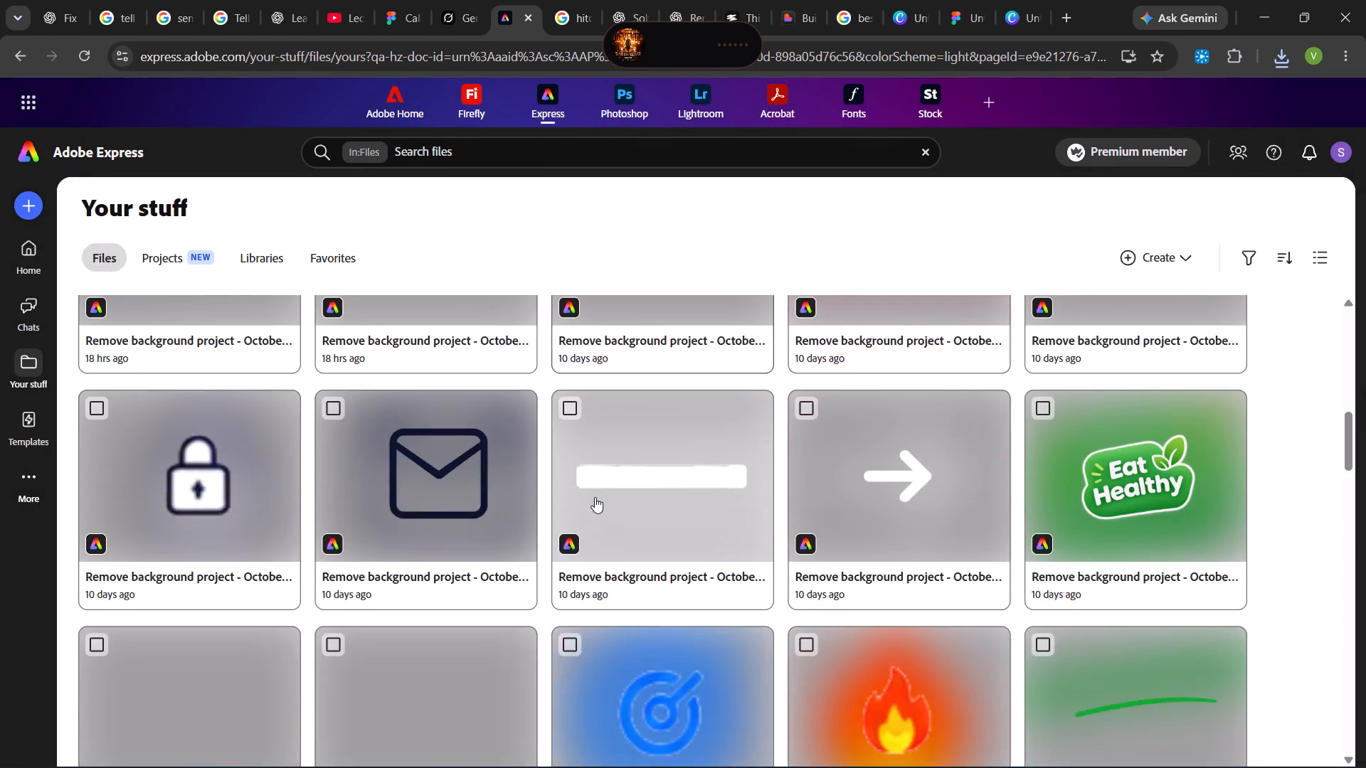
scroll(595, 497, "down", 12)
scroll(604, 495, "up", 2)
scroll(604, 495, "down", 17)
scroll(693, 533, "up", 1)
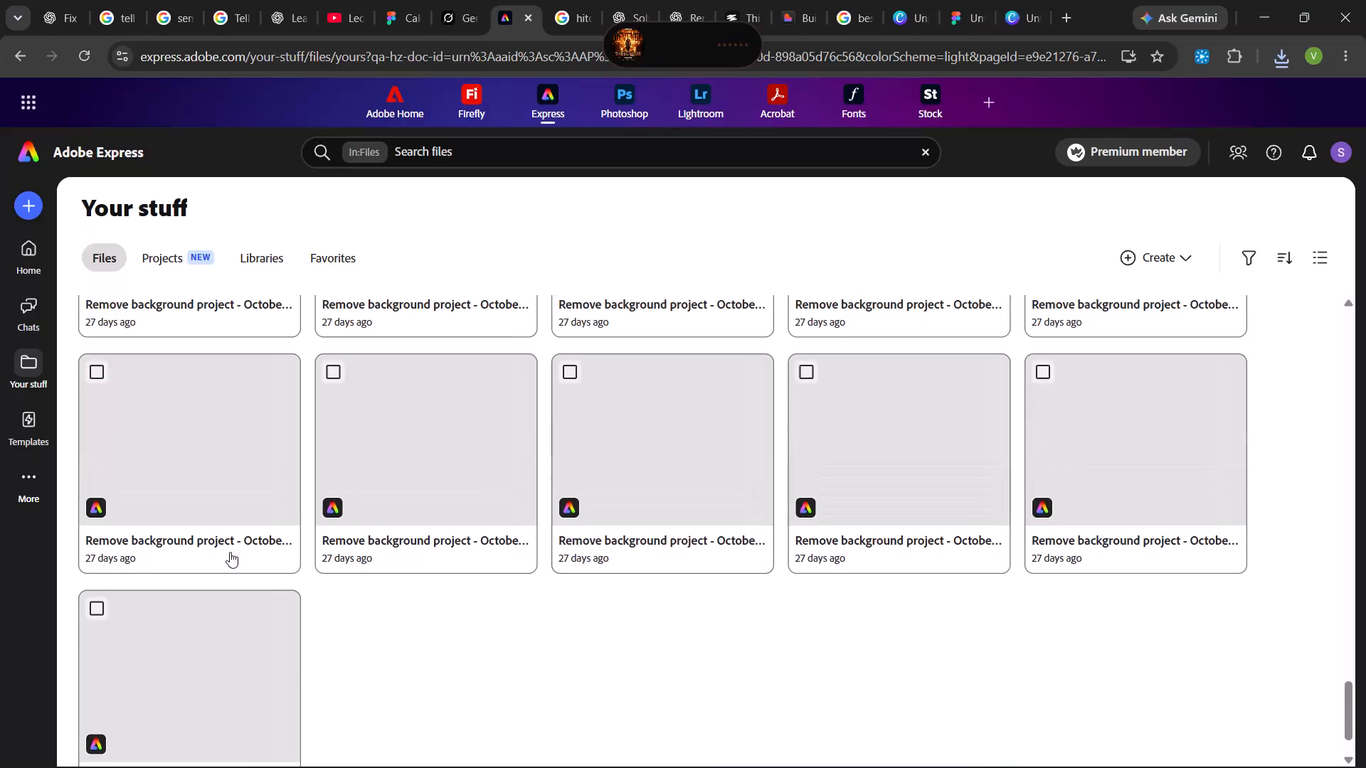
scroll(85, 230, "up", 12)
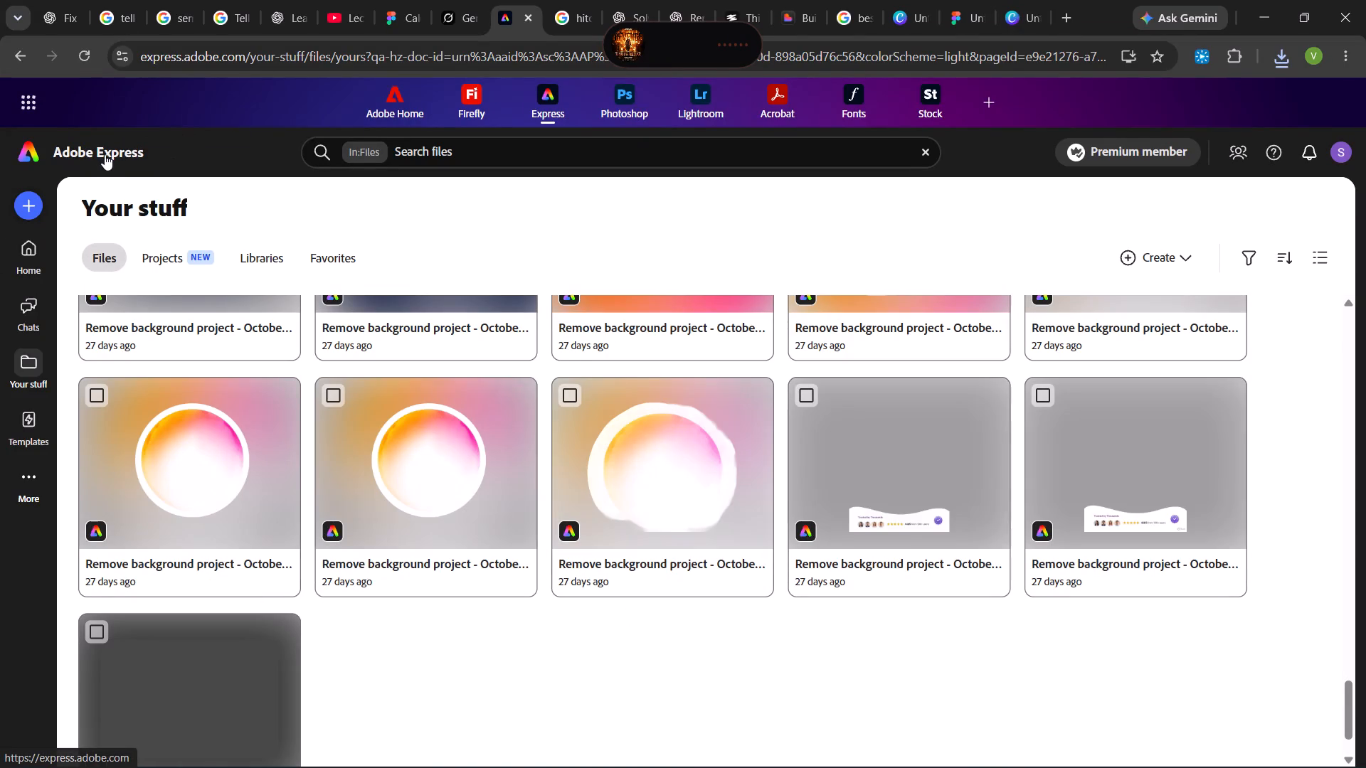
left_click(107, 153)
scroll(761, 505, "down", 5)
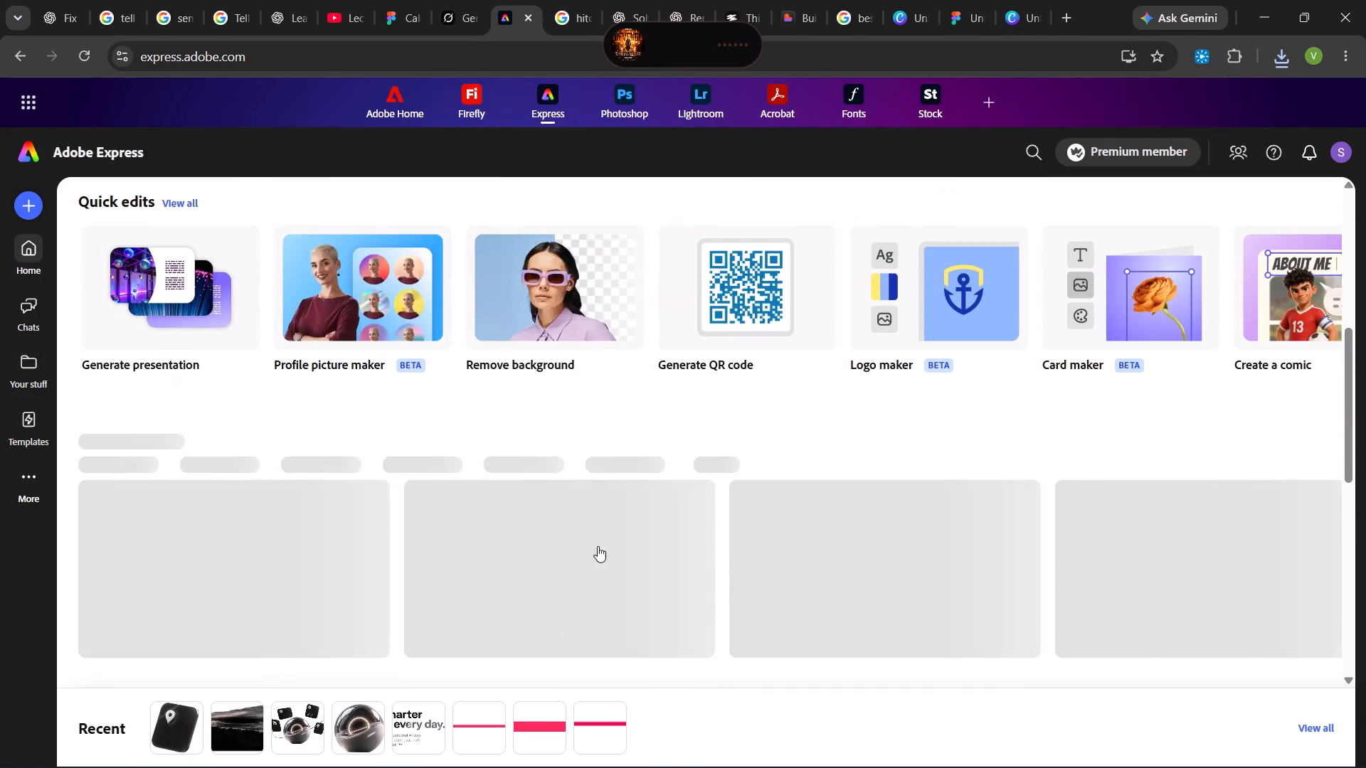
left_click(601, 287)
Remove the background from the downloaded pill image, Untitled design (31).png, and download the result.
left_click(1278, 62)
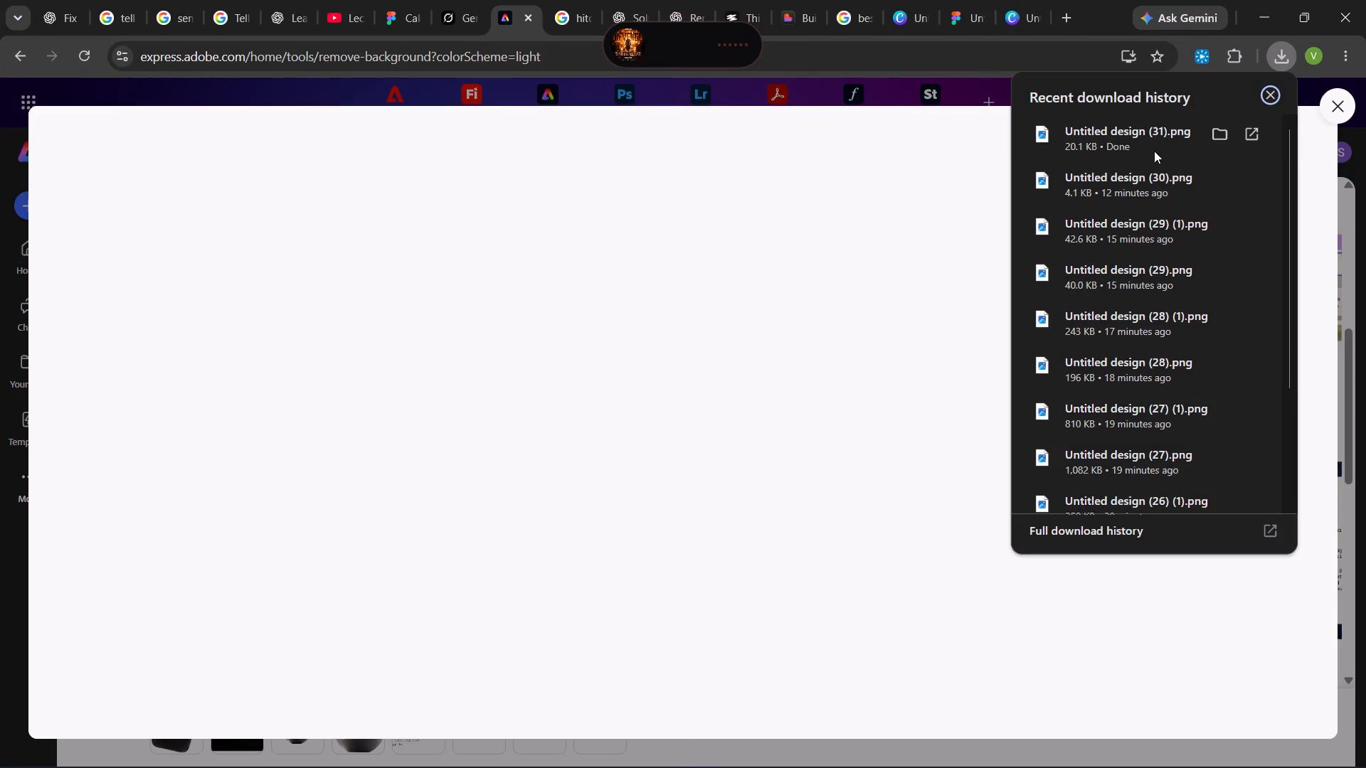
left_click_drag(1149, 132, 426, 309)
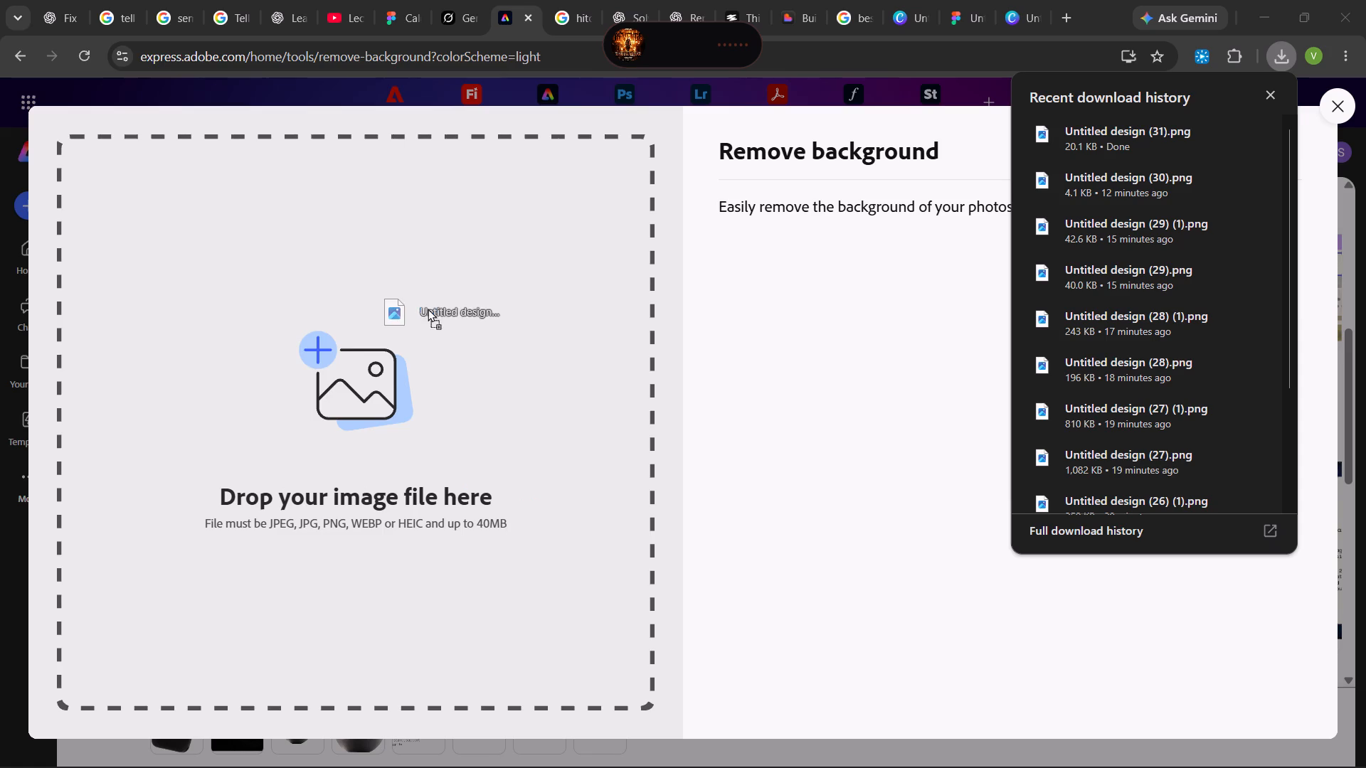
left_click(1268, 92)
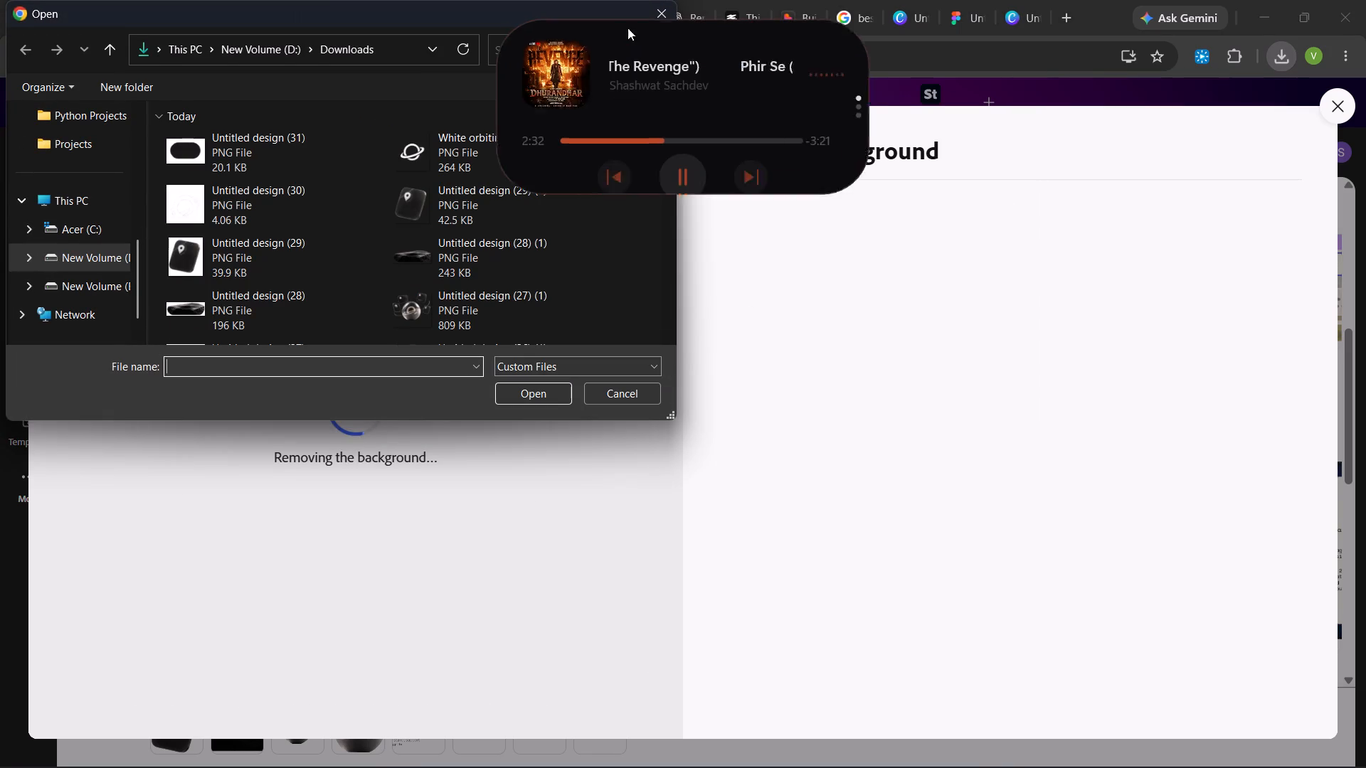
left_click(227, 141)
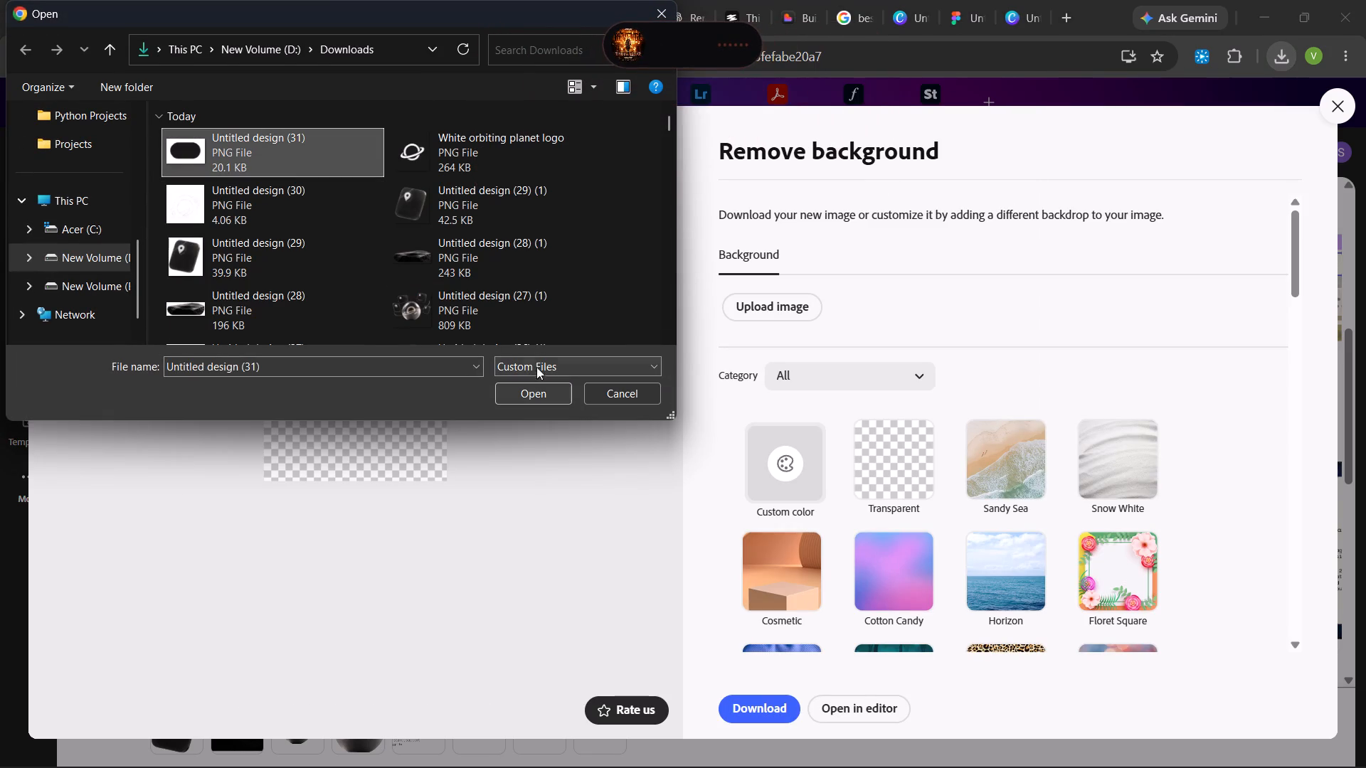
left_click(661, 9)
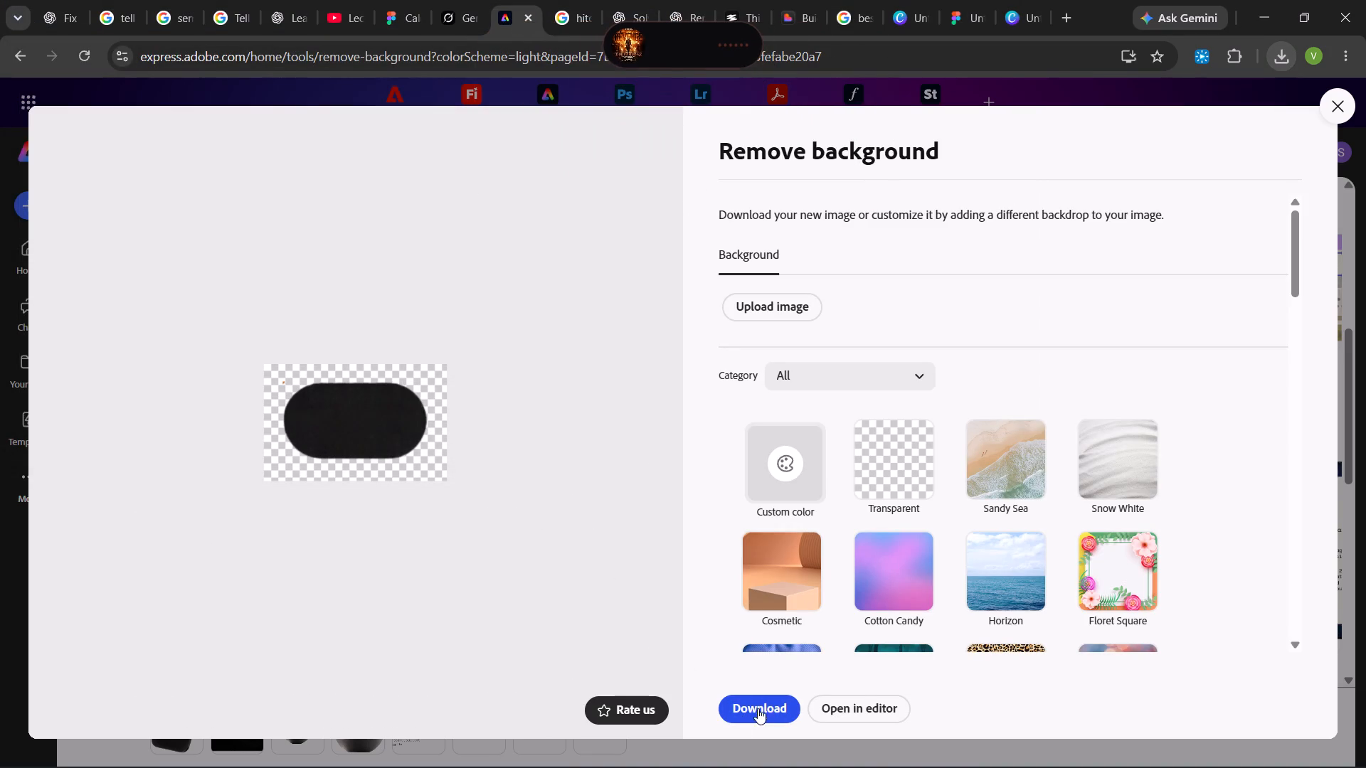
left_click(761, 700)
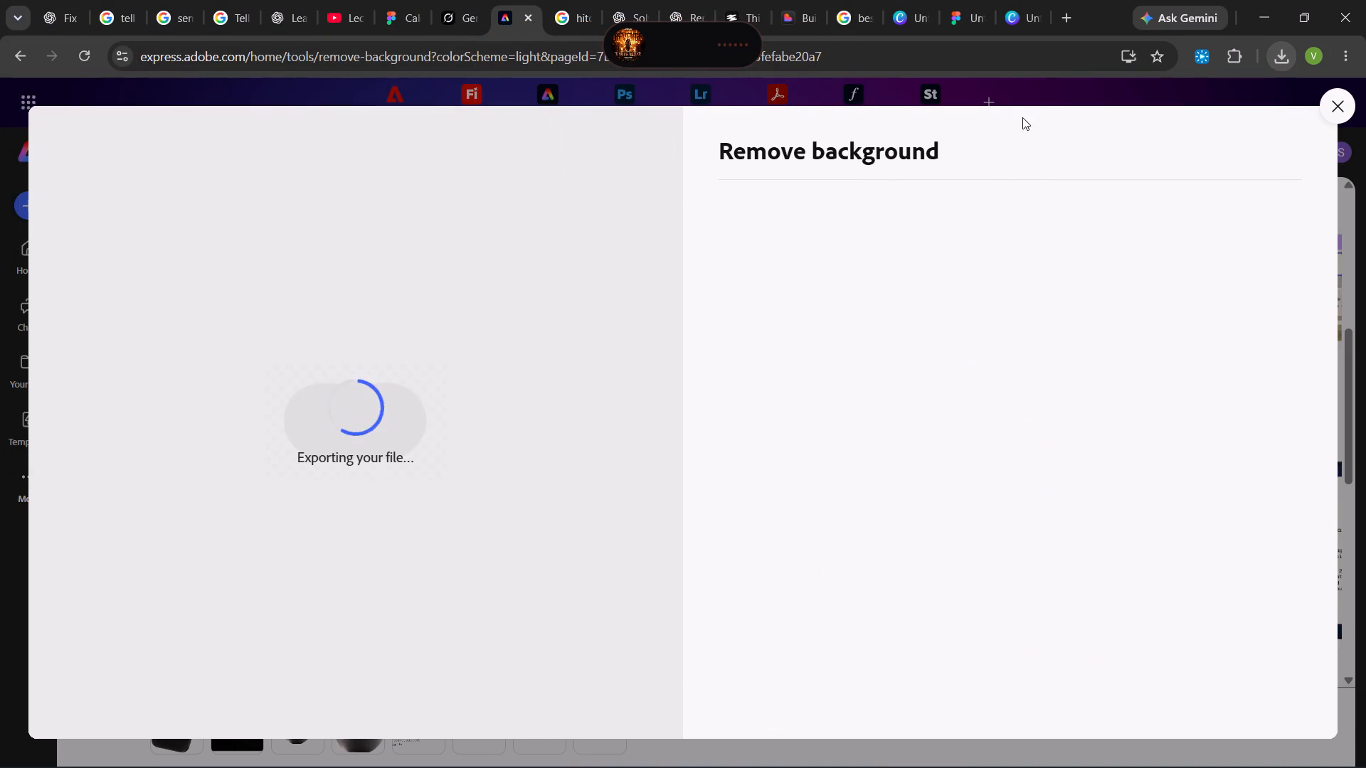
Switch to the Figma design, move the location-pin card up to about X 311, Y 410, and deselect it.
left_click(960, 0)
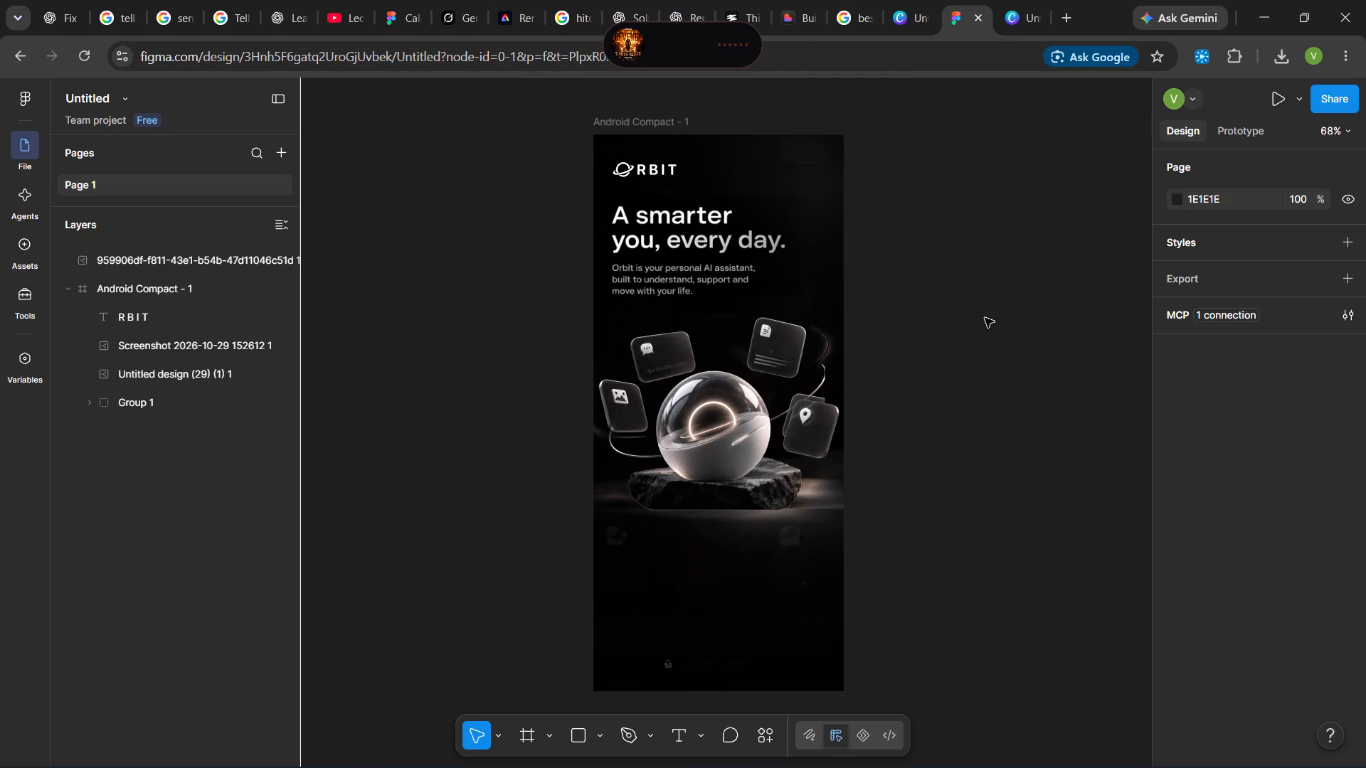
left_click(823, 424)
left_click_drag(820, 433, 812, 415)
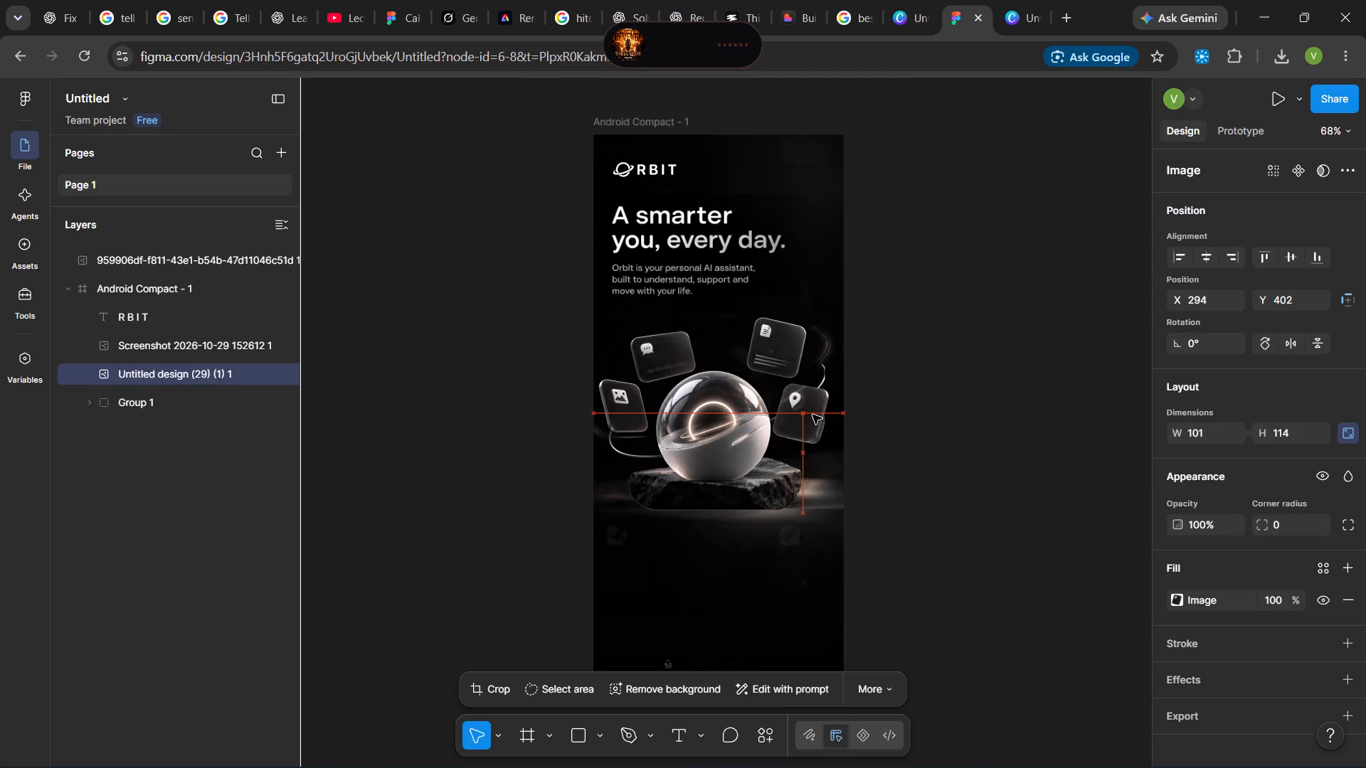
left_click_drag(812, 415, 815, 422)
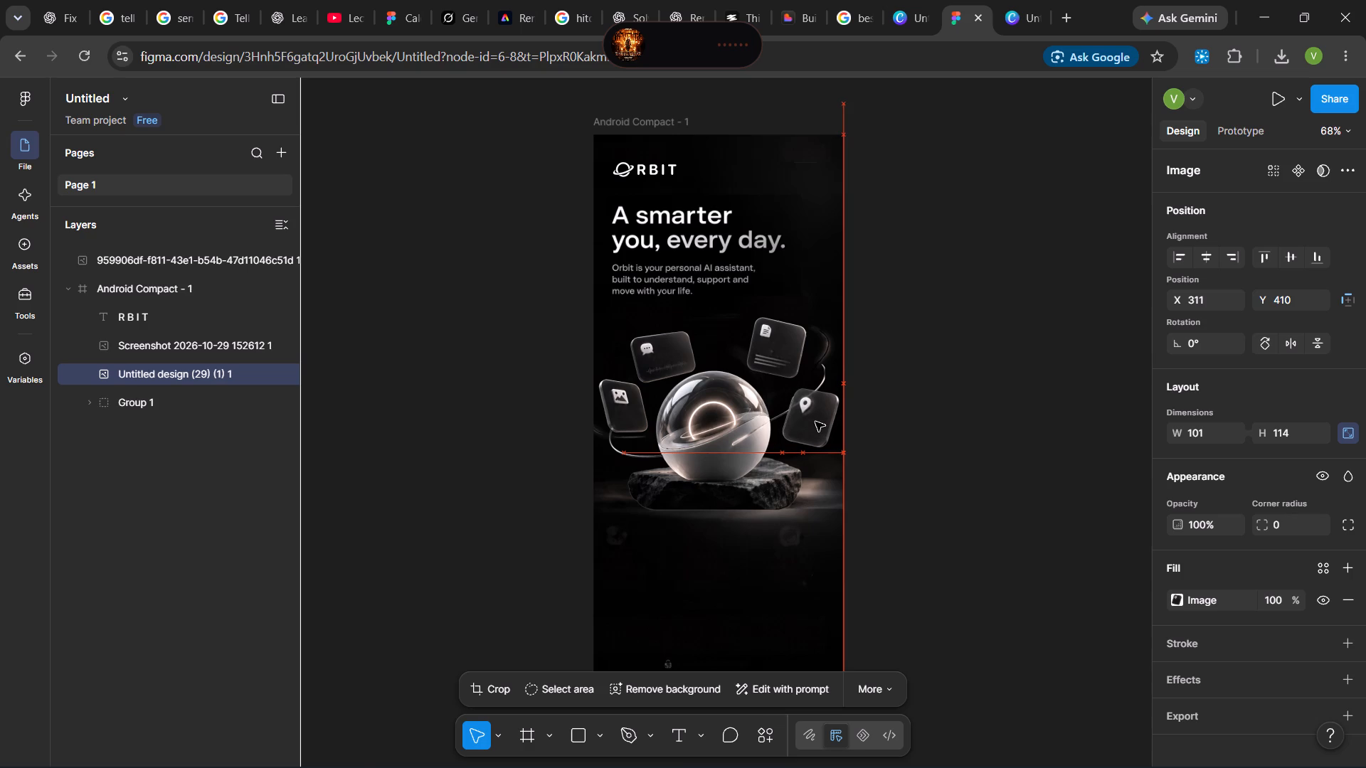
left_click_drag(815, 422, 815, 423)
left_click(975, 437)
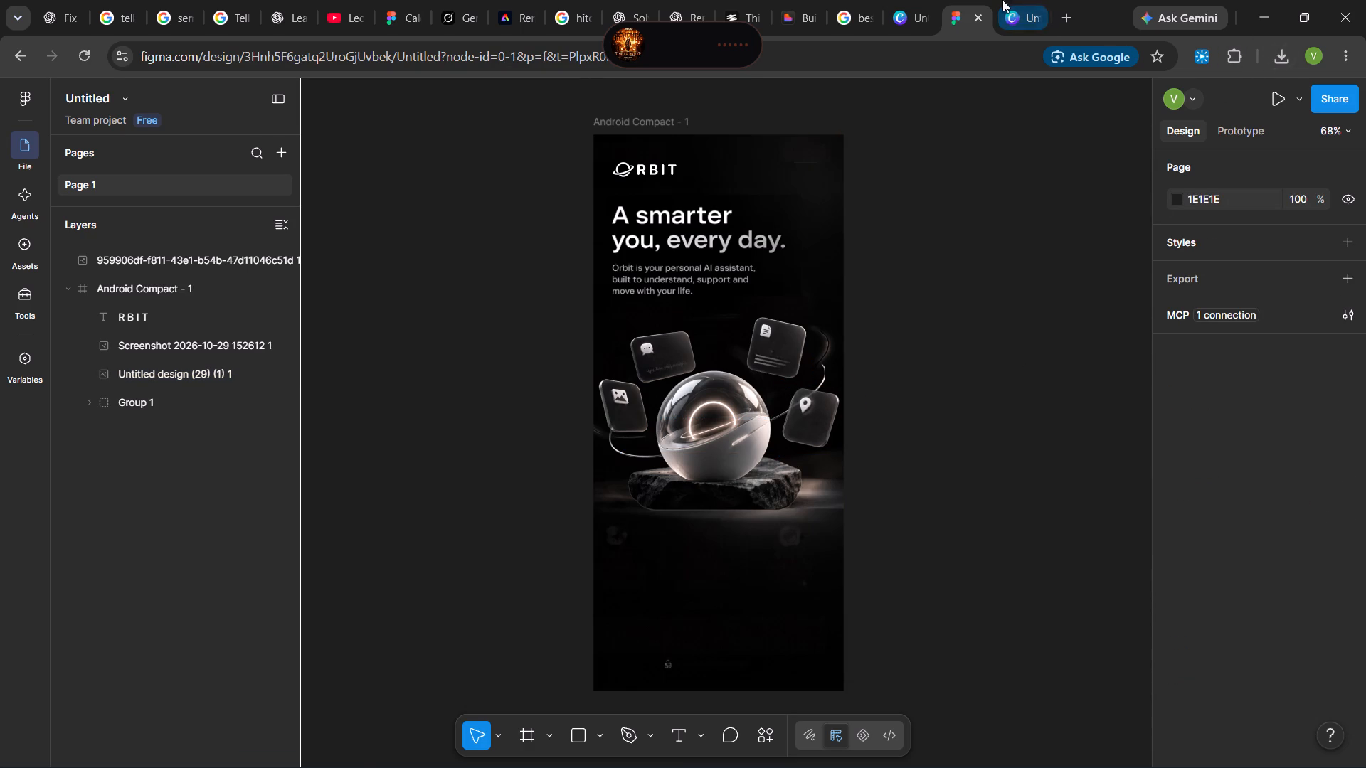
Check the pill's export in Adobe Express and import the downloaded Untitled design (31) (1).png into the Android Compact - 1 frame in Figma.
left_click(507, 0)
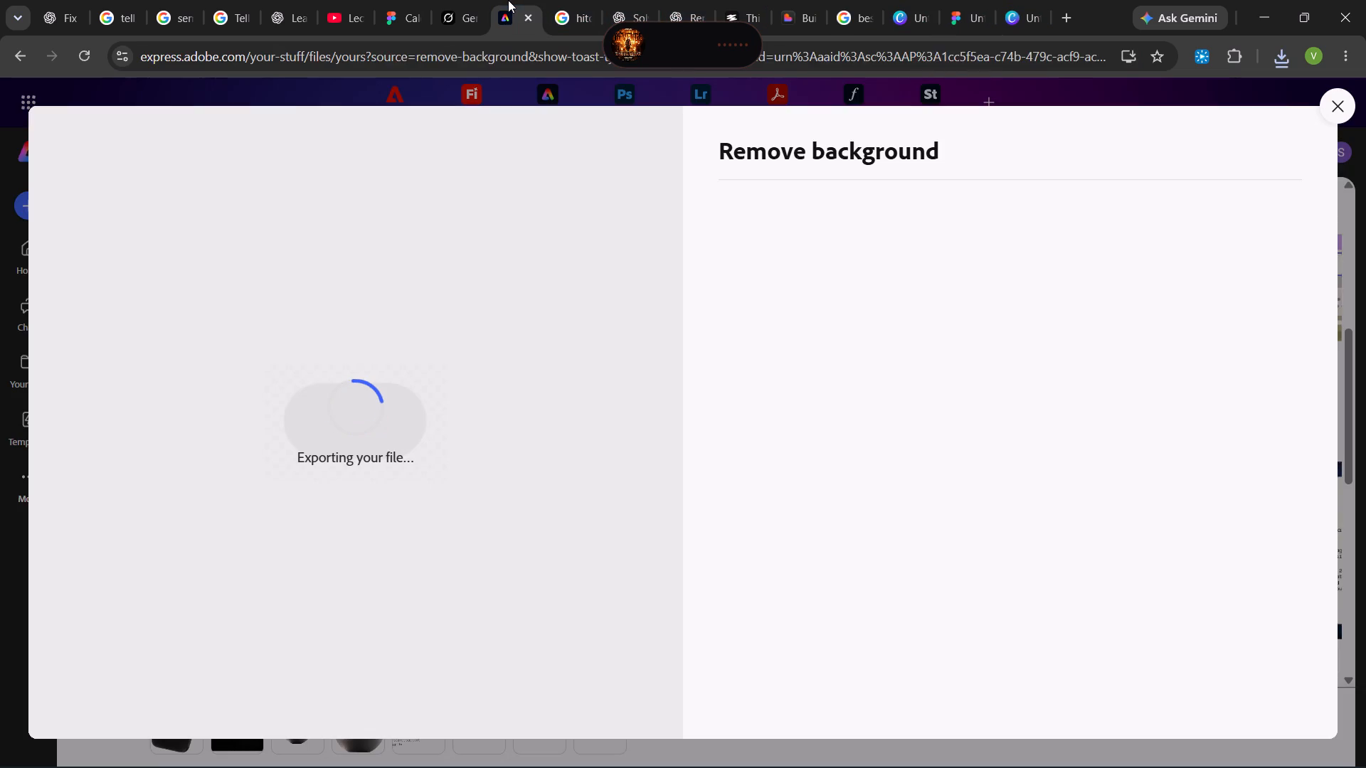
left_click(961, 0)
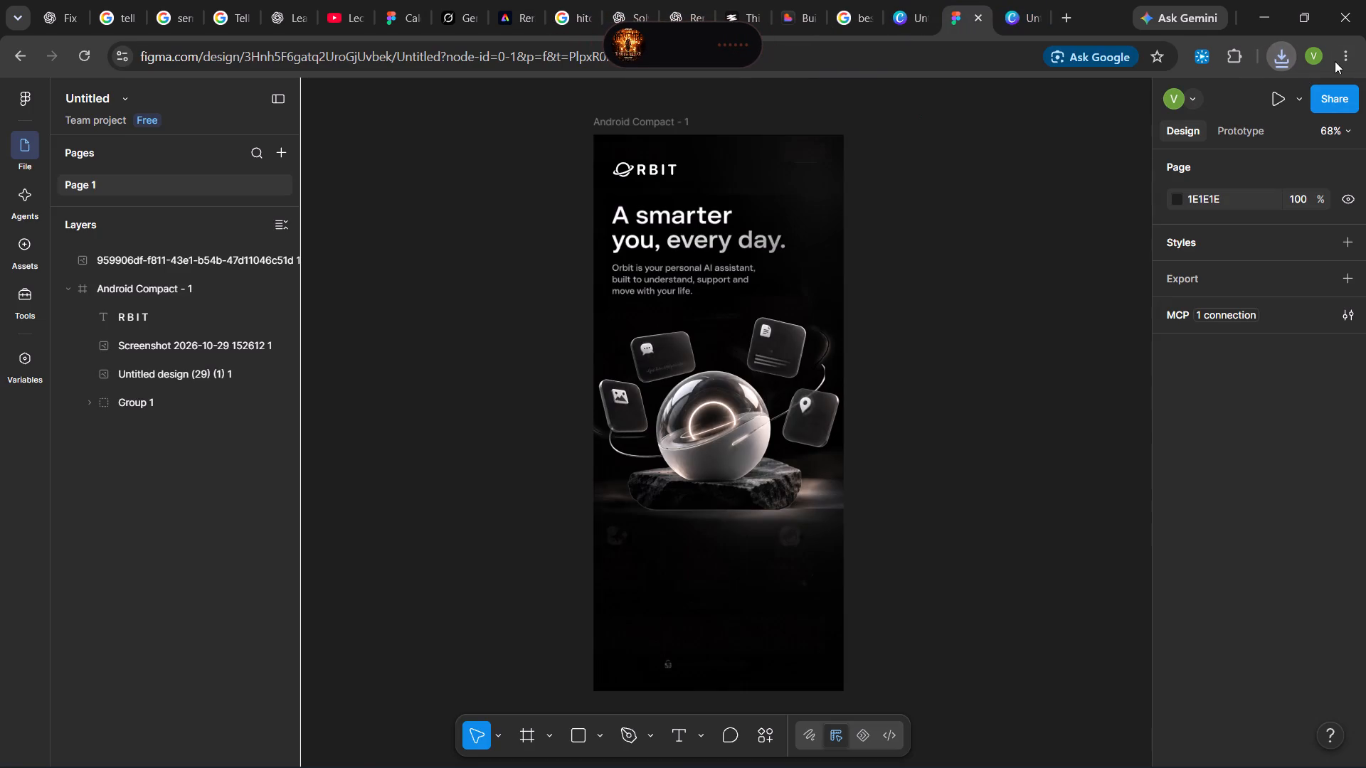
left_click(1283, 55)
left_click_drag(1137, 123, 733, 356)
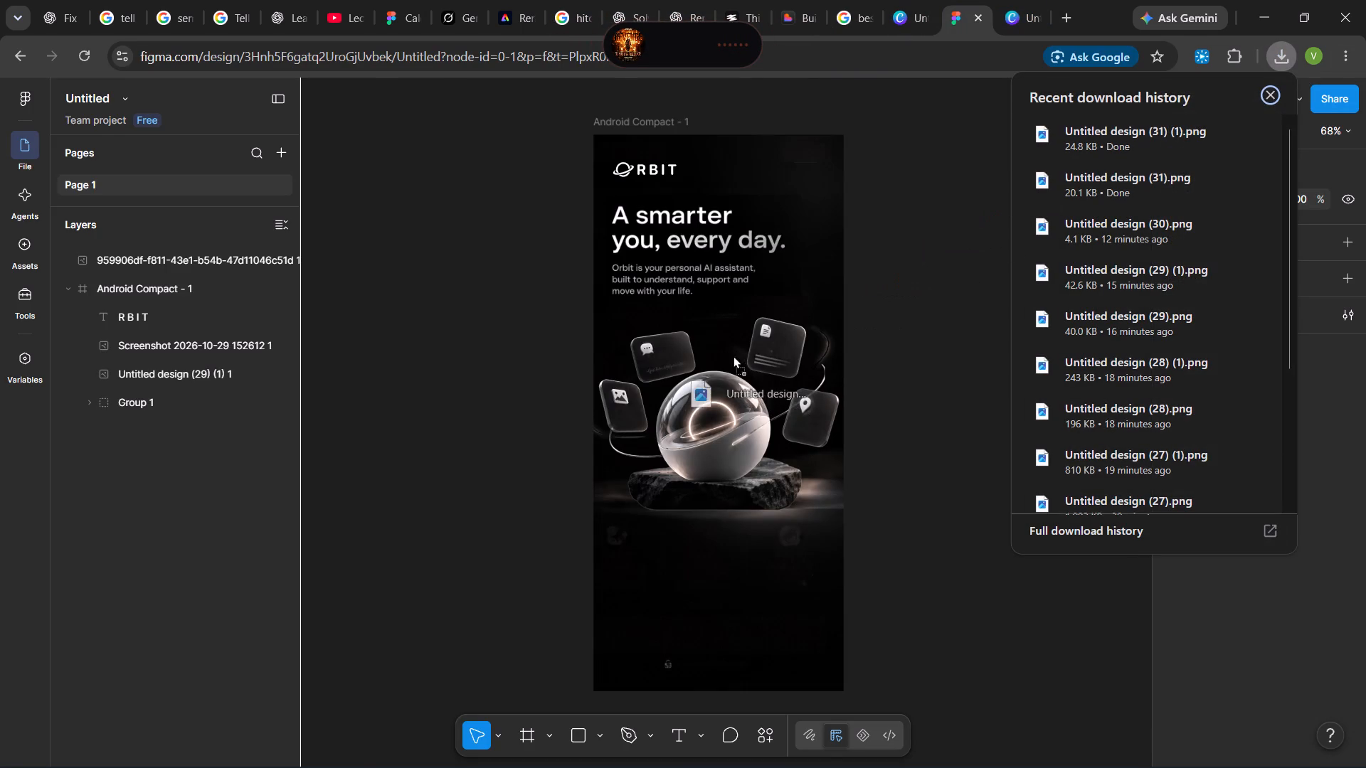
left_click_drag(733, 356, 726, 239)
left_click_drag(727, 245, 727, 242)
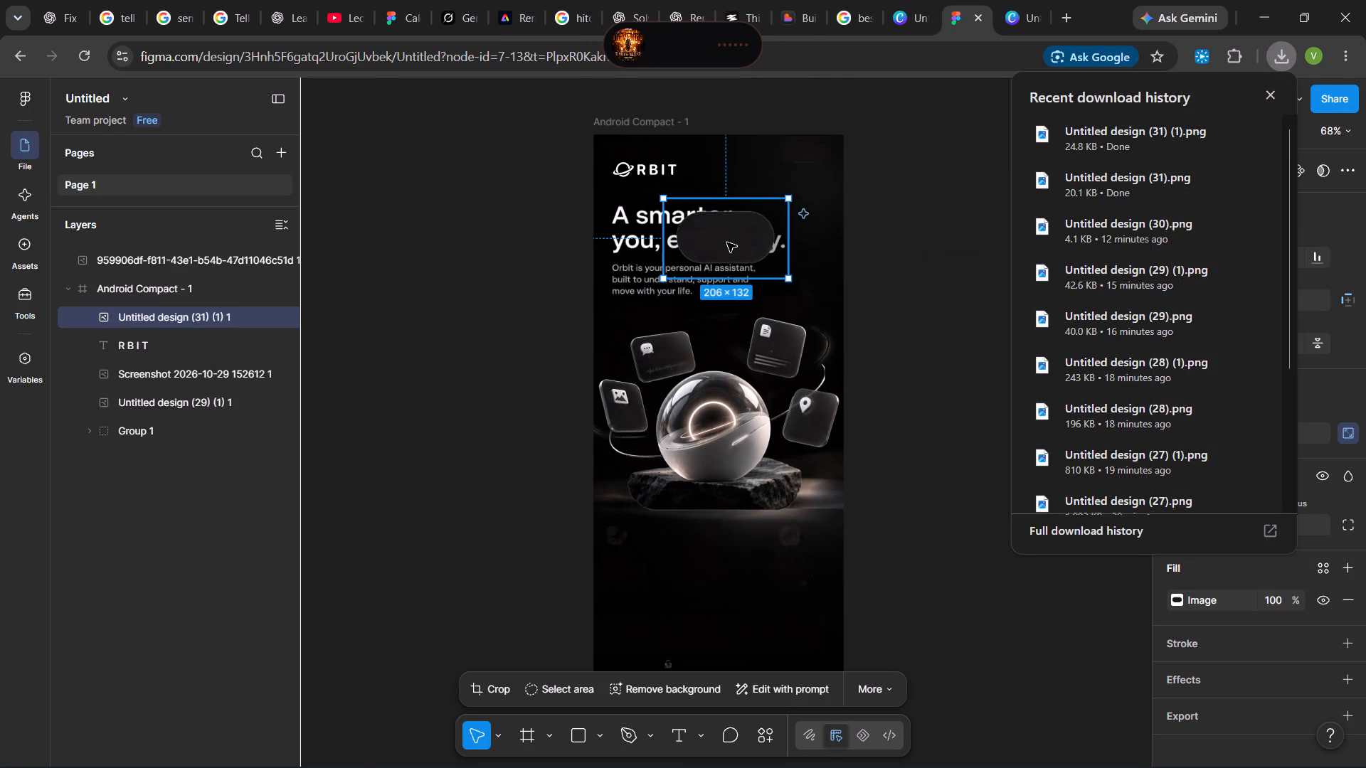
Shrink the pill image to about 103 × 66, place it at X 293, Y 28 opposite the ORBIT logo, and deselect it.
left_click_drag(727, 242, 774, 177)
left_click_drag(712, 129, 752, 150)
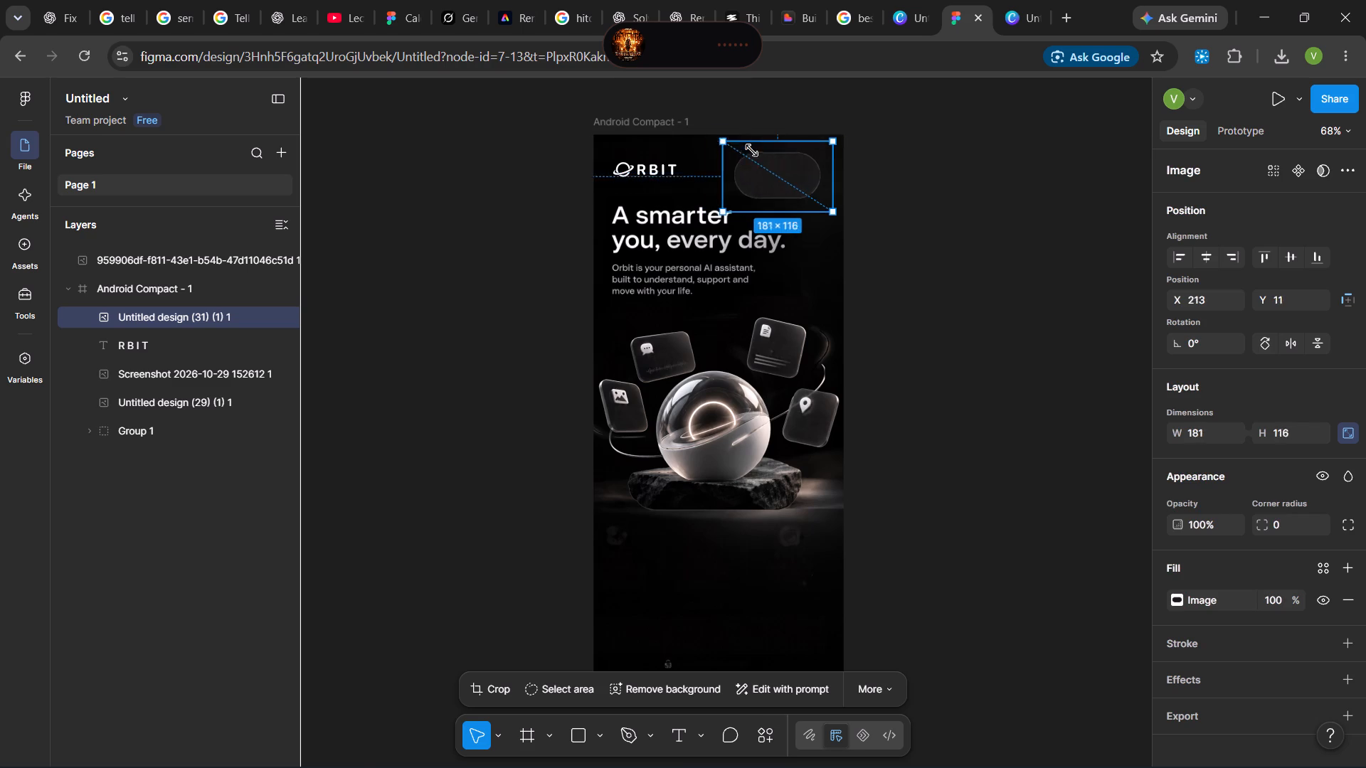
left_click_drag(752, 150, 781, 171)
left_click_drag(793, 196, 792, 180)
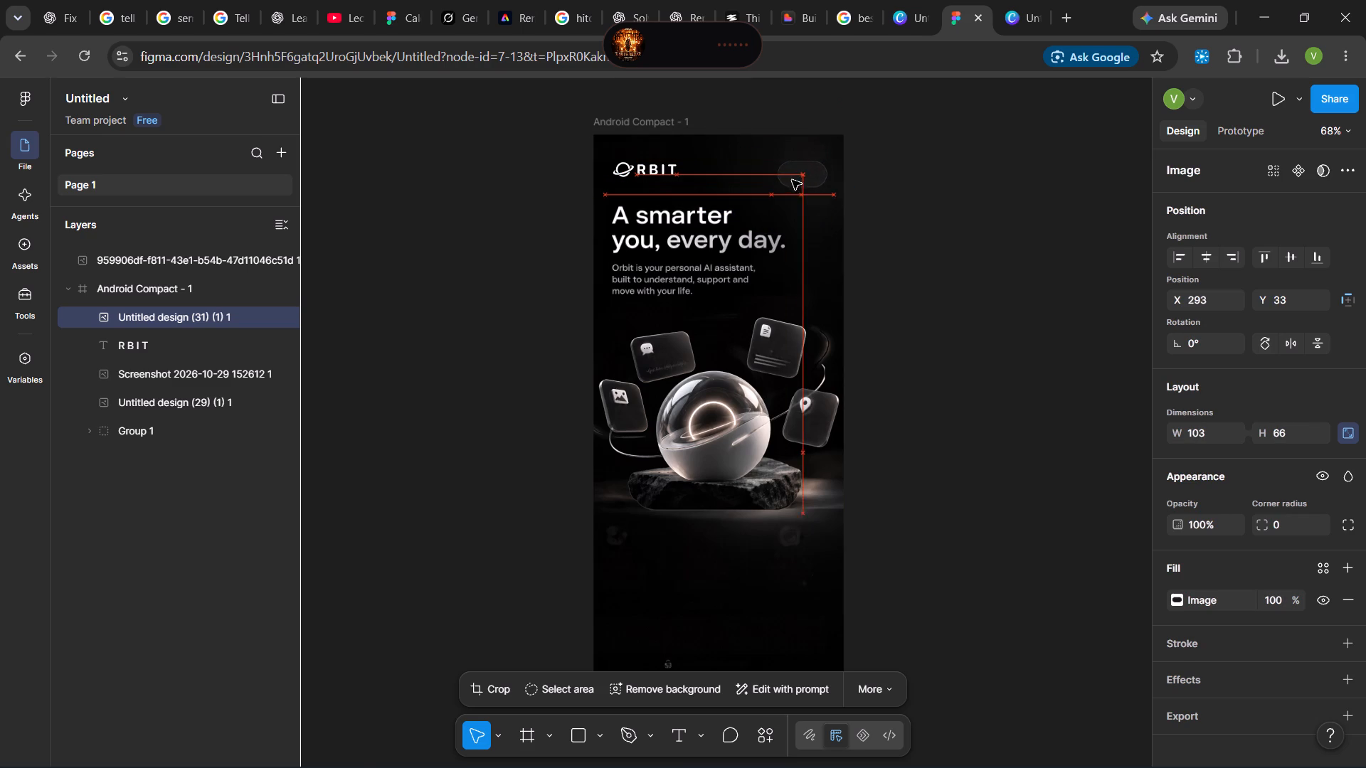
left_click_drag(792, 180, 797, 176)
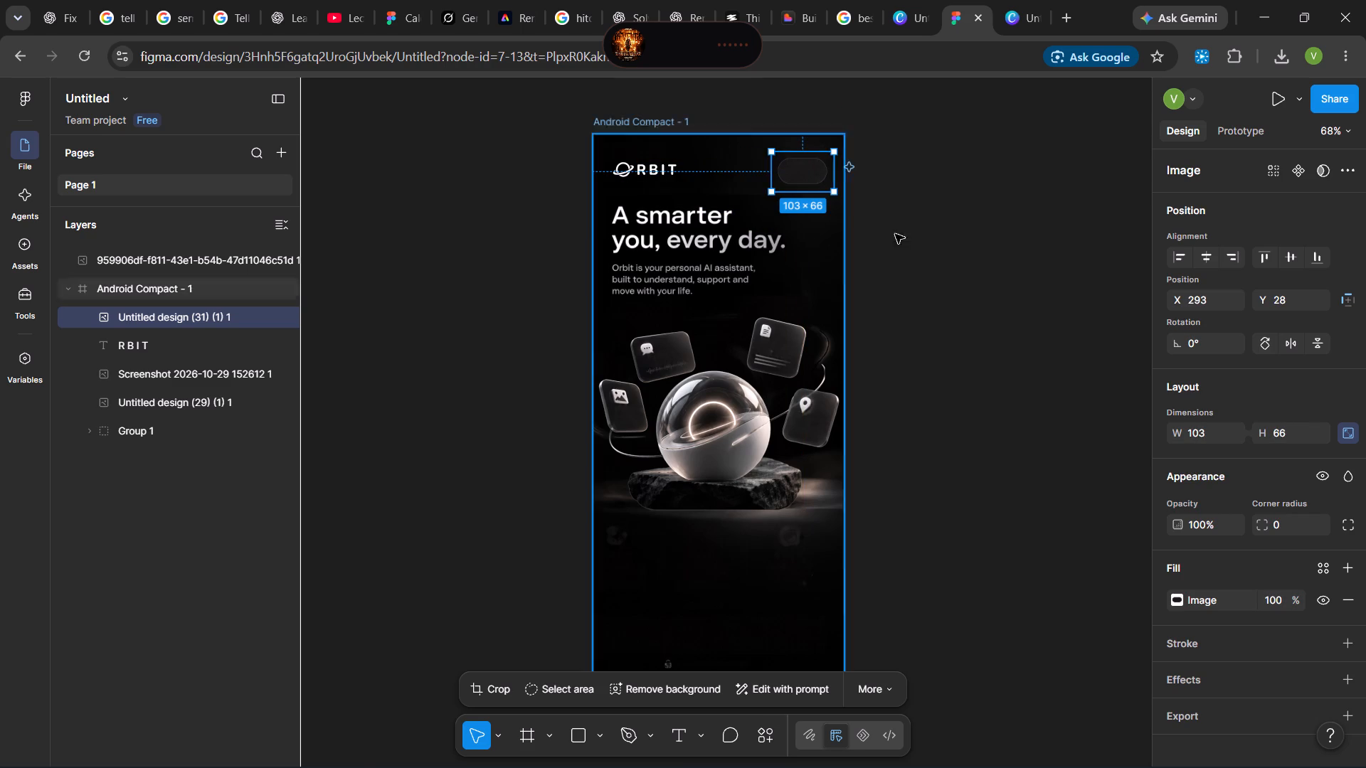
left_click(923, 240)
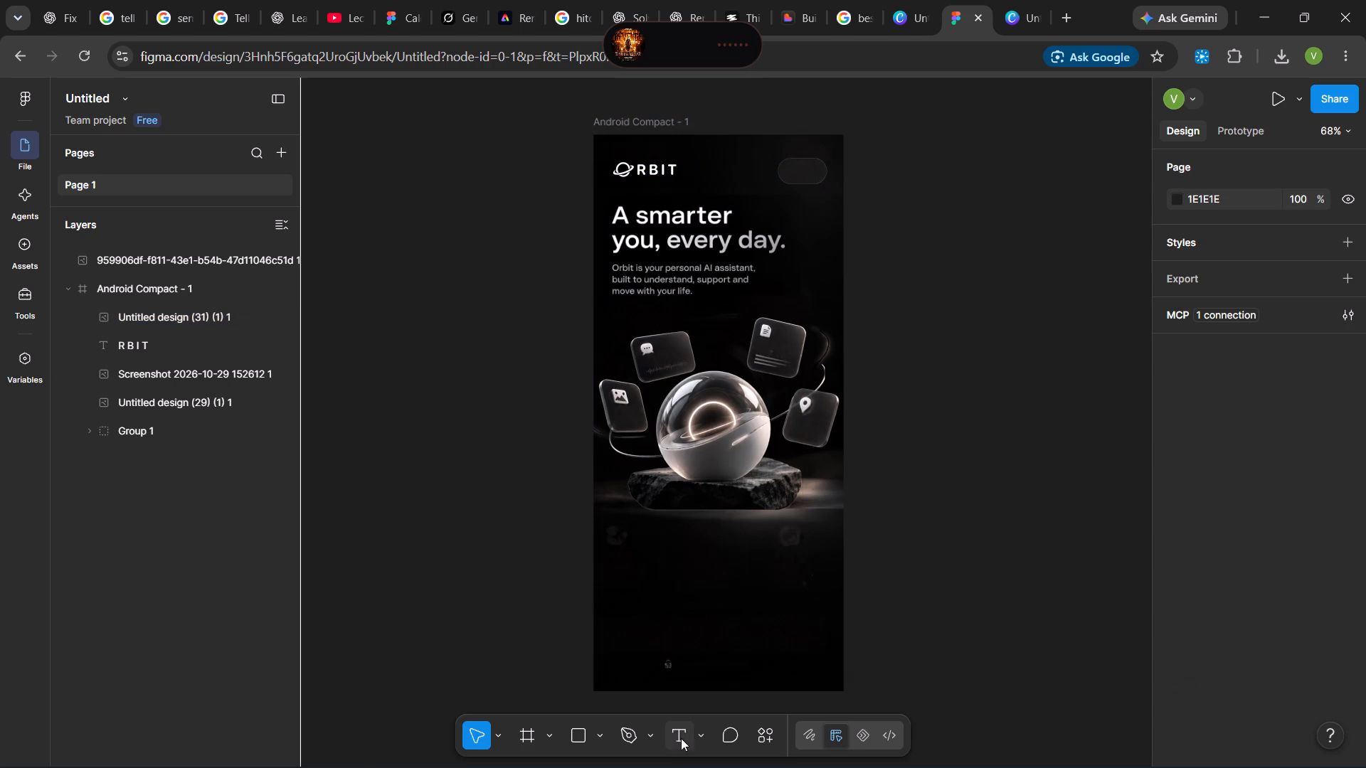
Scale the pill image down to about 88 × 56 and move it to X 311, Y 33, level with the ORBIT logo.
left_click(678, 729)
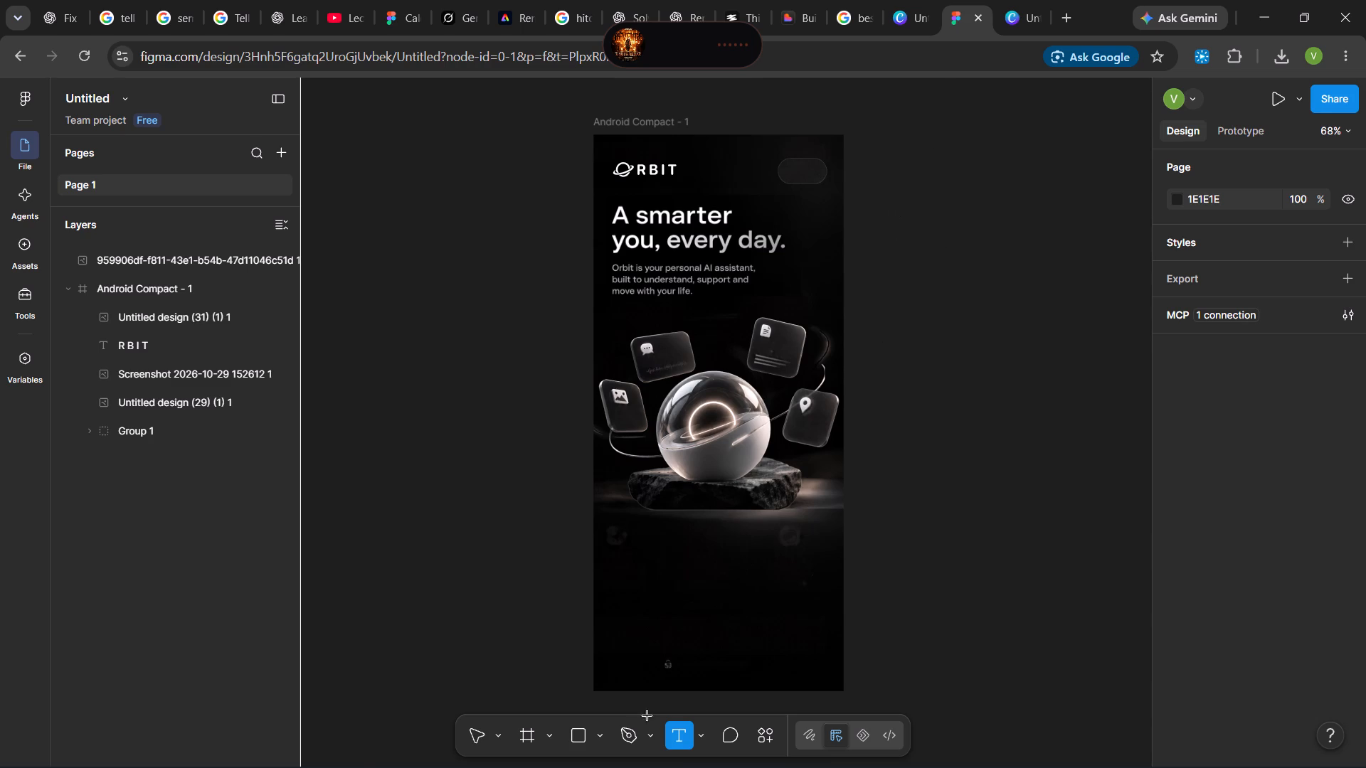
left_click(462, 742)
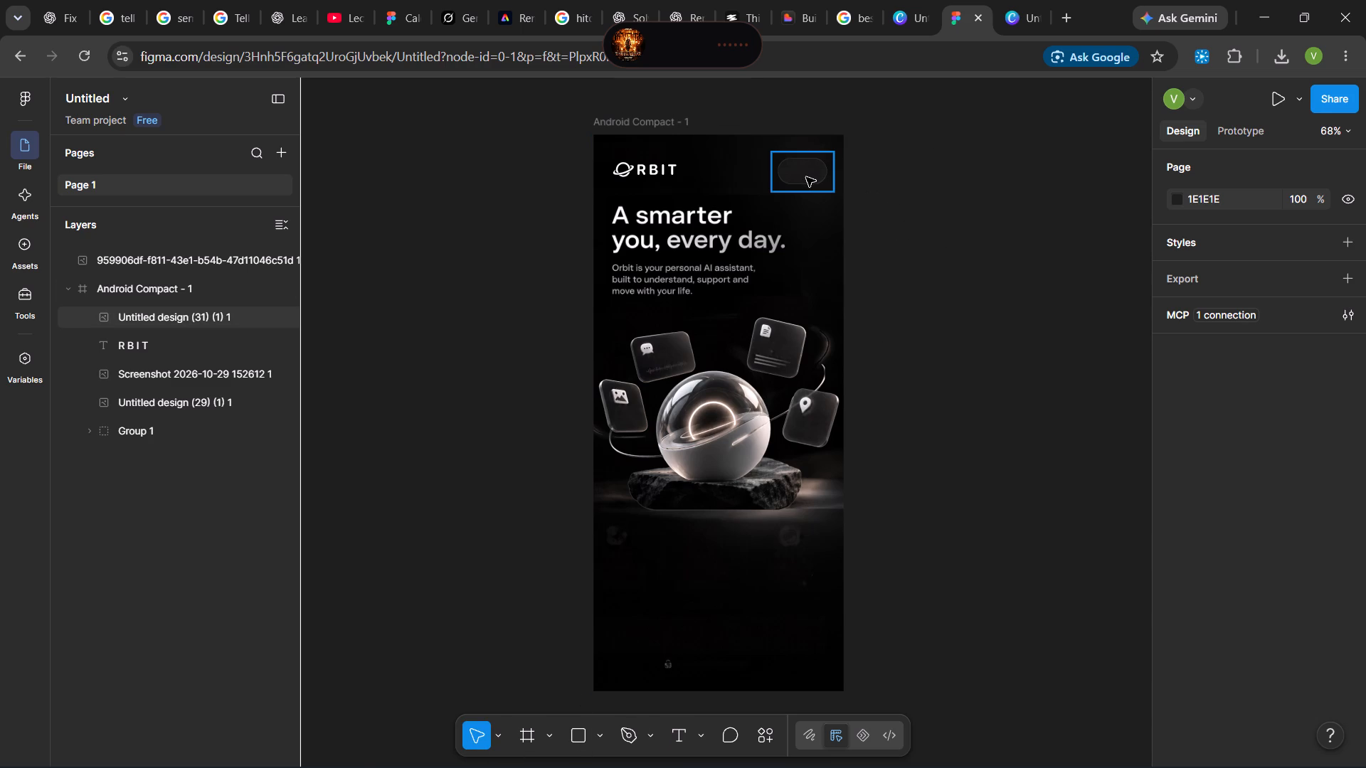
left_click(806, 177)
left_click_drag(836, 193, 826, 182)
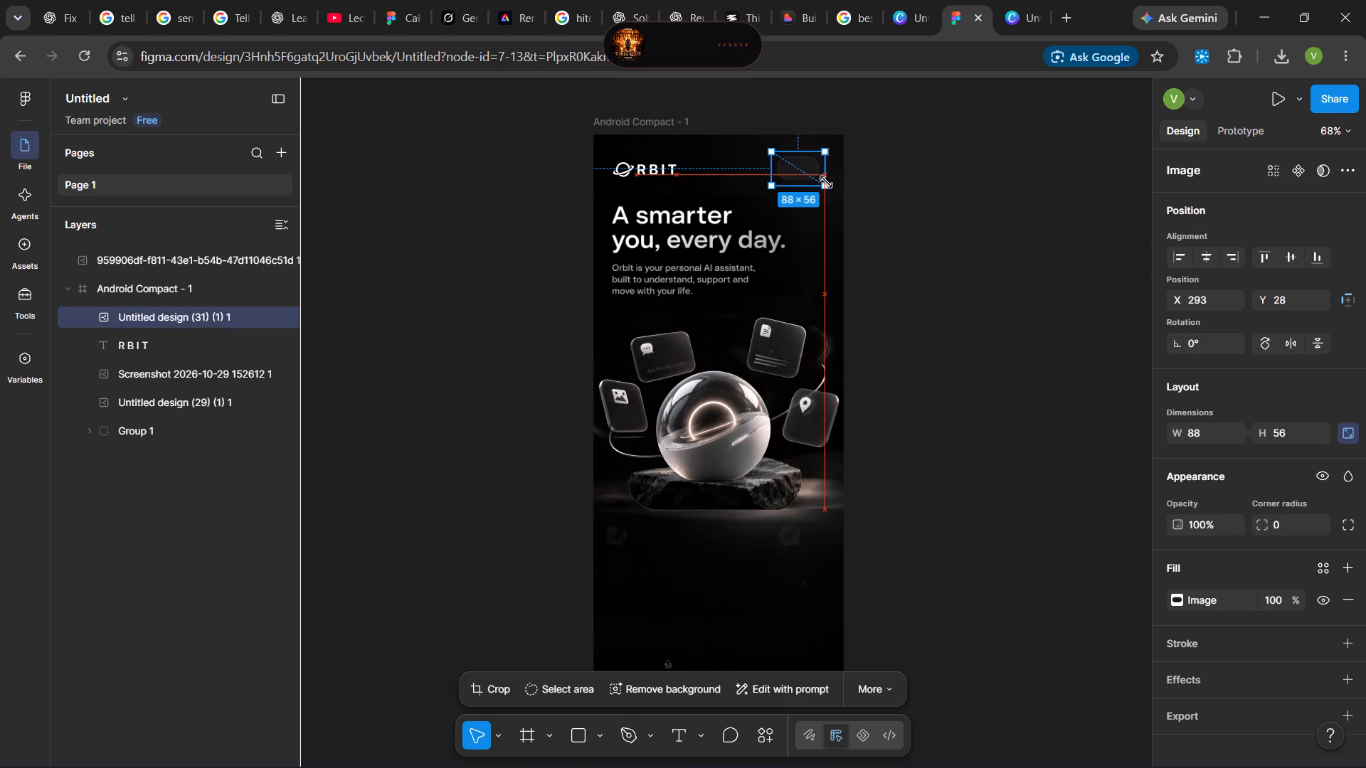
left_click_drag(826, 182, 826, 181)
left_click(826, 181)
left_click(896, 201)
left_click(795, 174)
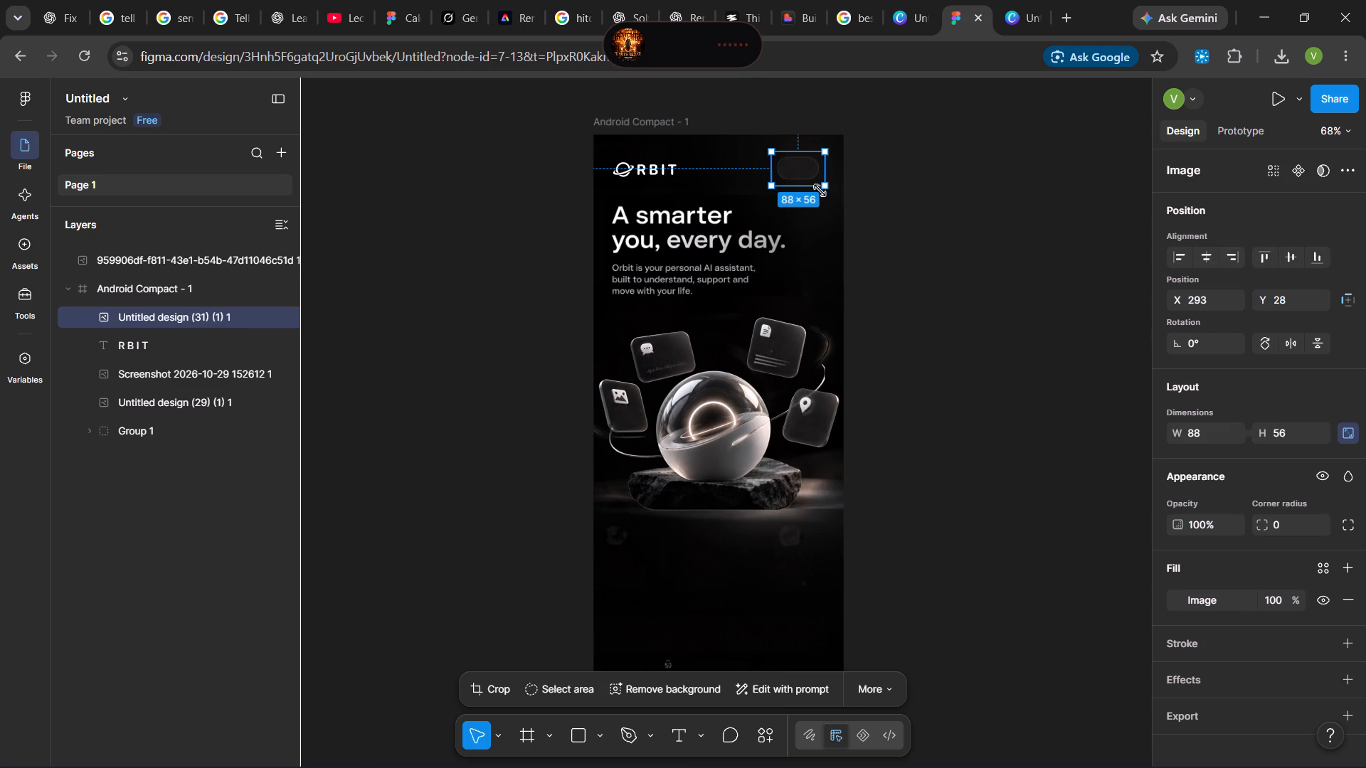
left_click(822, 186)
left_click_drag(803, 174, 807, 174)
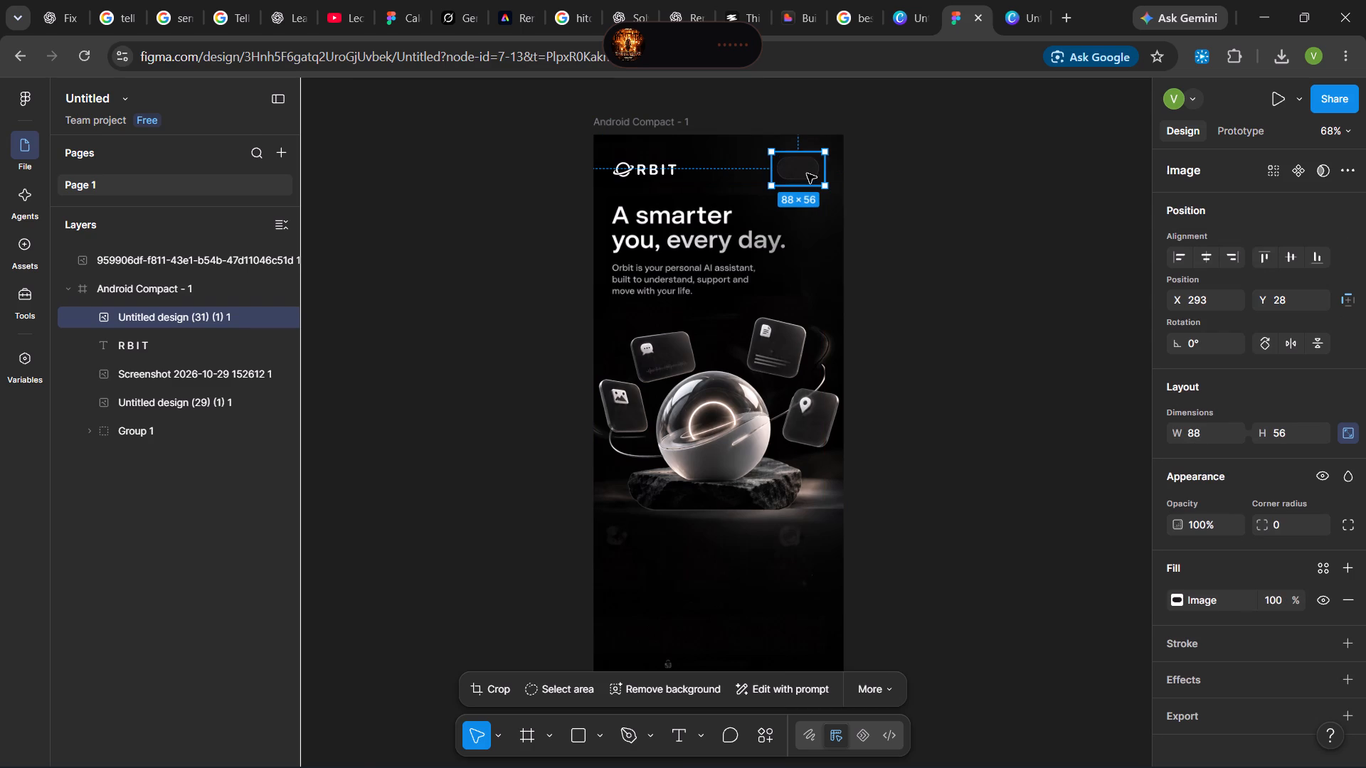
left_click_drag(807, 174, 805, 174)
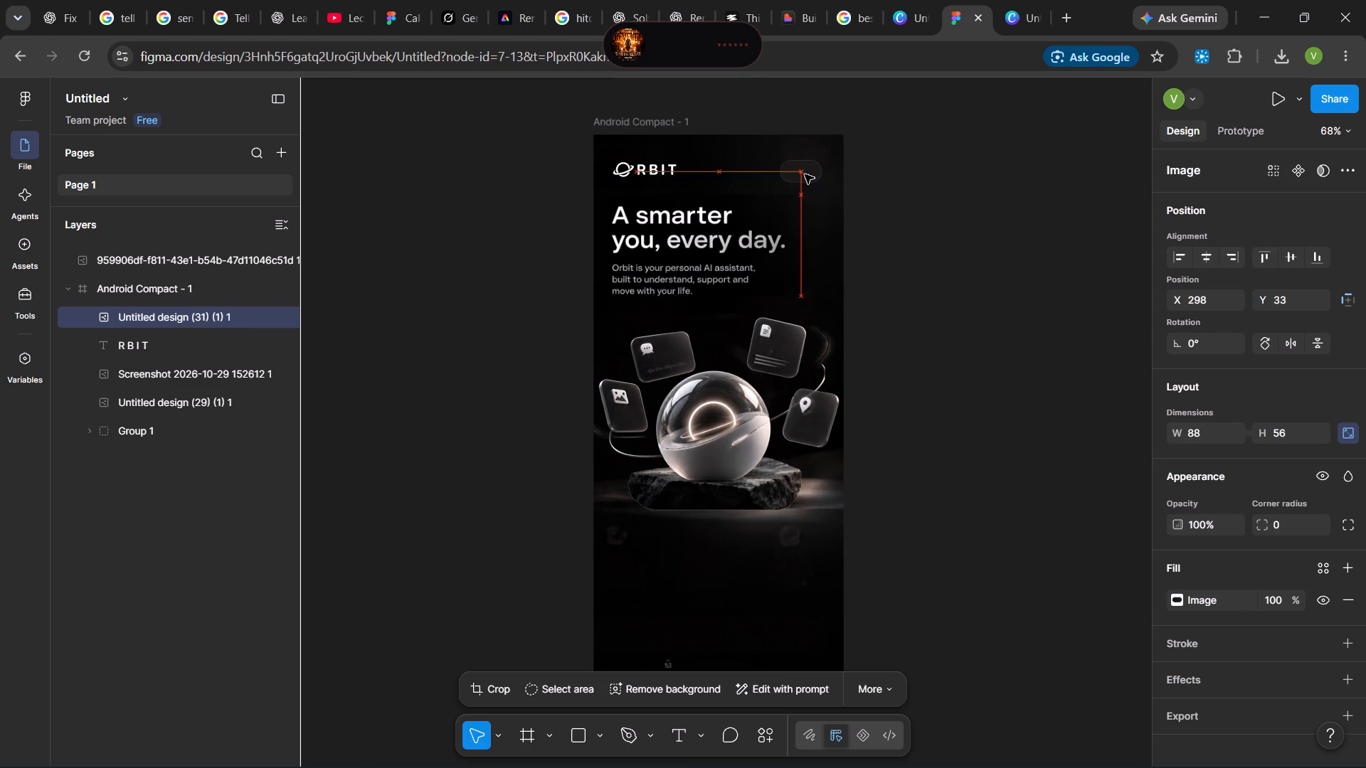
left_click_drag(805, 174, 812, 174)
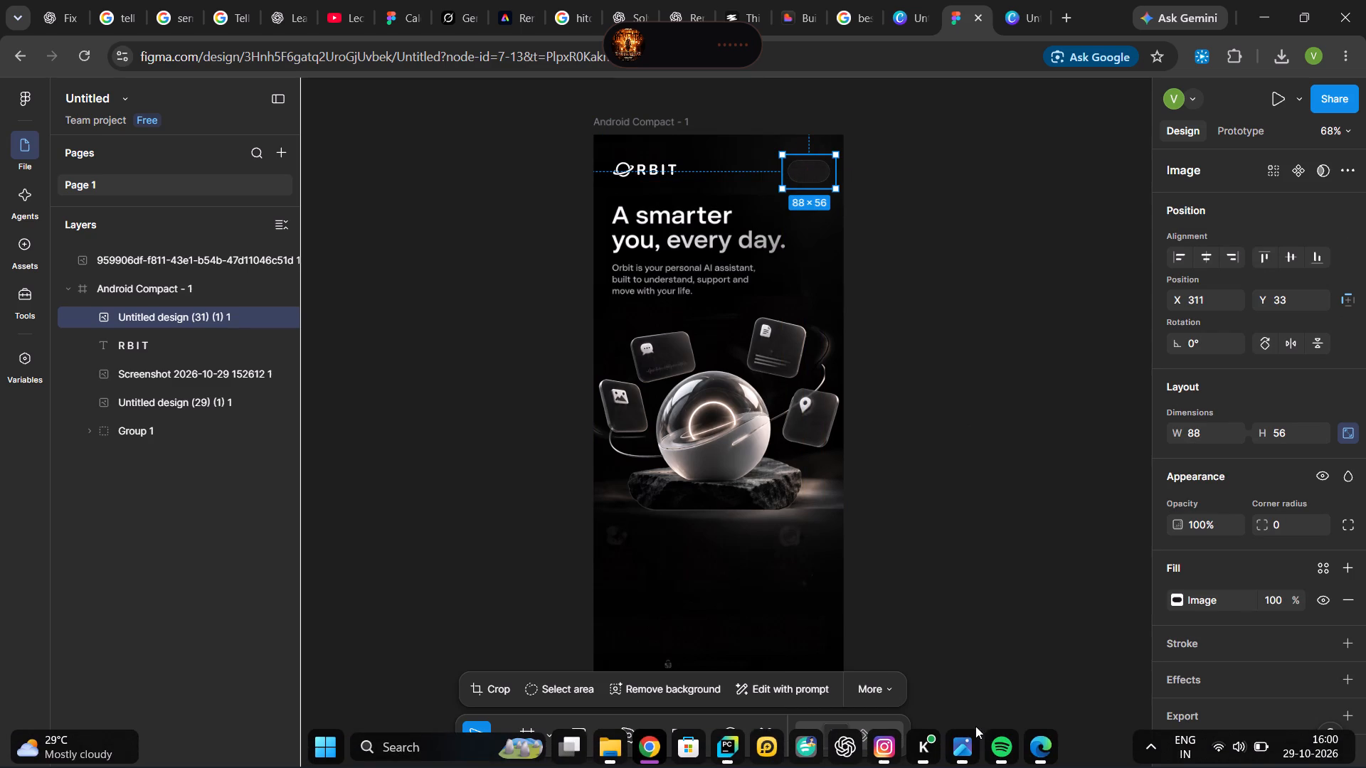
Examine the Skip button in the Orbit reference image in Photos, return to Figma and deselect the pill.
left_click(960, 646)
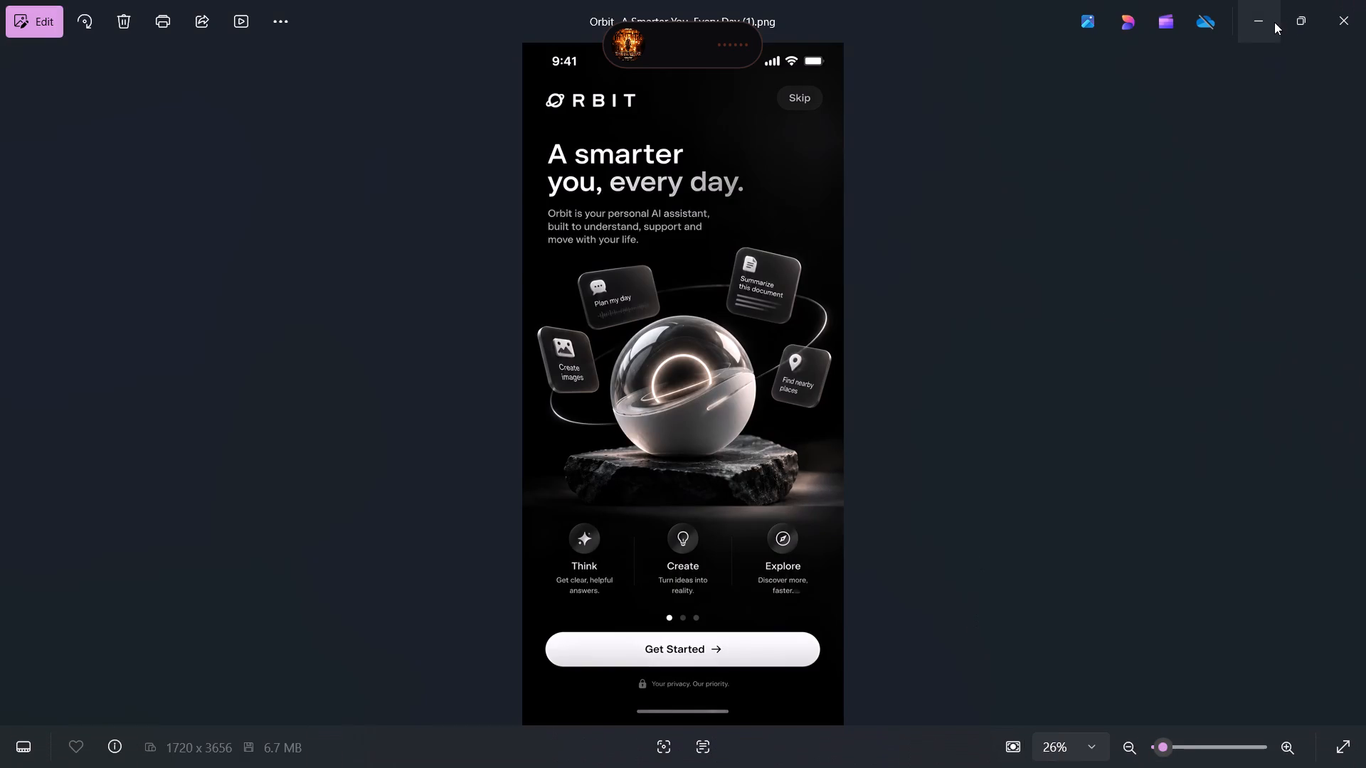
left_click(1269, 23)
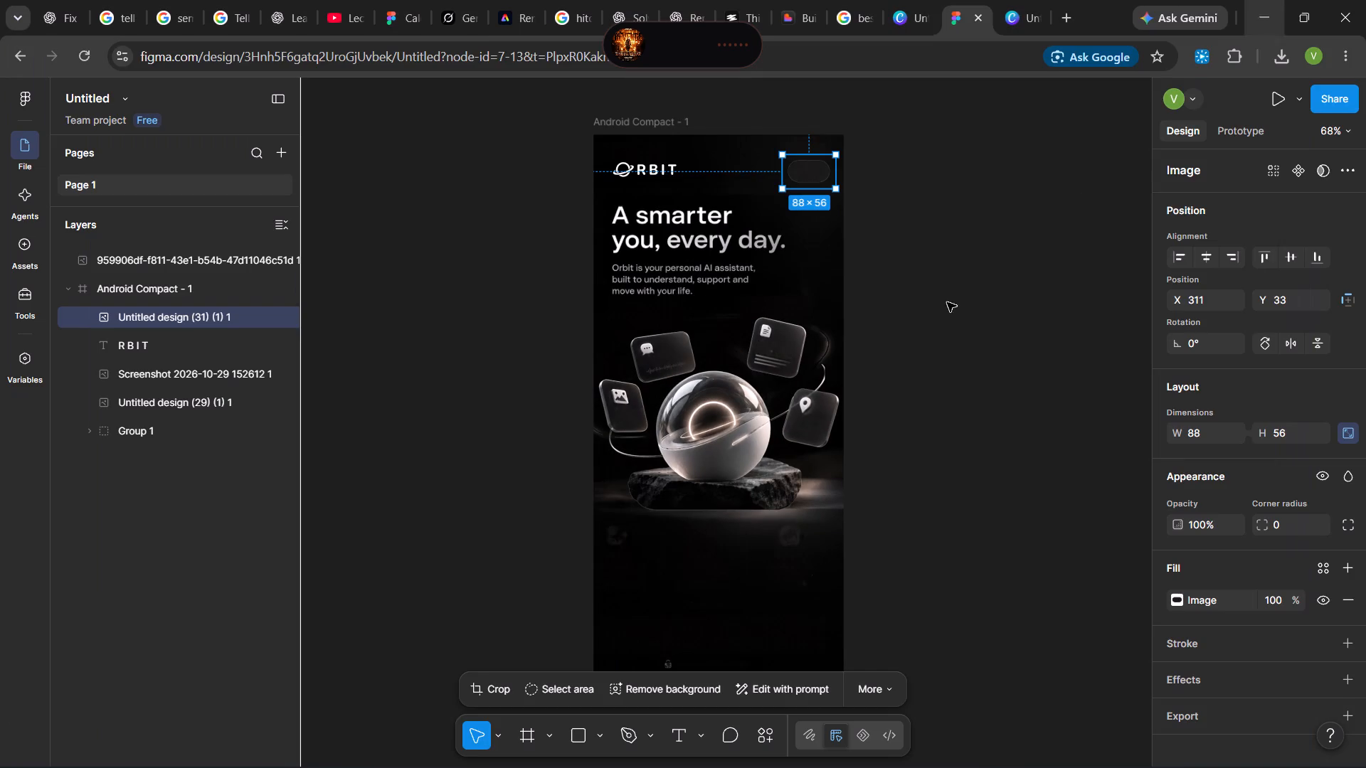
left_click(941, 325)
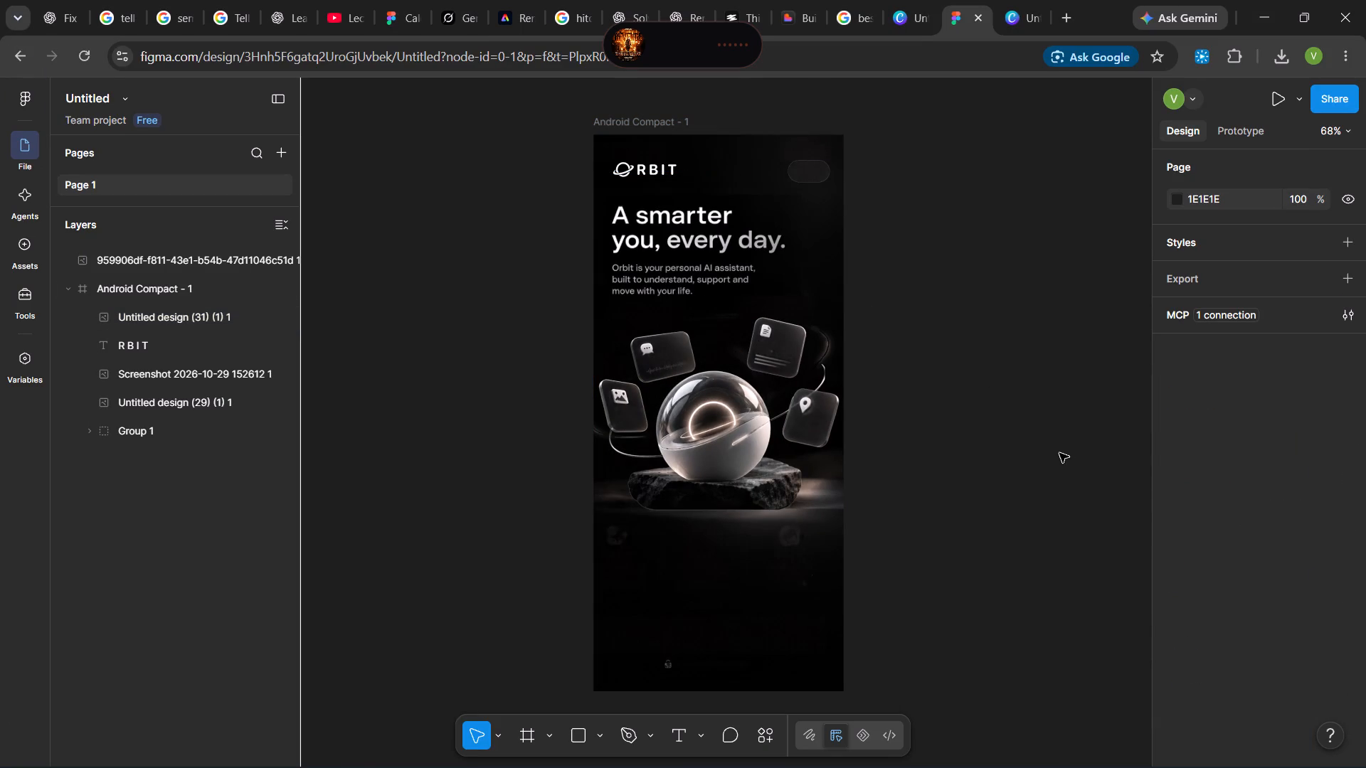
Nudge the pill image horizontally to X 317, keeping it at Y 33, level with the ORBIT logo.
left_click(812, 181)
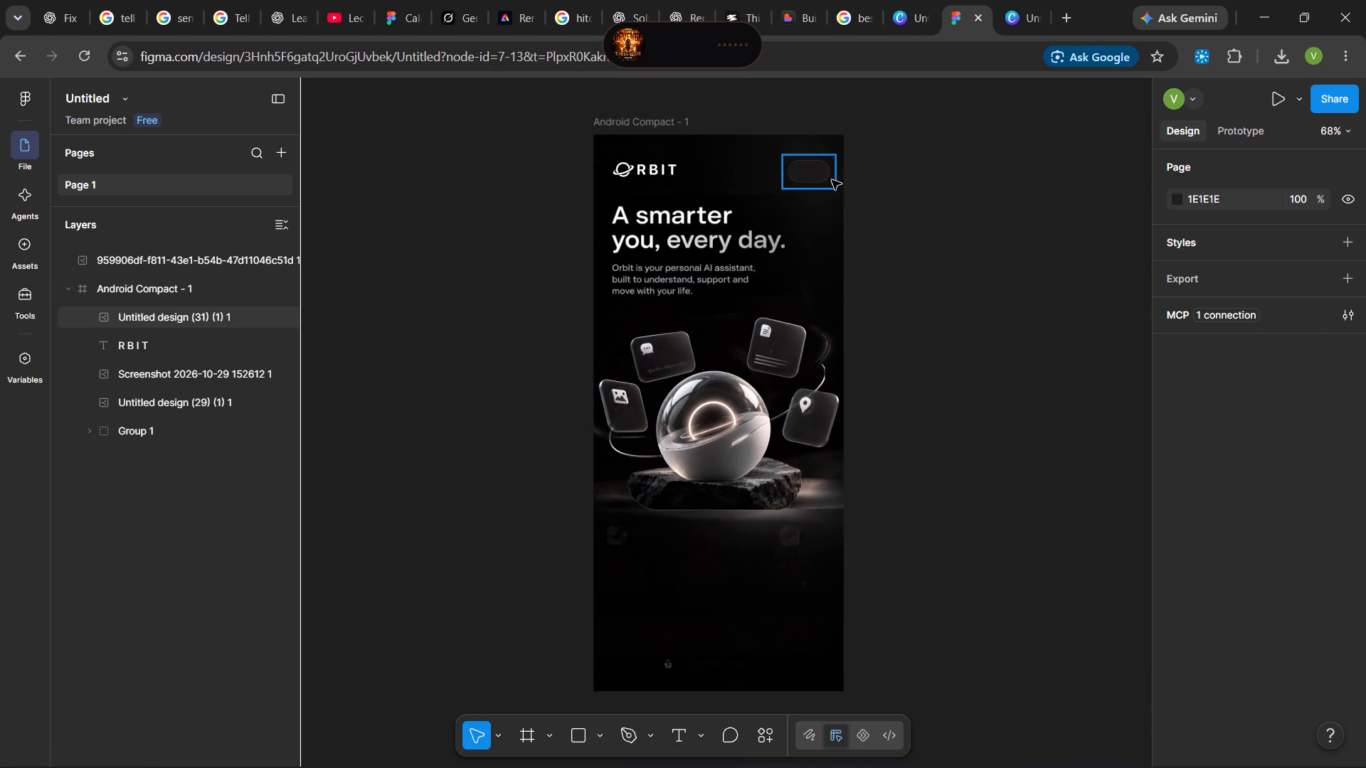
key("Right")
key("Right")
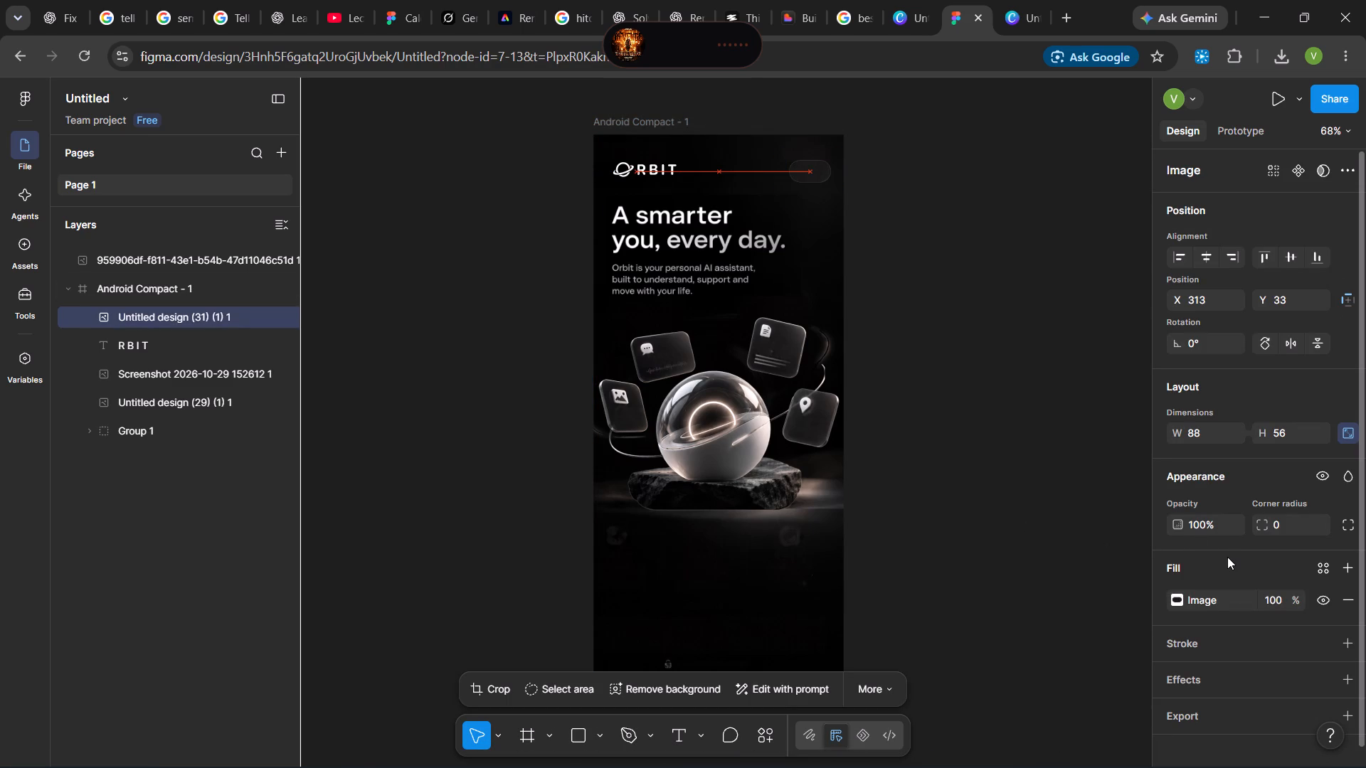
key("Right")
key("Right")
key("Right")
key("Right")
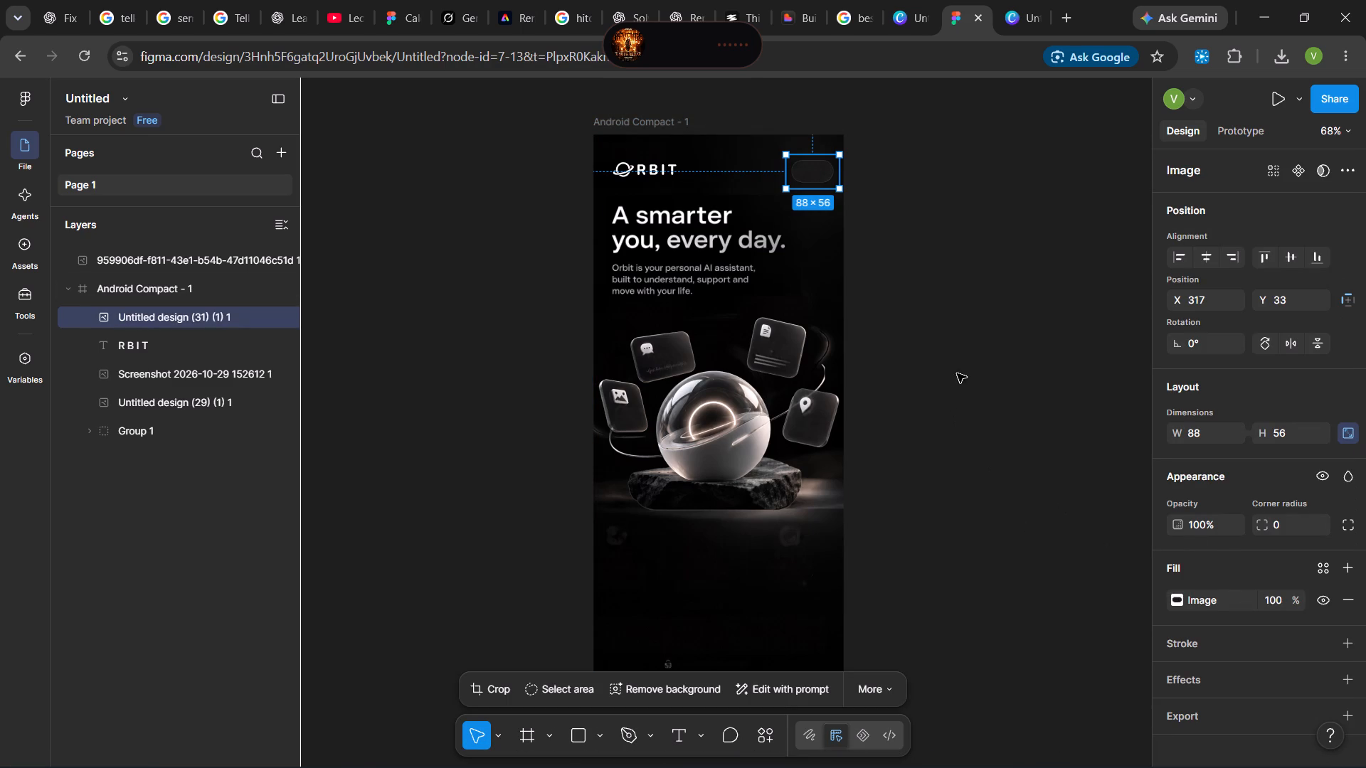
Draw a text box about 67 × 33 over the pill at X 338, Y 45, leaving it empty.
left_click(677, 737)
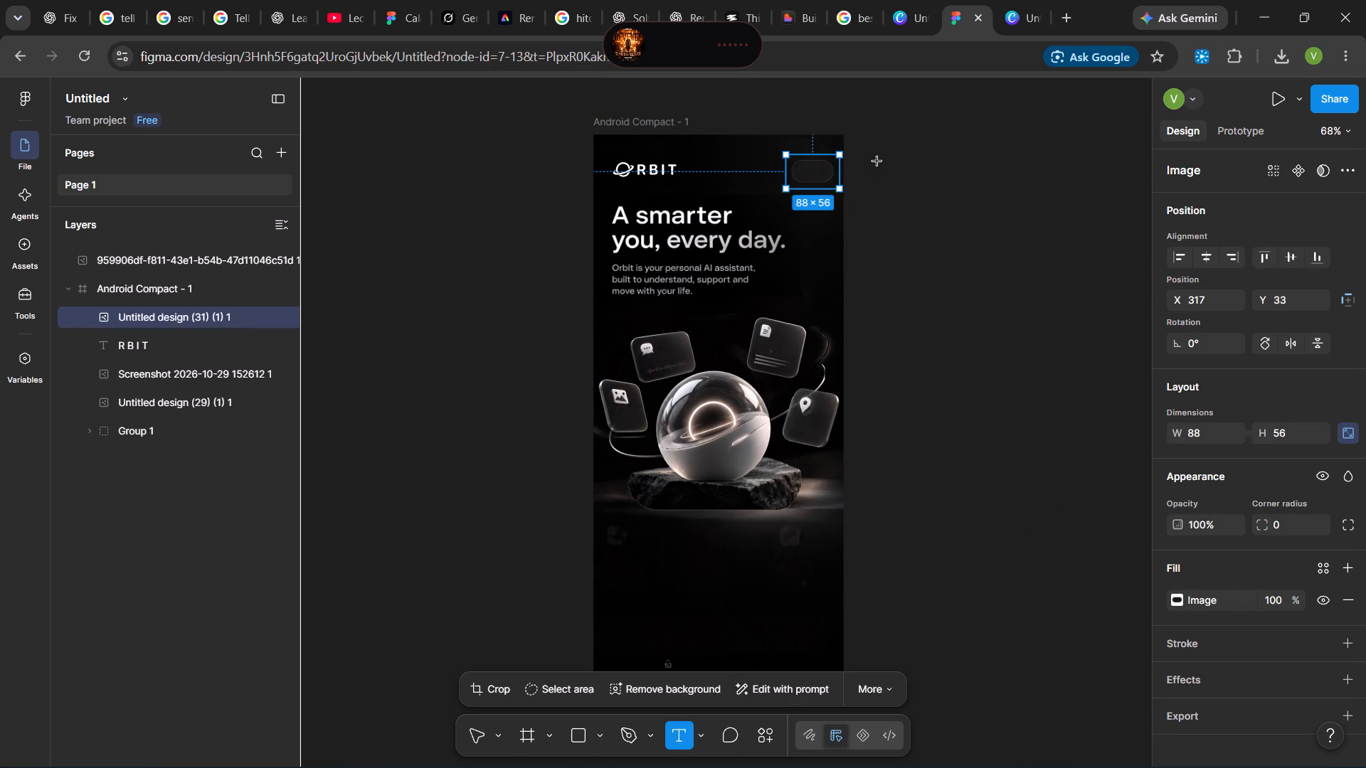
left_click_drag(799, 162, 812, 172)
left_click_drag(812, 172, 833, 179)
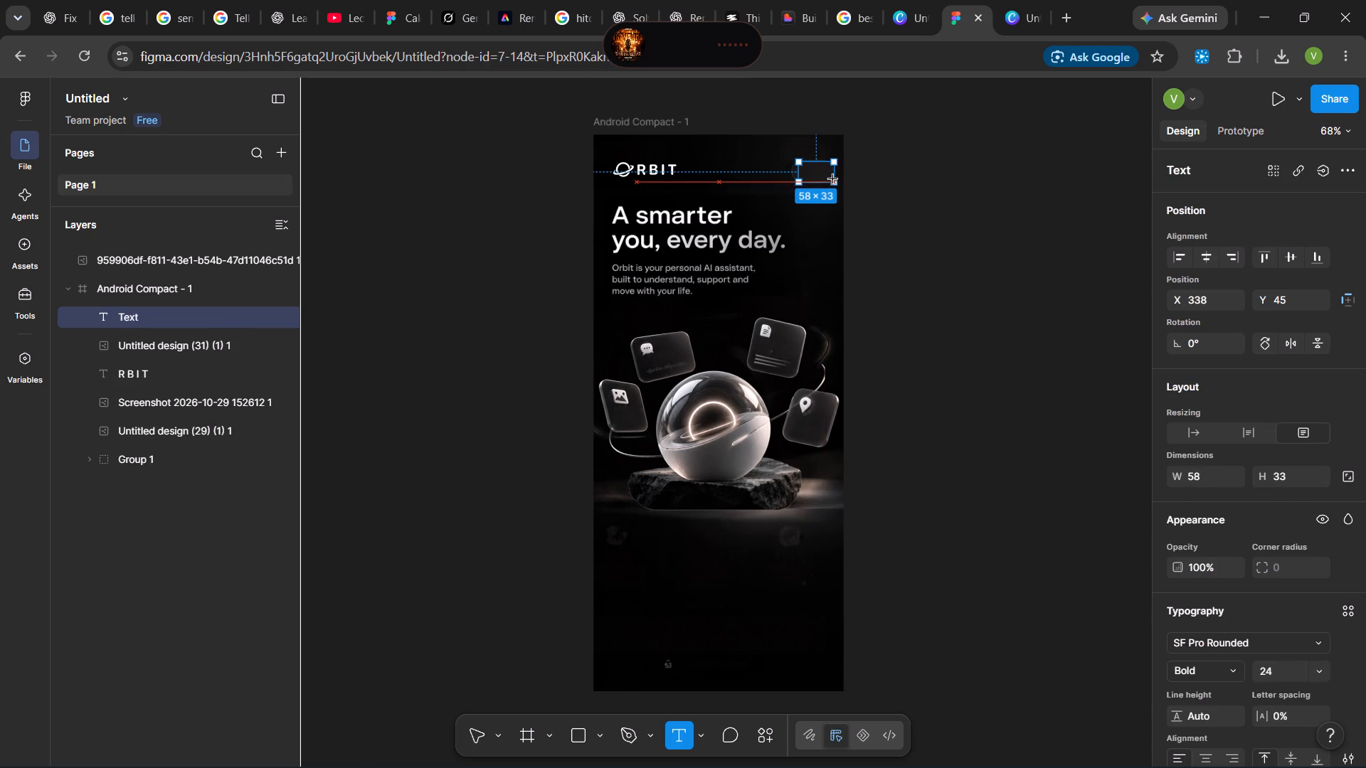
left_click_drag(833, 179, 835, 180)
left_click_drag(835, 180, 836, 180)
key("shift+s")
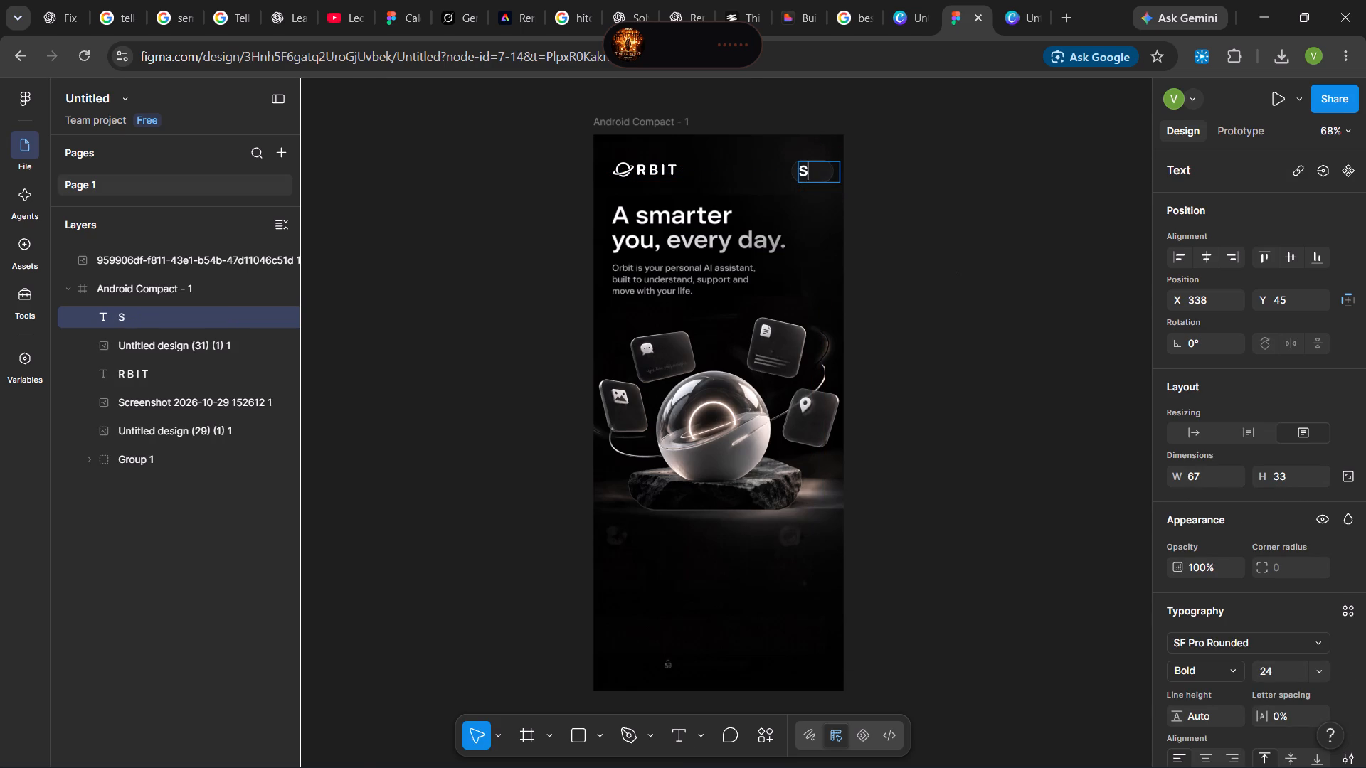
key("BackSpace")
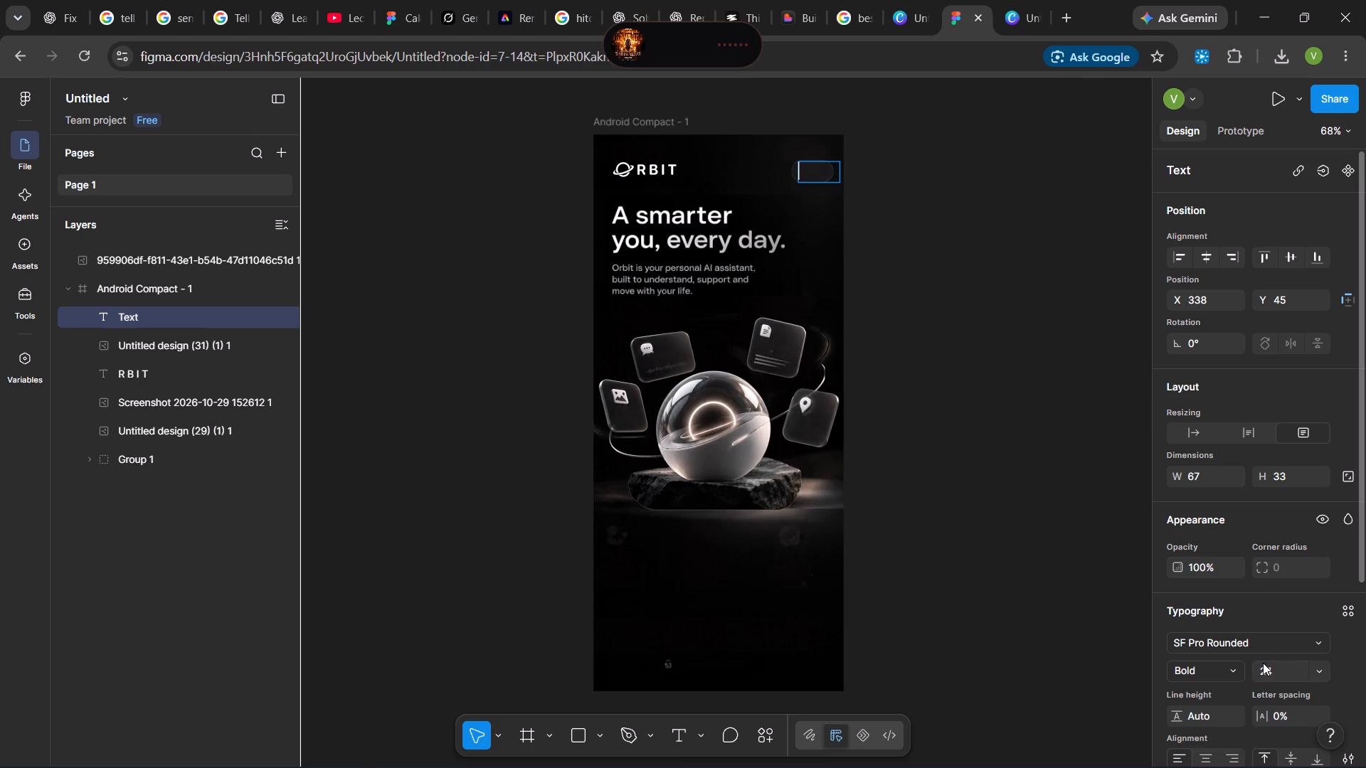
Set the new text box's font weight to Medium and enter the label "Skip".
left_click(1236, 661)
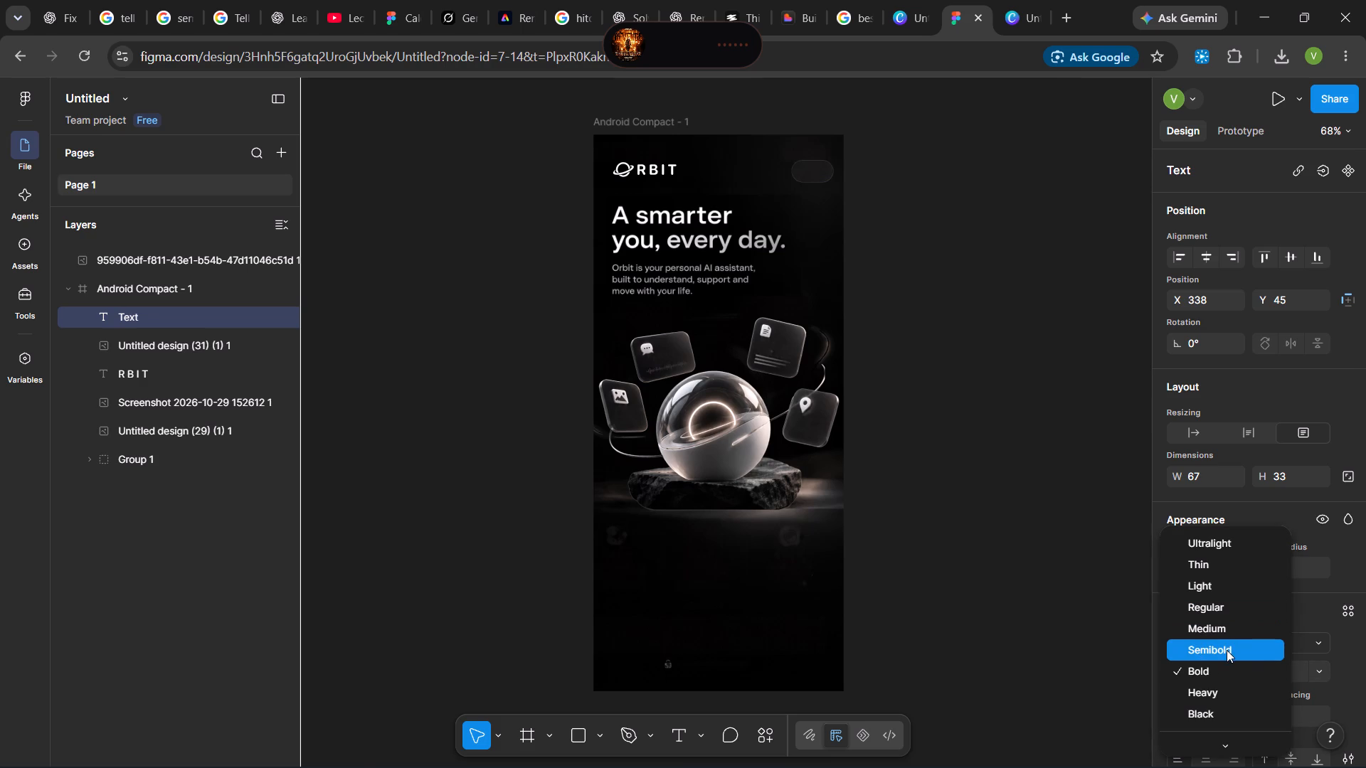
left_click(1232, 625)
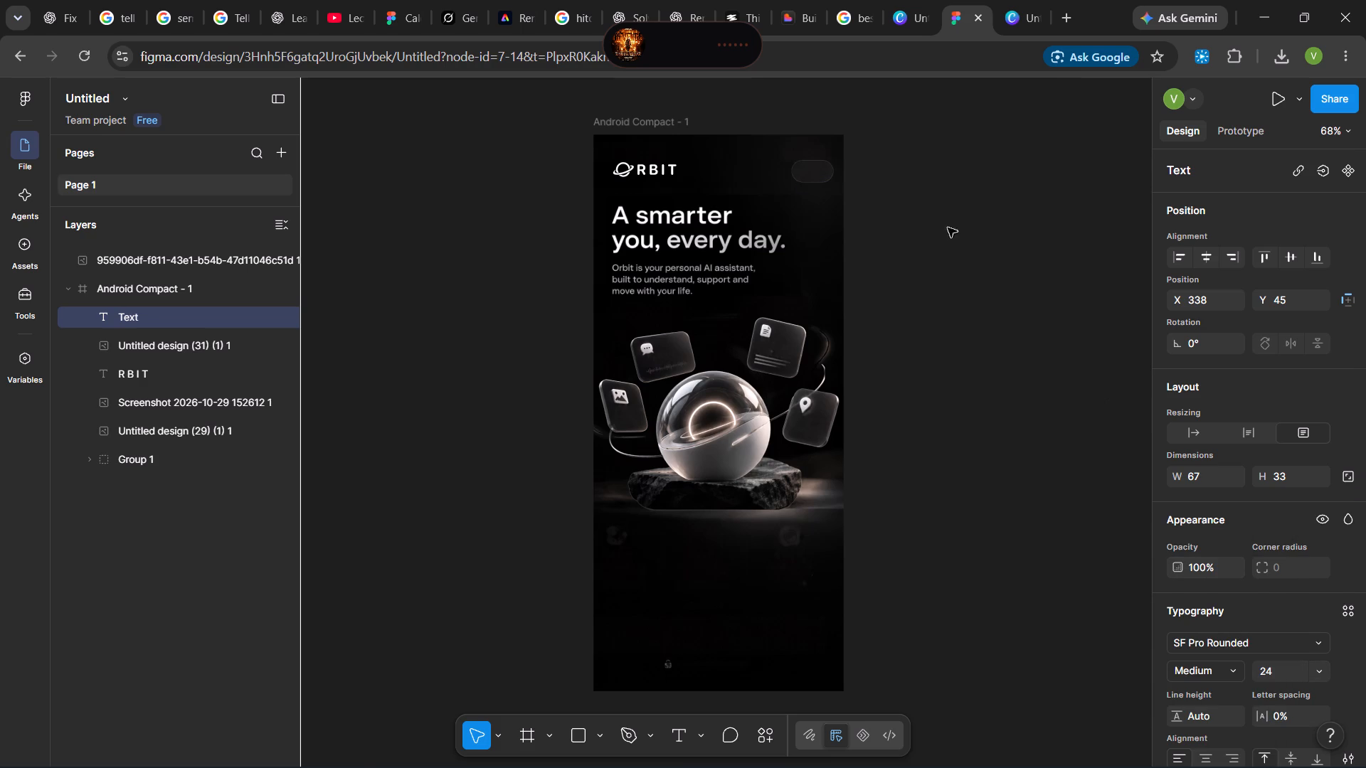
left_click(827, 171)
key("shift+s")
type("ki[")
key("BackSpace")
key("BackSpace")
key("BackSpace")
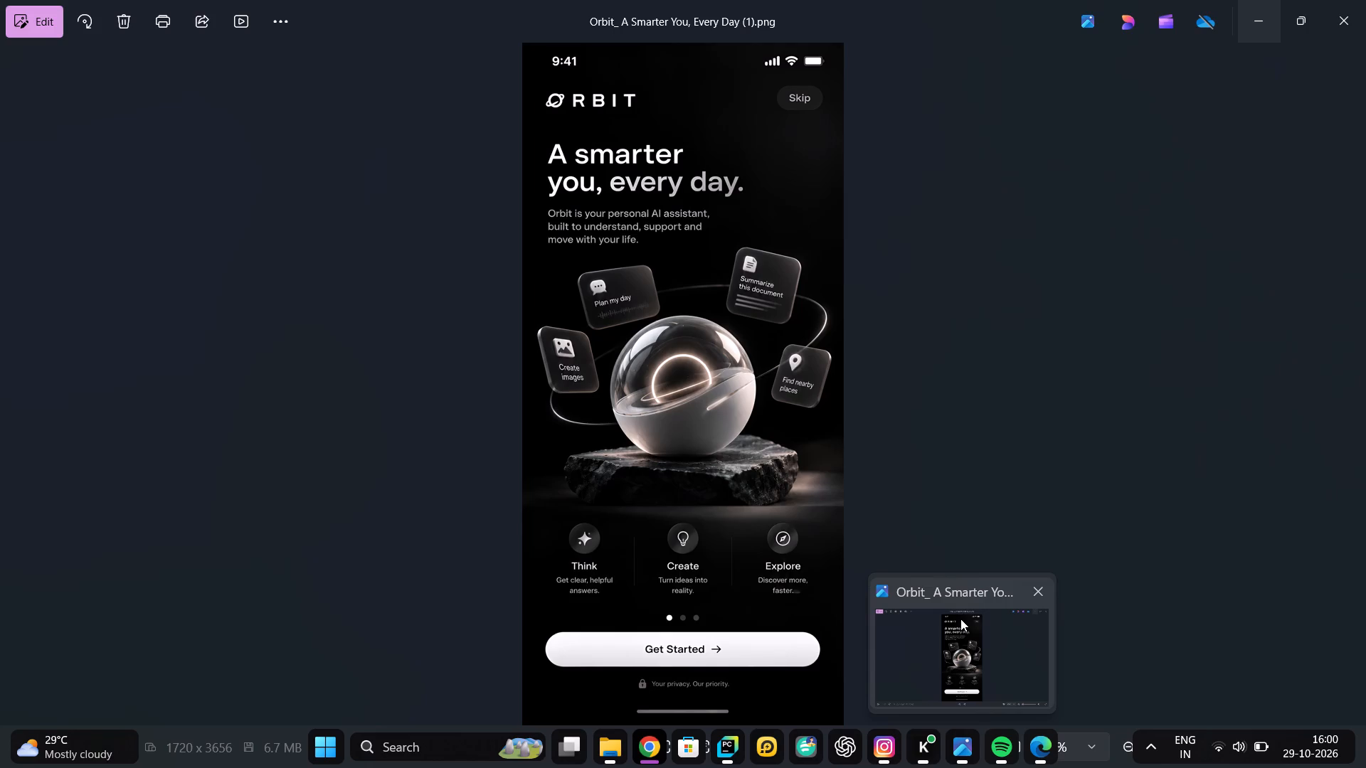
type("ki[")
key("BackSpace")
key("p")
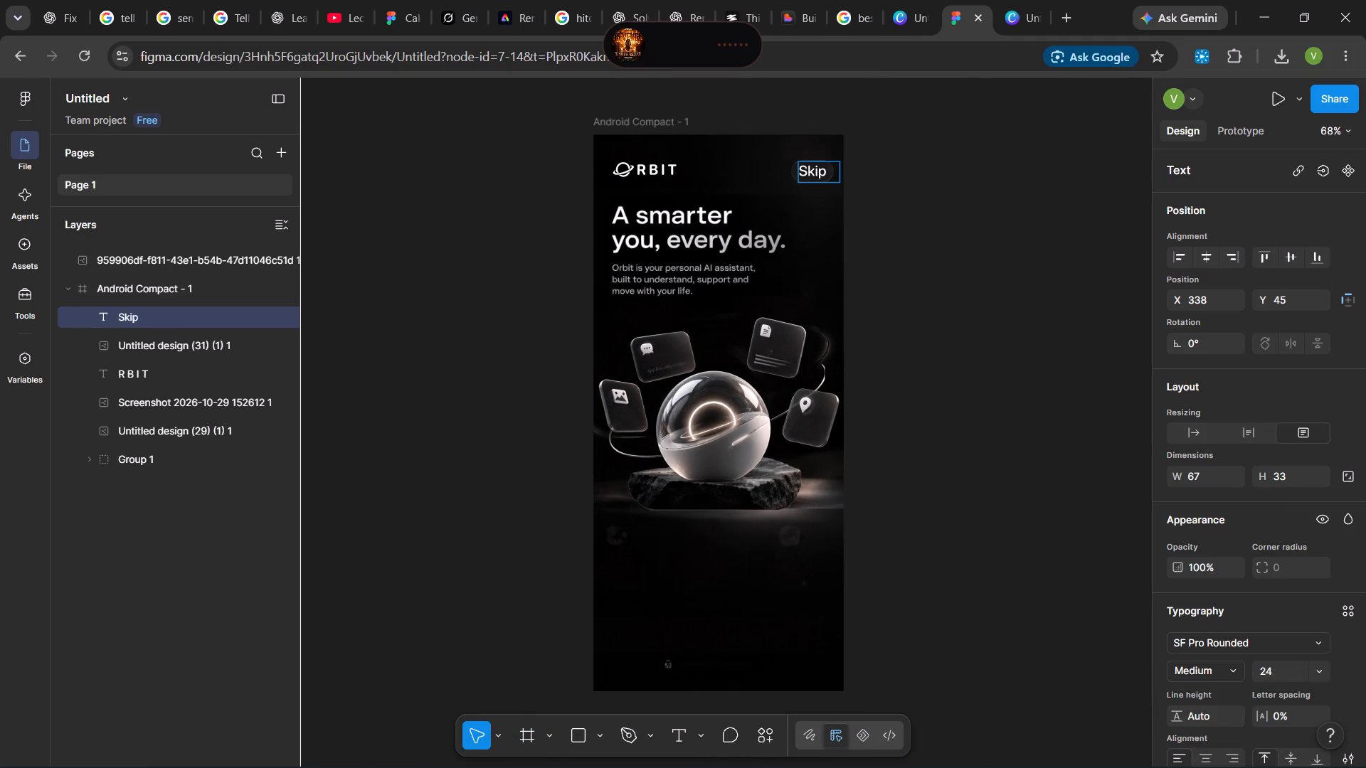
Try SF Compact Rounded on the whole Skip label, and settle on SF Pro as its font.
key("shift+Left")
key("shift+Left")
key("shift+Left")
key("shift+Left")
left_click(1319, 641)
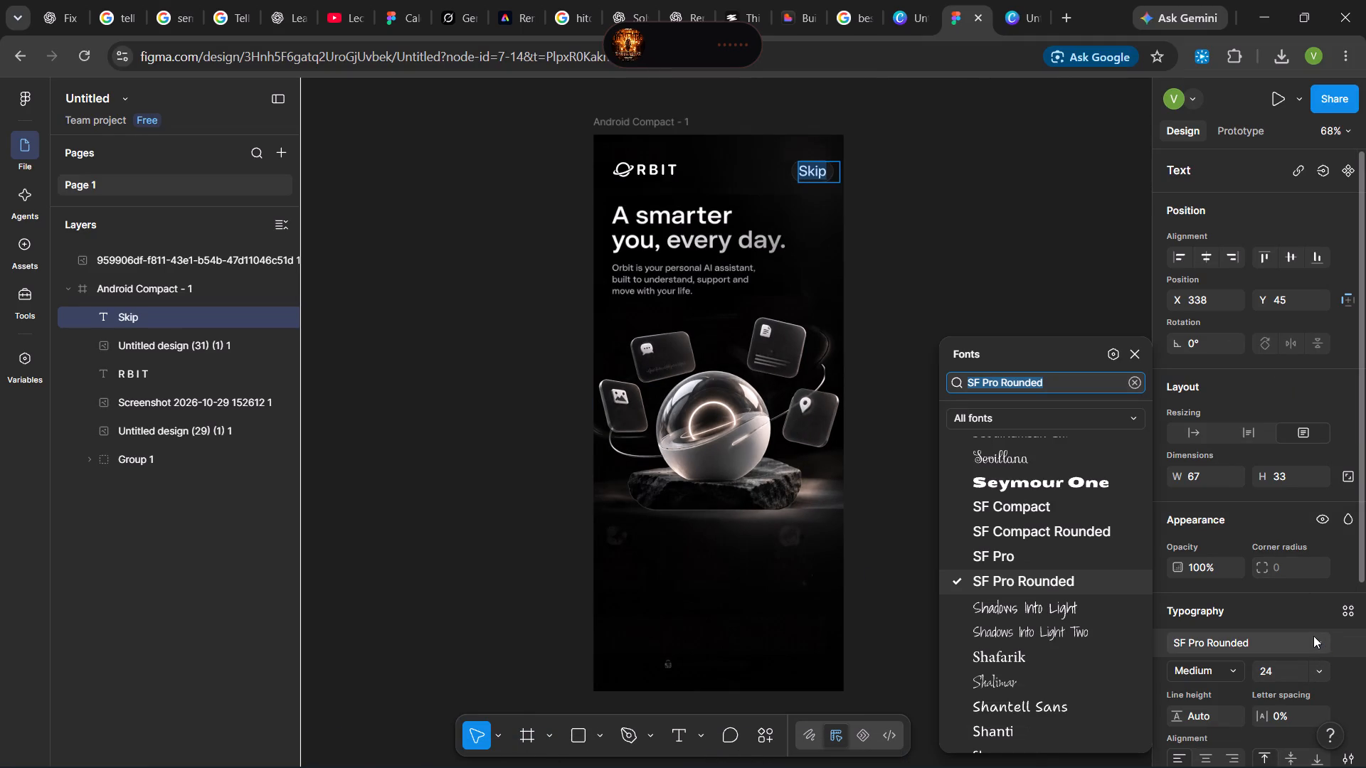
left_click(1074, 530)
left_click(921, 621)
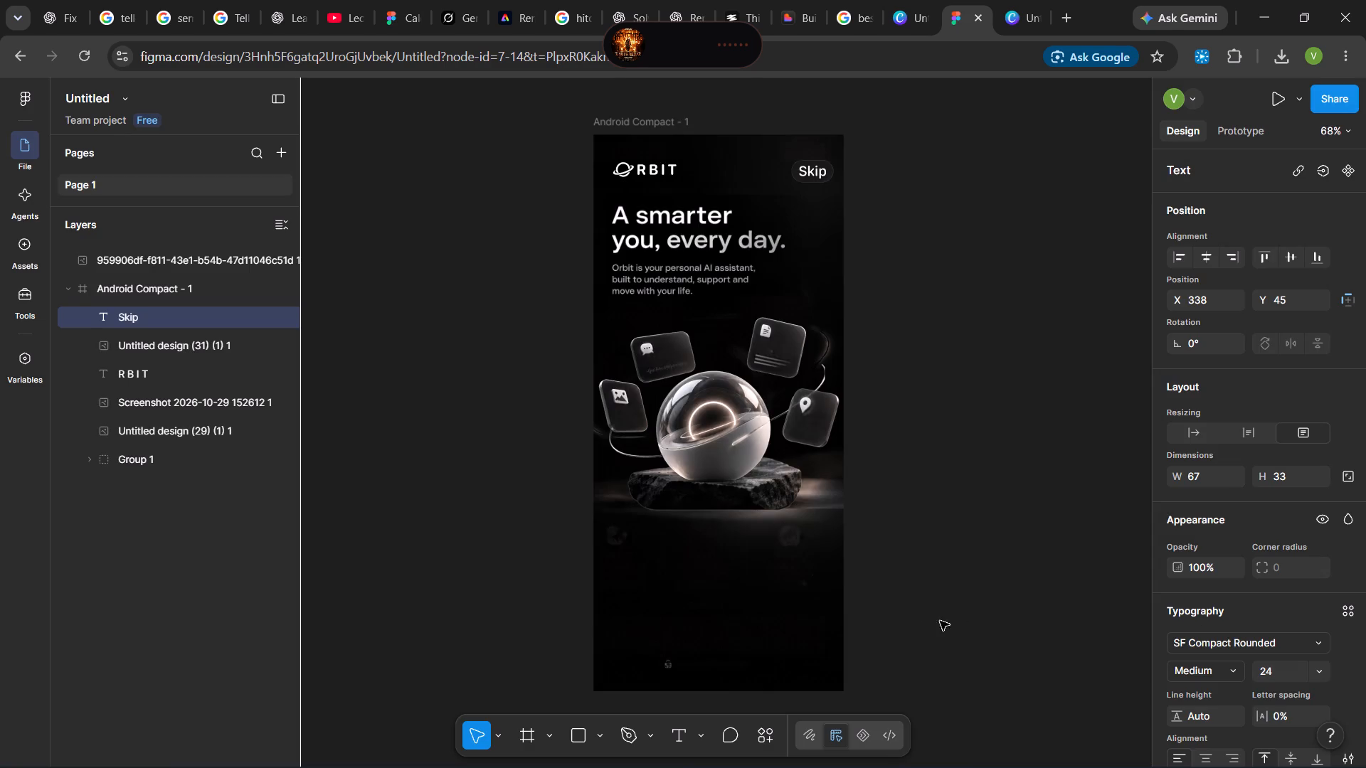
left_click(1320, 641)
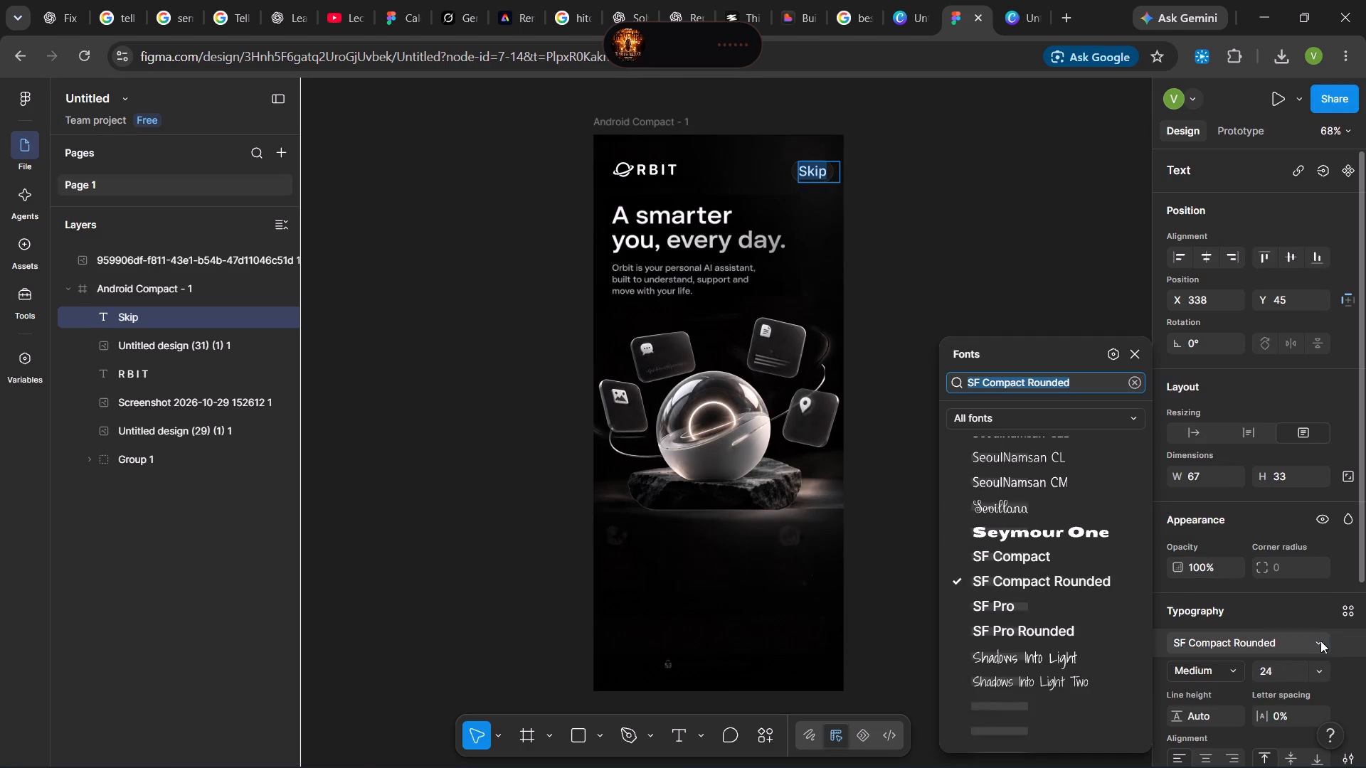
left_click(1045, 606)
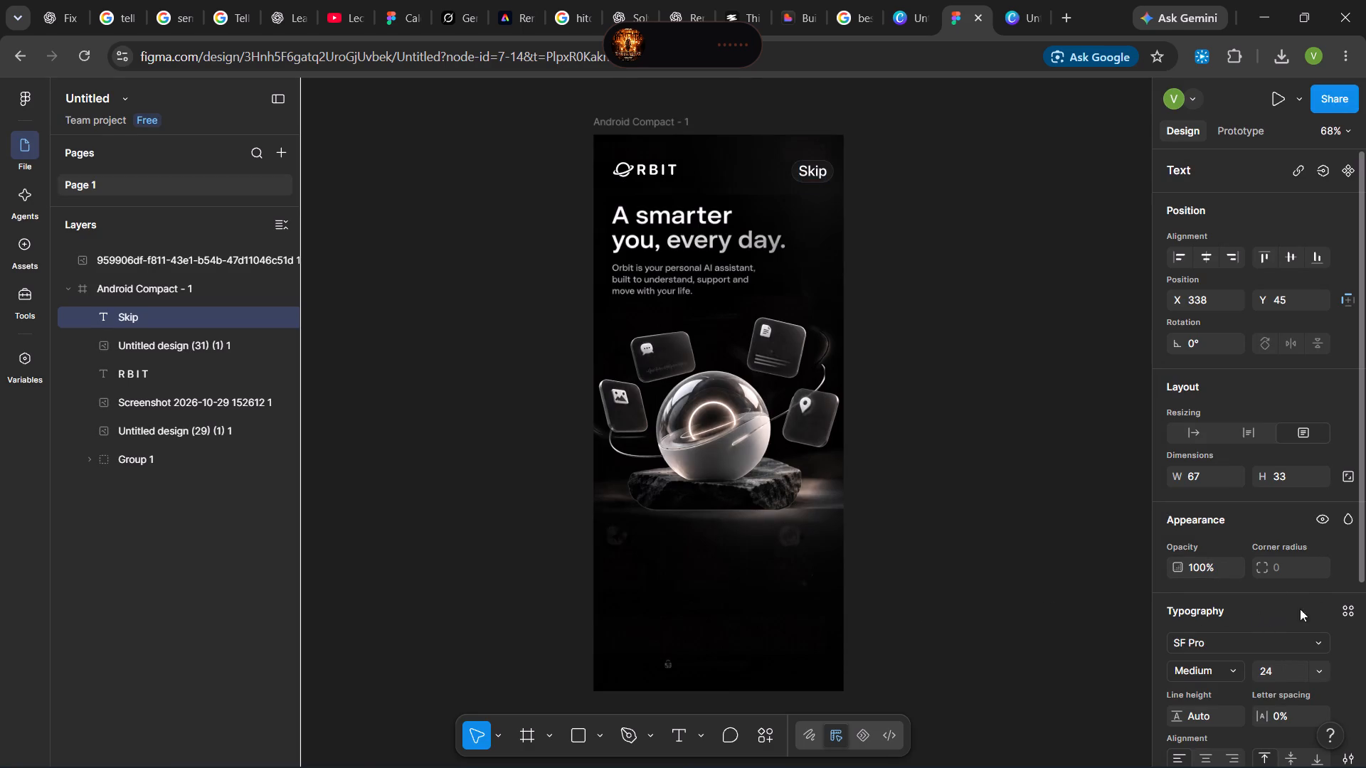
left_click(1232, 668)
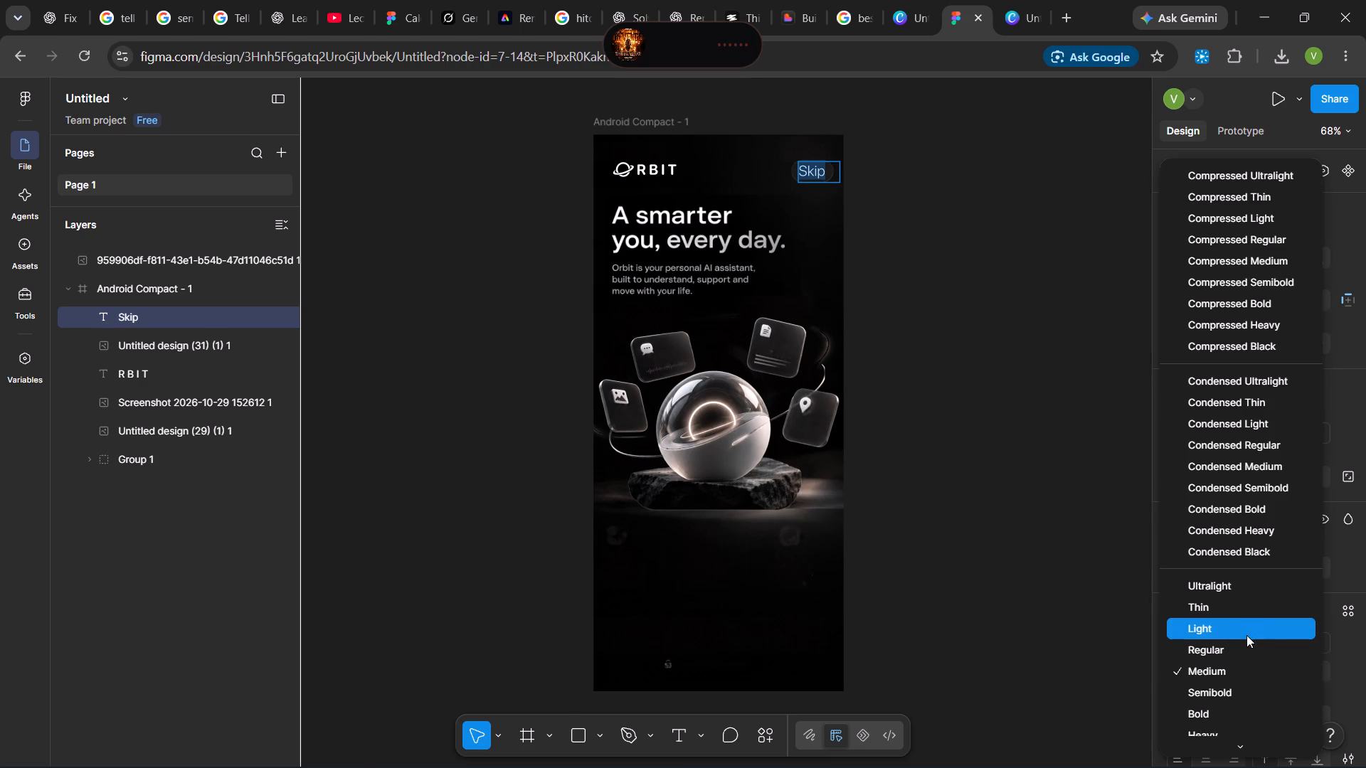
left_click(1345, 649)
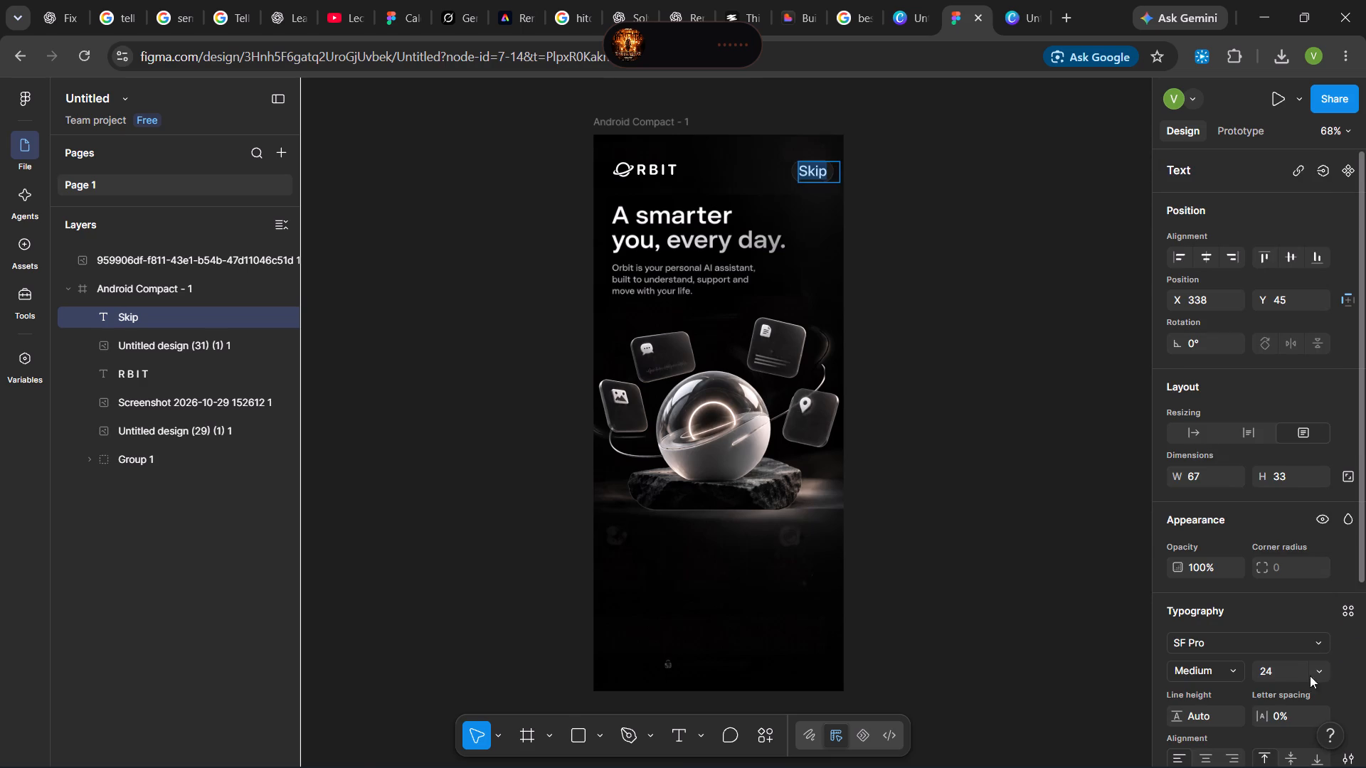
Set the Skip label's font size to 18 and finish editing the text.
left_click(1315, 672)
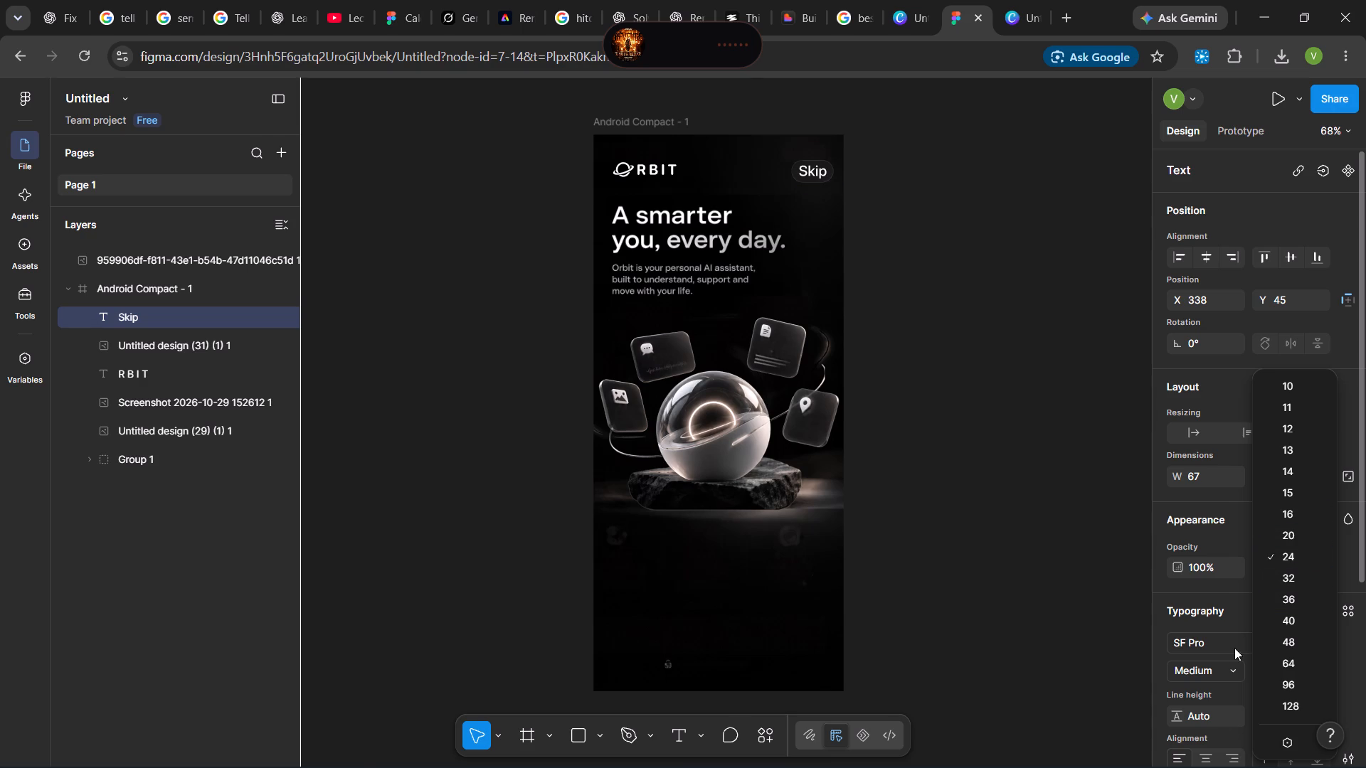
left_click(1229, 606)
left_click(1285, 672)
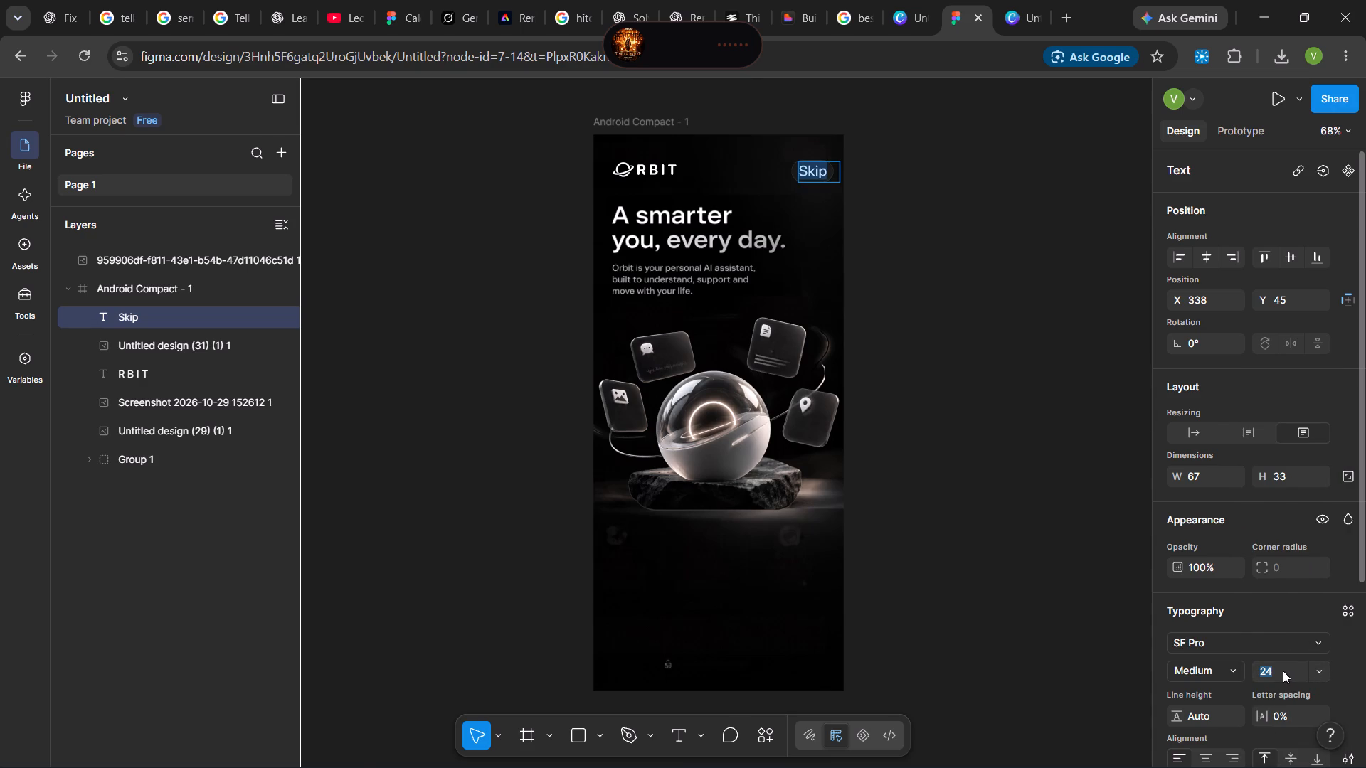
type("18")
key("Return")
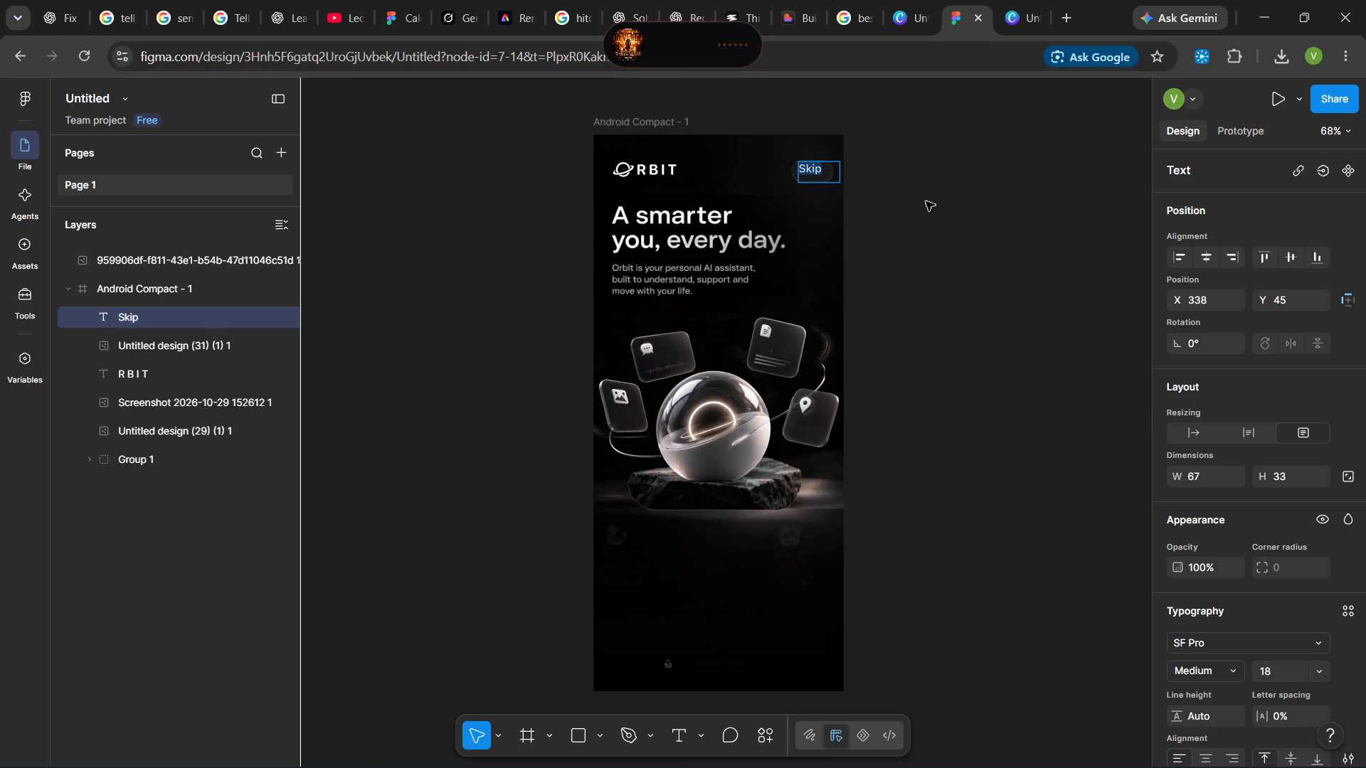
left_click(955, 213)
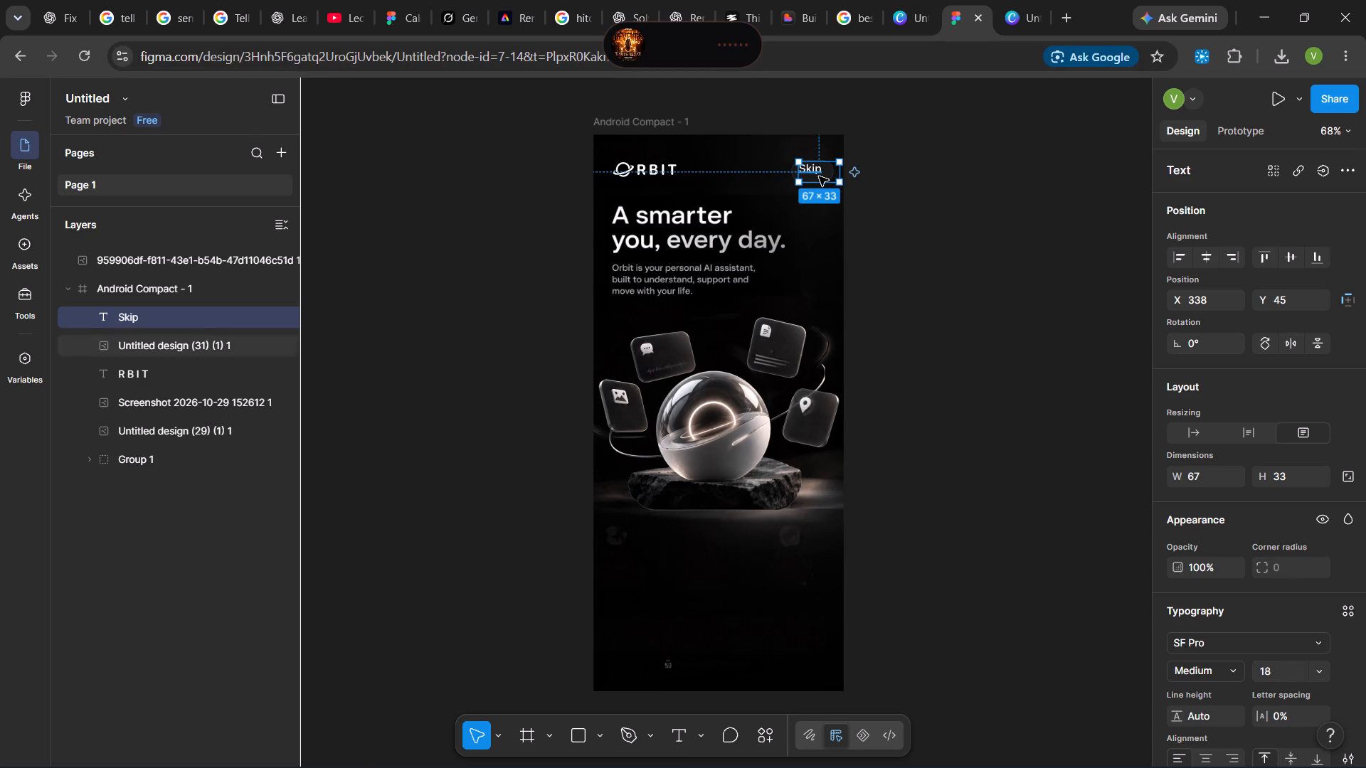
Move the Skip label to X 342, Y 49 so it sits centred in the pill, and deselect it.
left_click(813, 169)
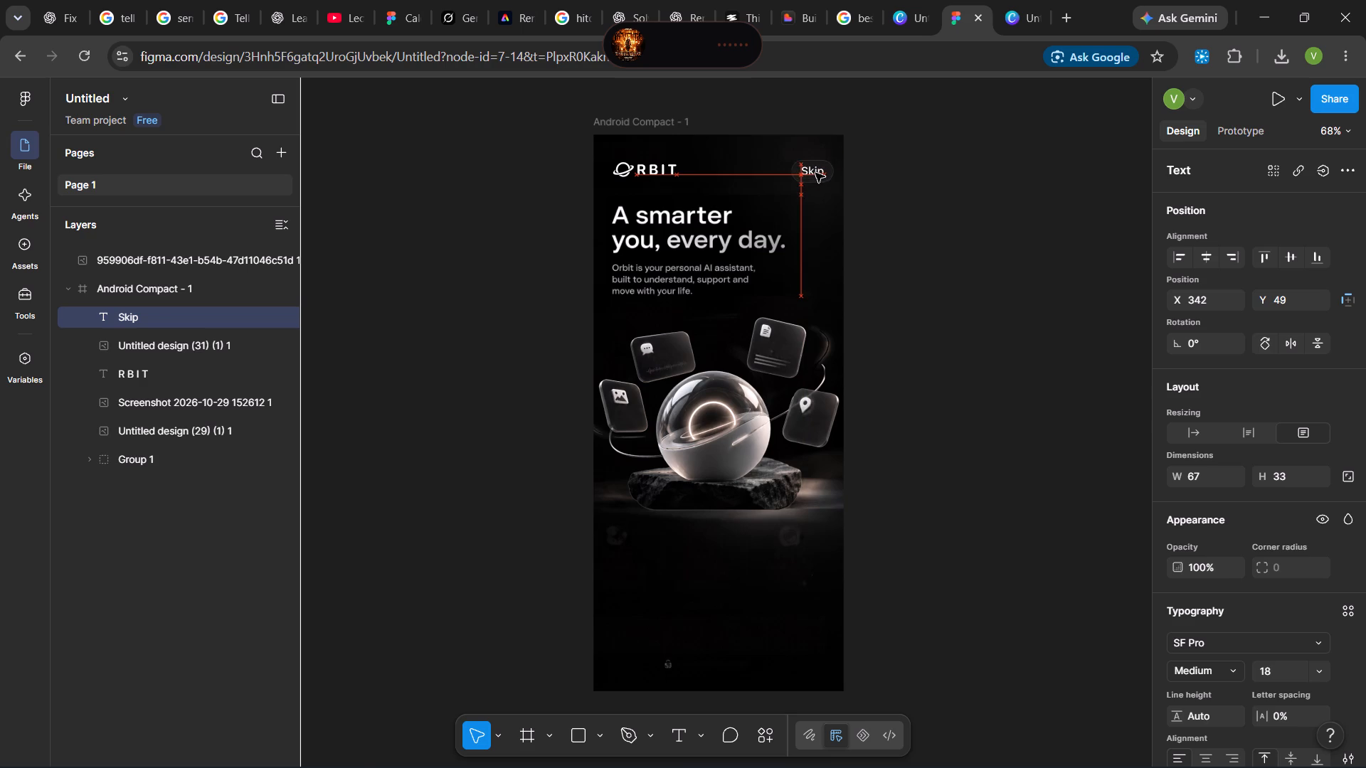
left_click(925, 253)
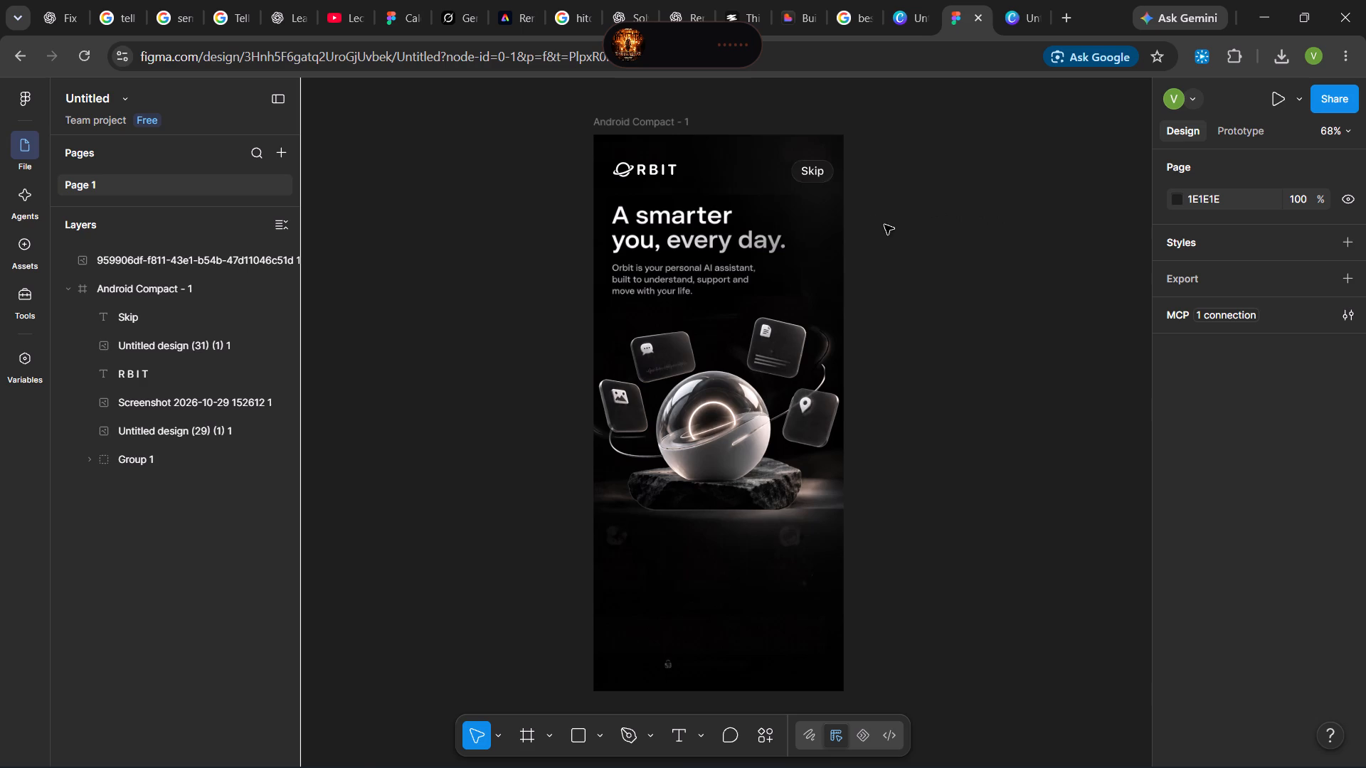
Check the Skip button in the Orbit reference image in Photos and set the Figma Skip label's font weight to Regular.
right_click_drag(1036, 672, 1068, 767)
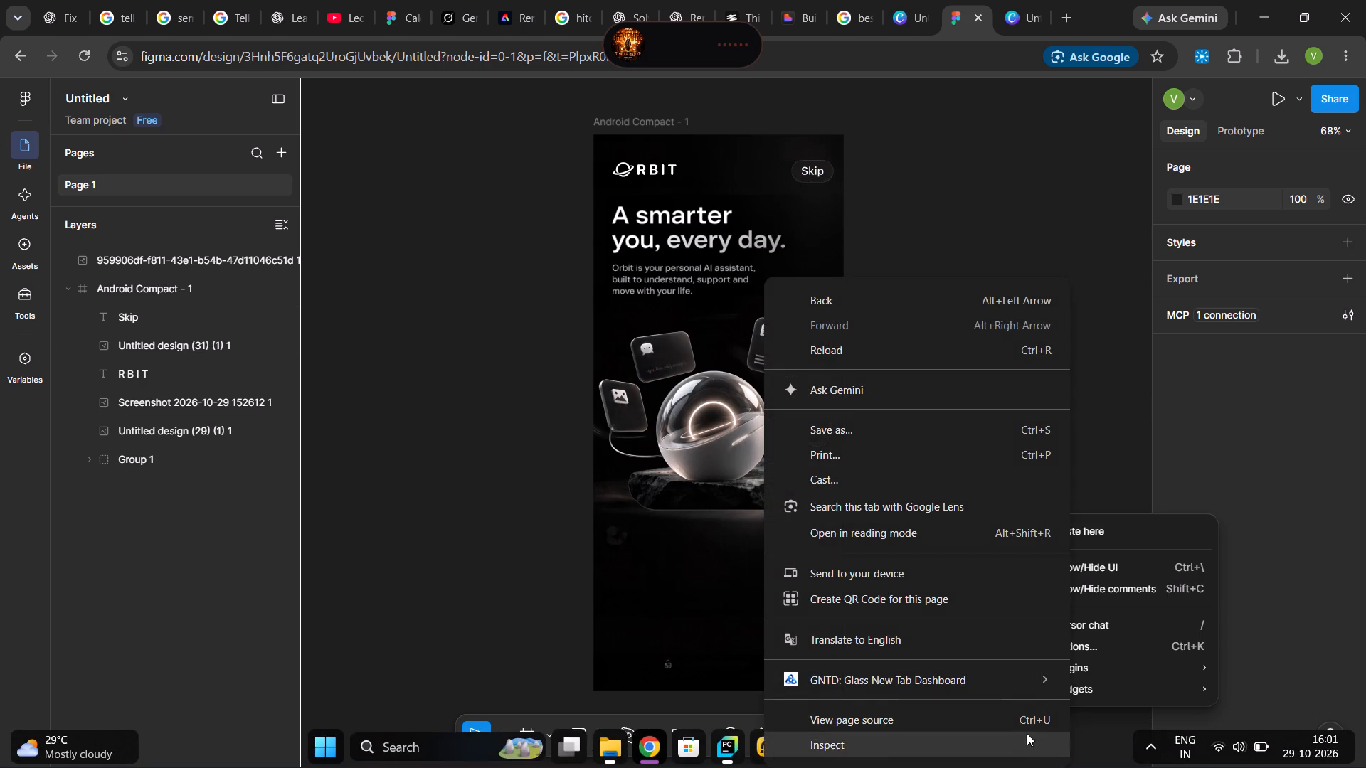
left_click(1272, 369)
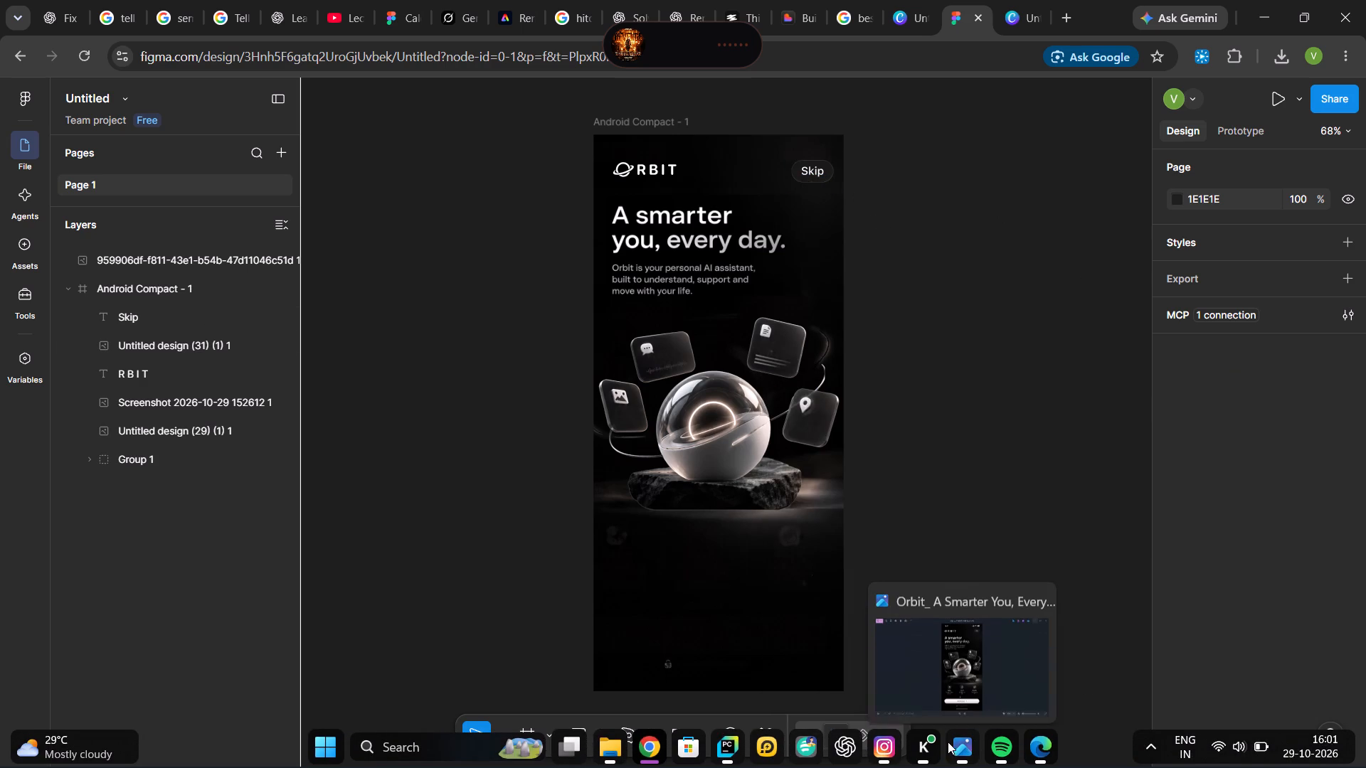
left_click(966, 683)
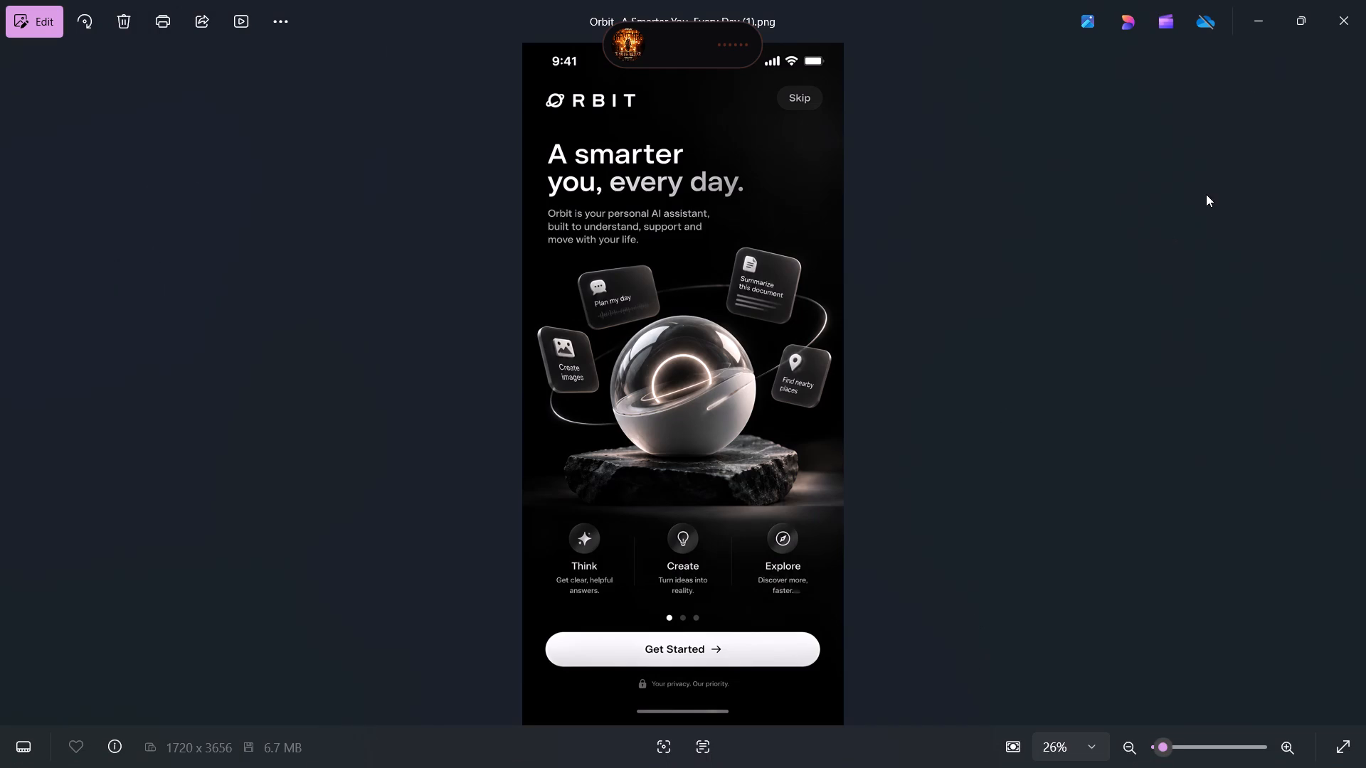
left_click(1265, 1)
left_click(813, 173)
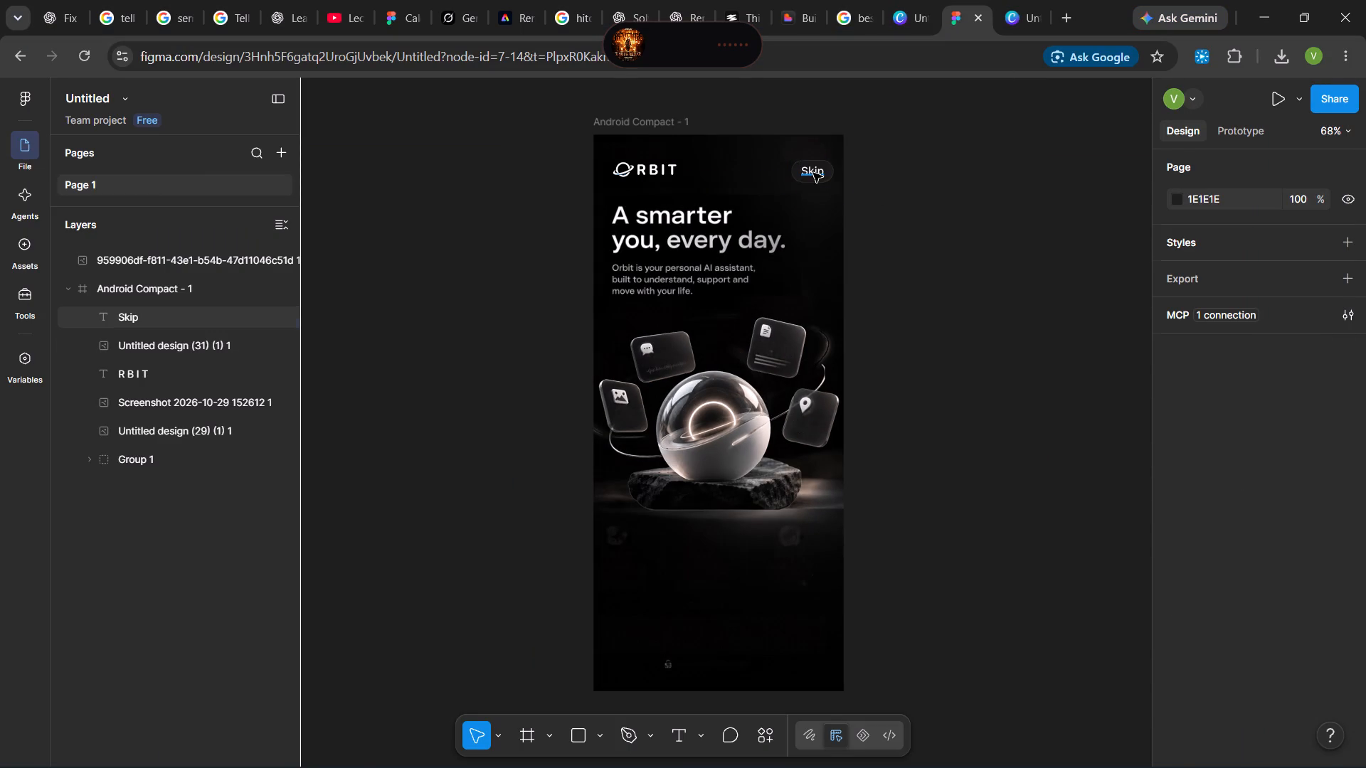
left_click(1224, 666)
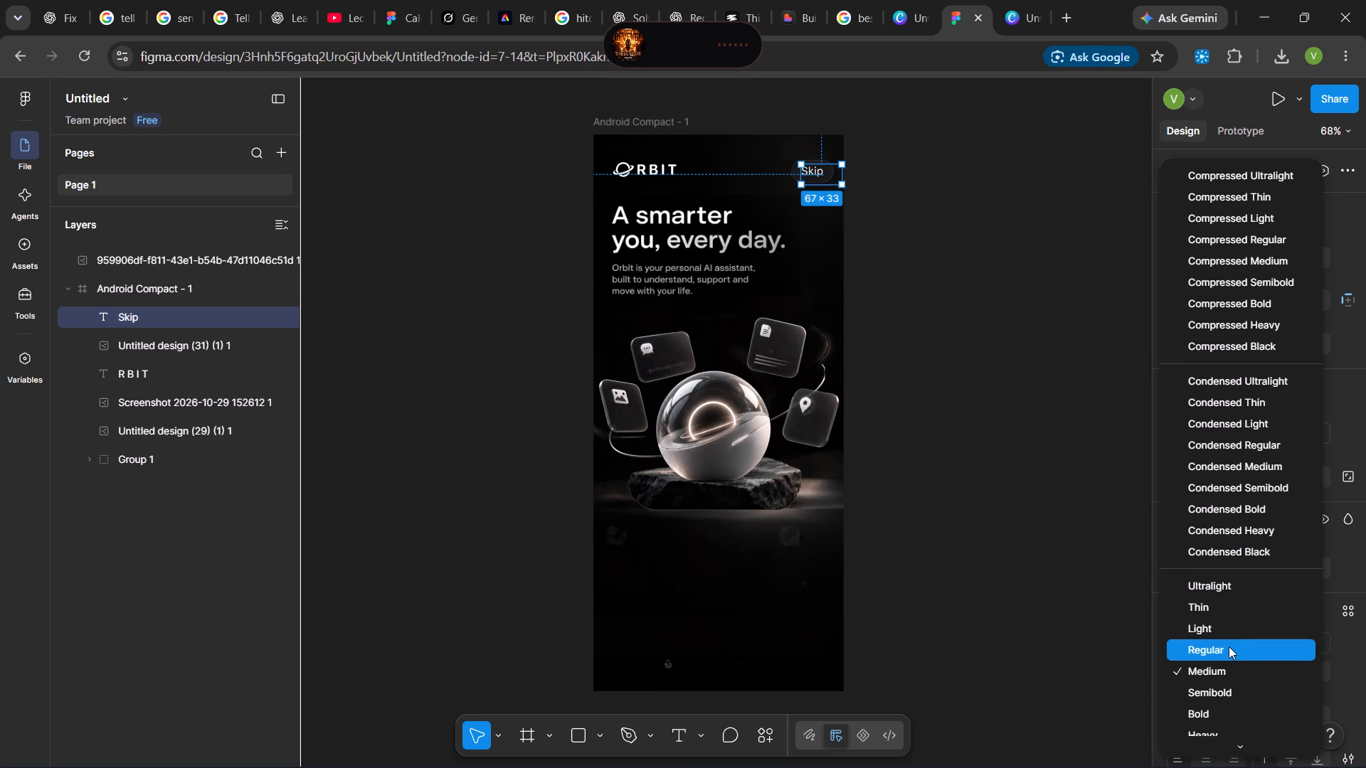
left_click(1229, 648)
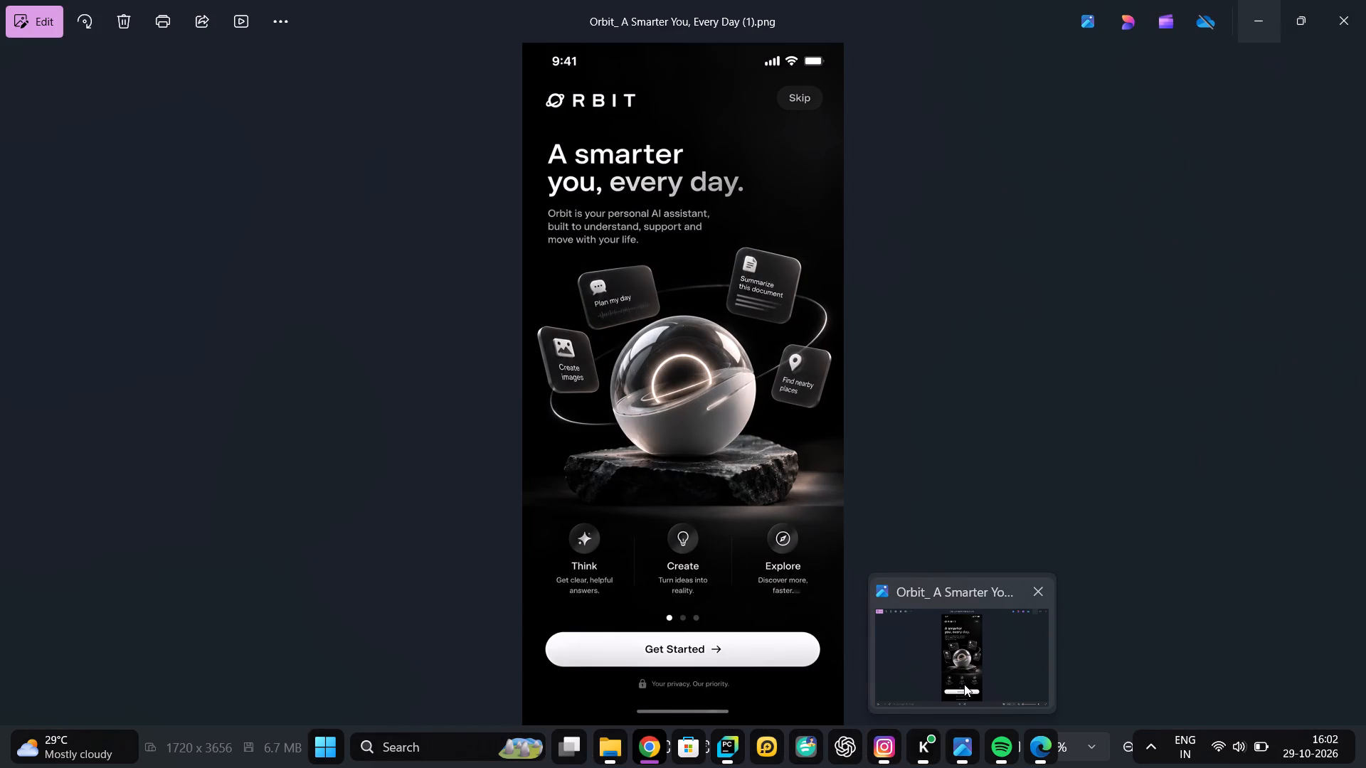
Recheck the Skip button in the Photos reference, and set the Figma Skip label to Light weight at font size 16.
left_click(964, 684)
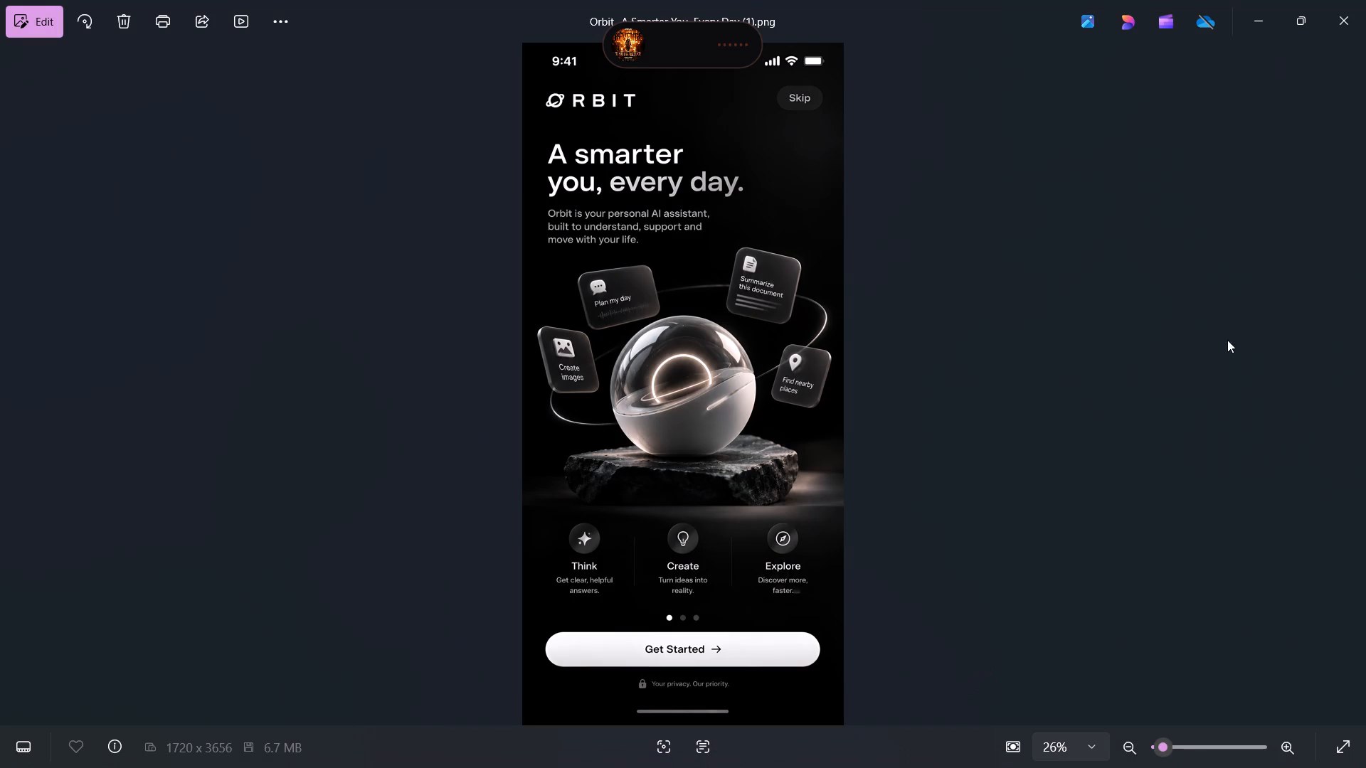
left_click(1269, 14)
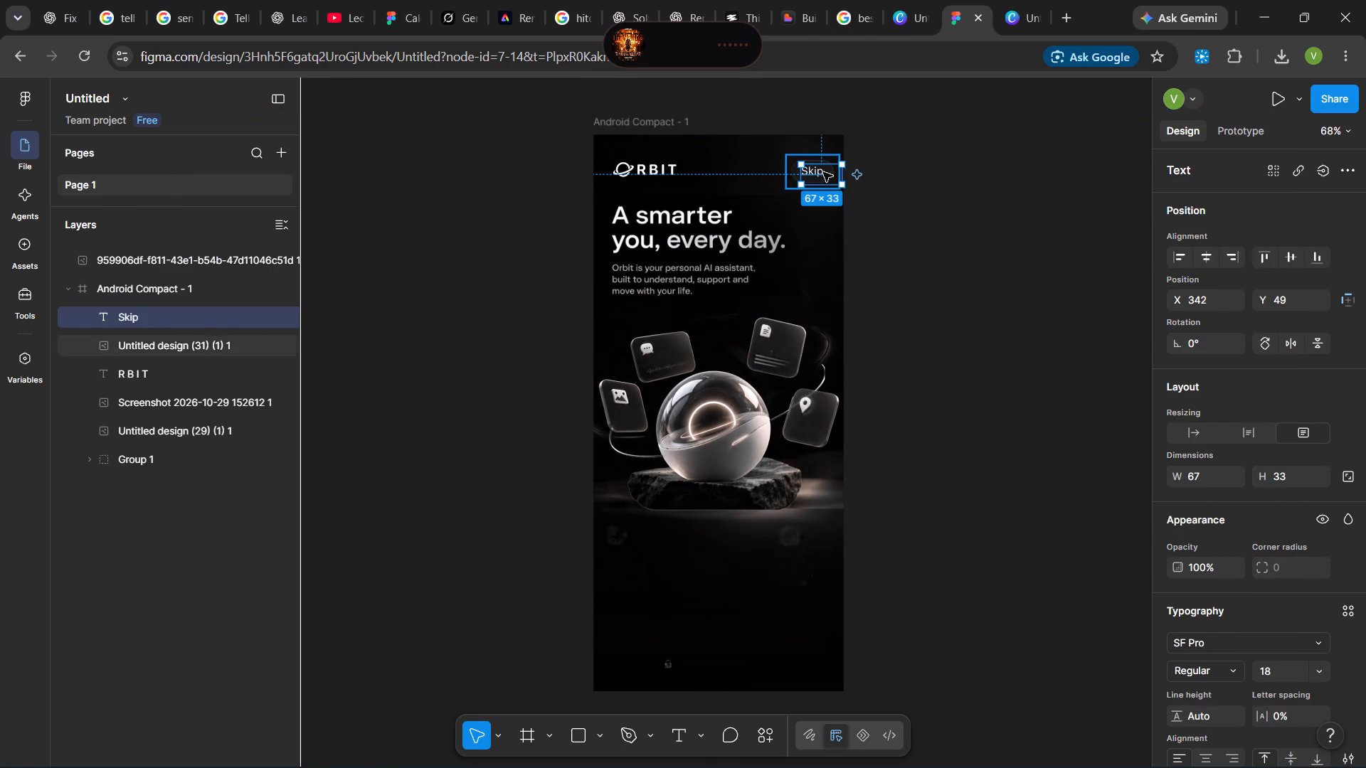
left_click(1229, 665)
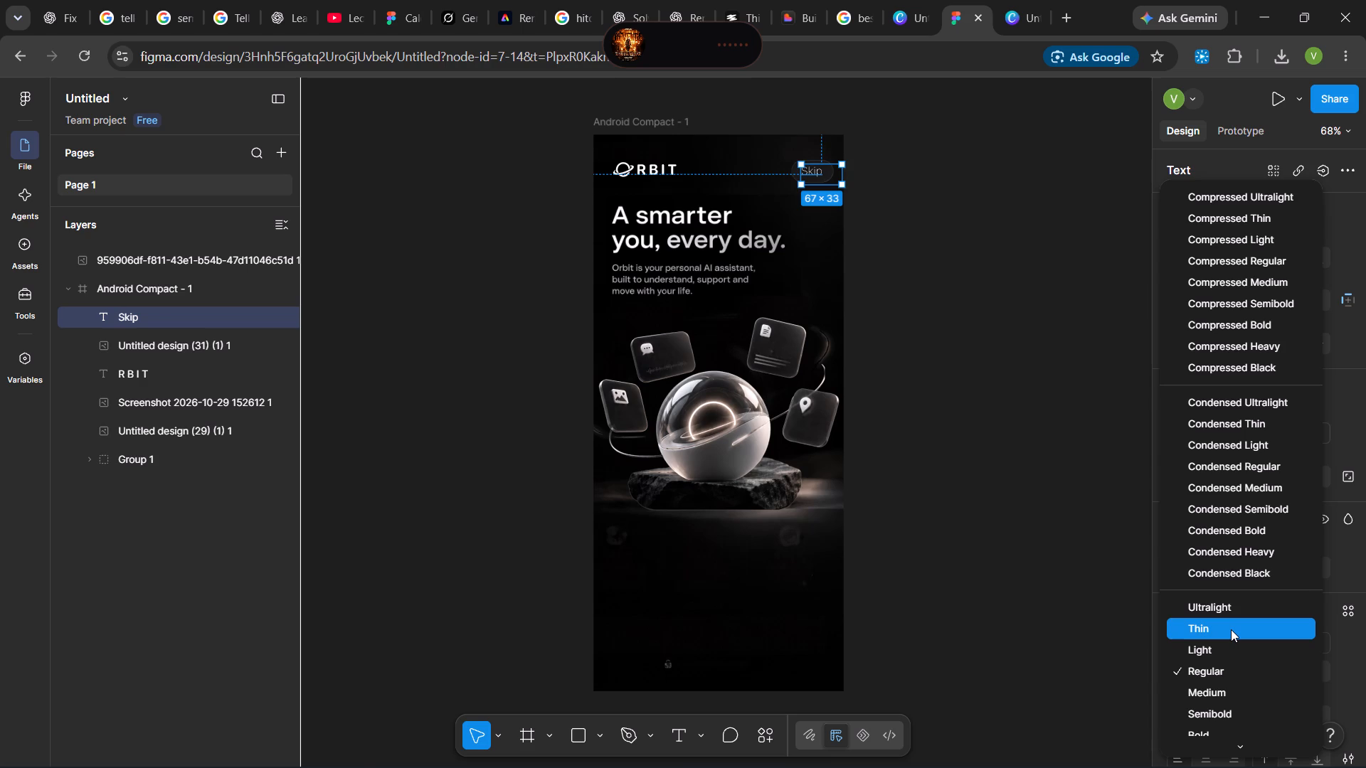
left_click(1228, 641)
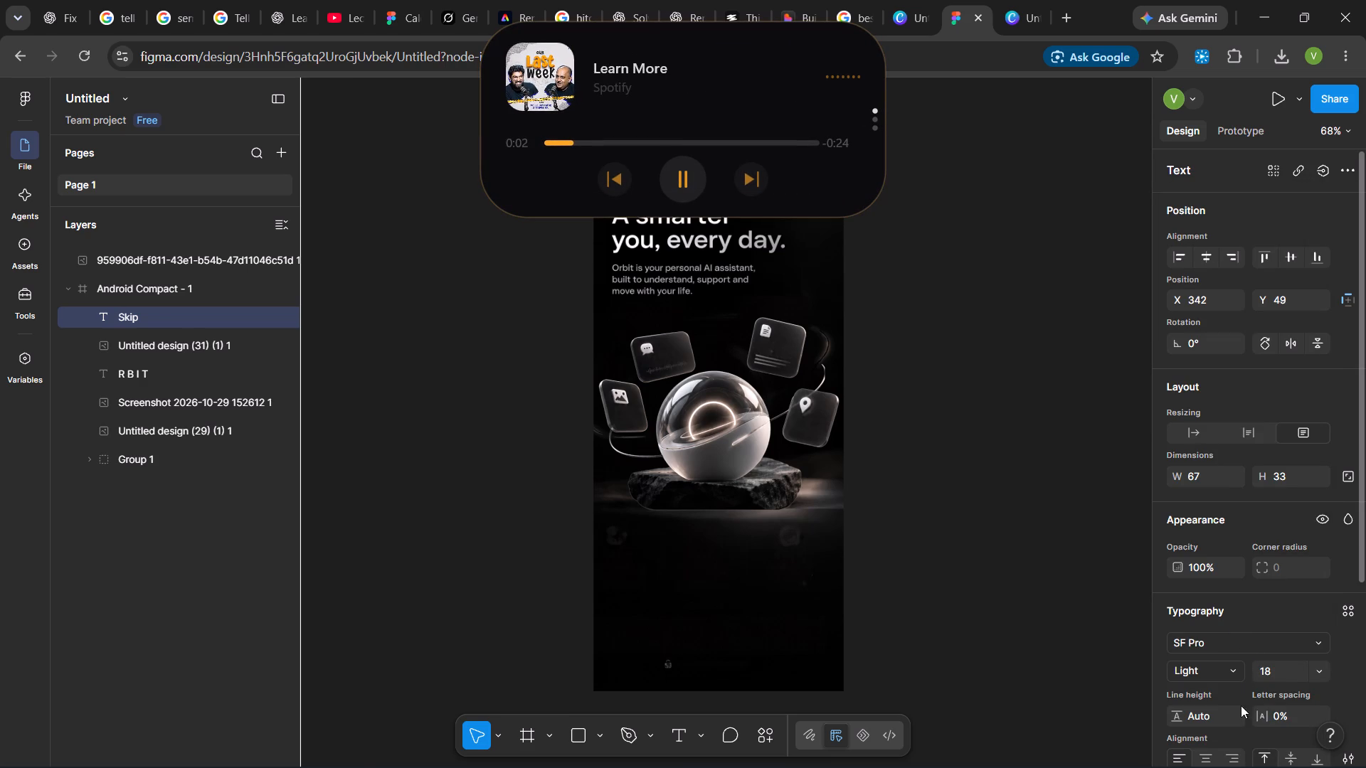
left_click(1320, 667)
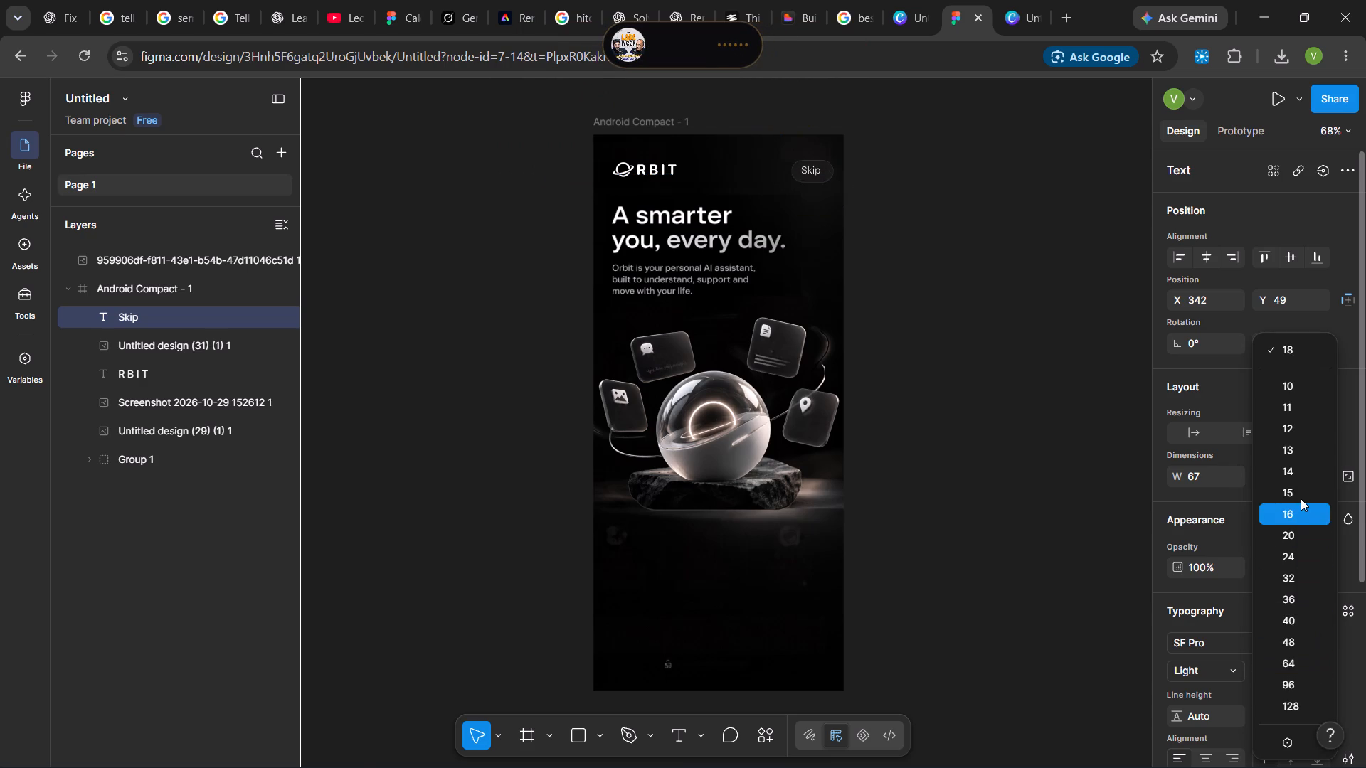
scroll(1293, 371, "up", 3)
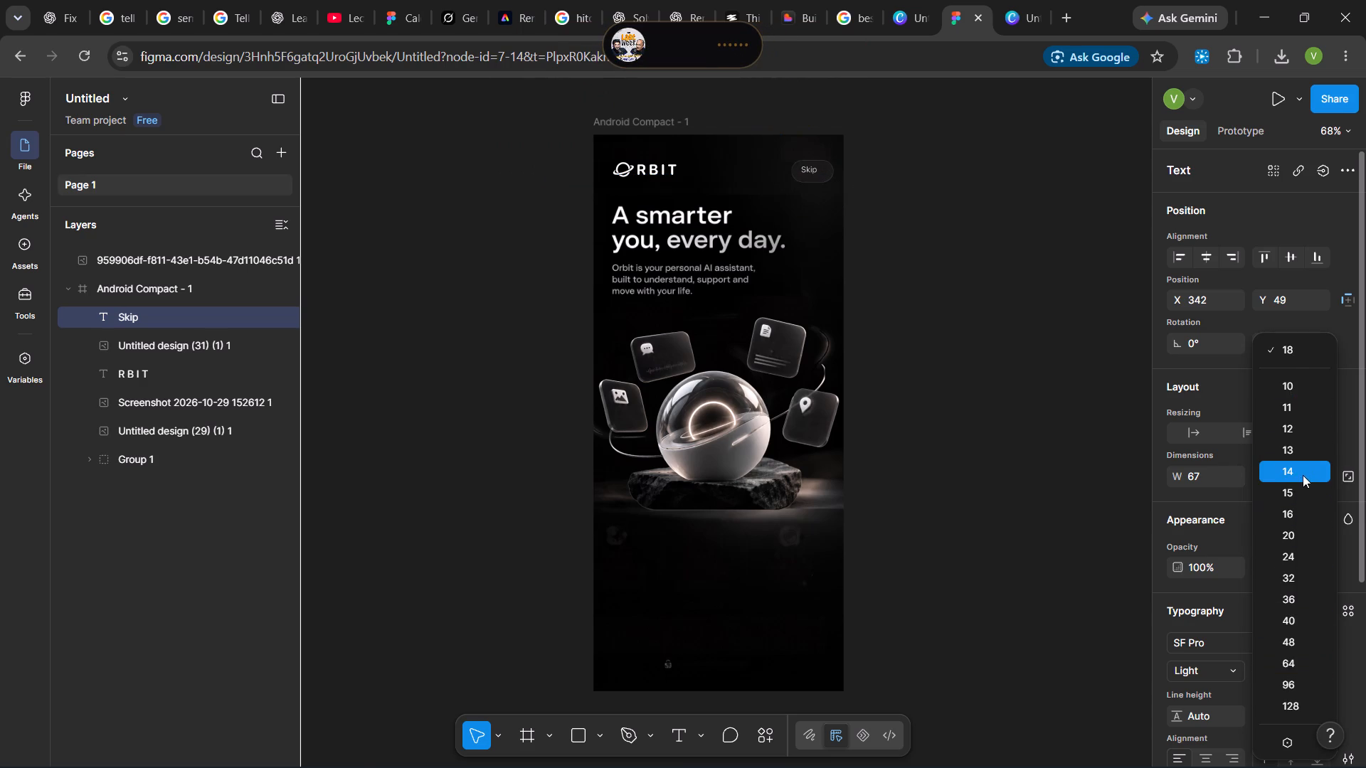
left_click(1302, 511)
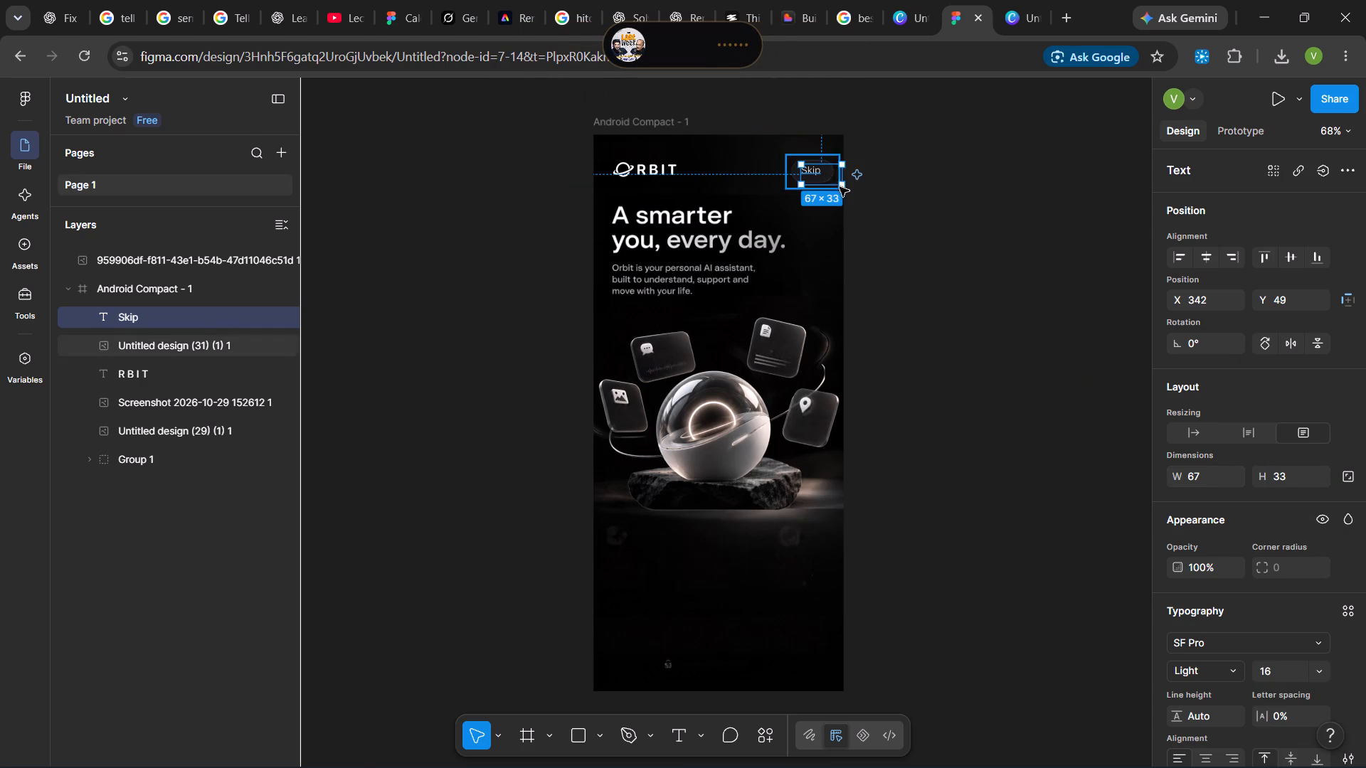
Move the Skip label to X 345, Y 51 on its pill and deselect it.
left_click(815, 177)
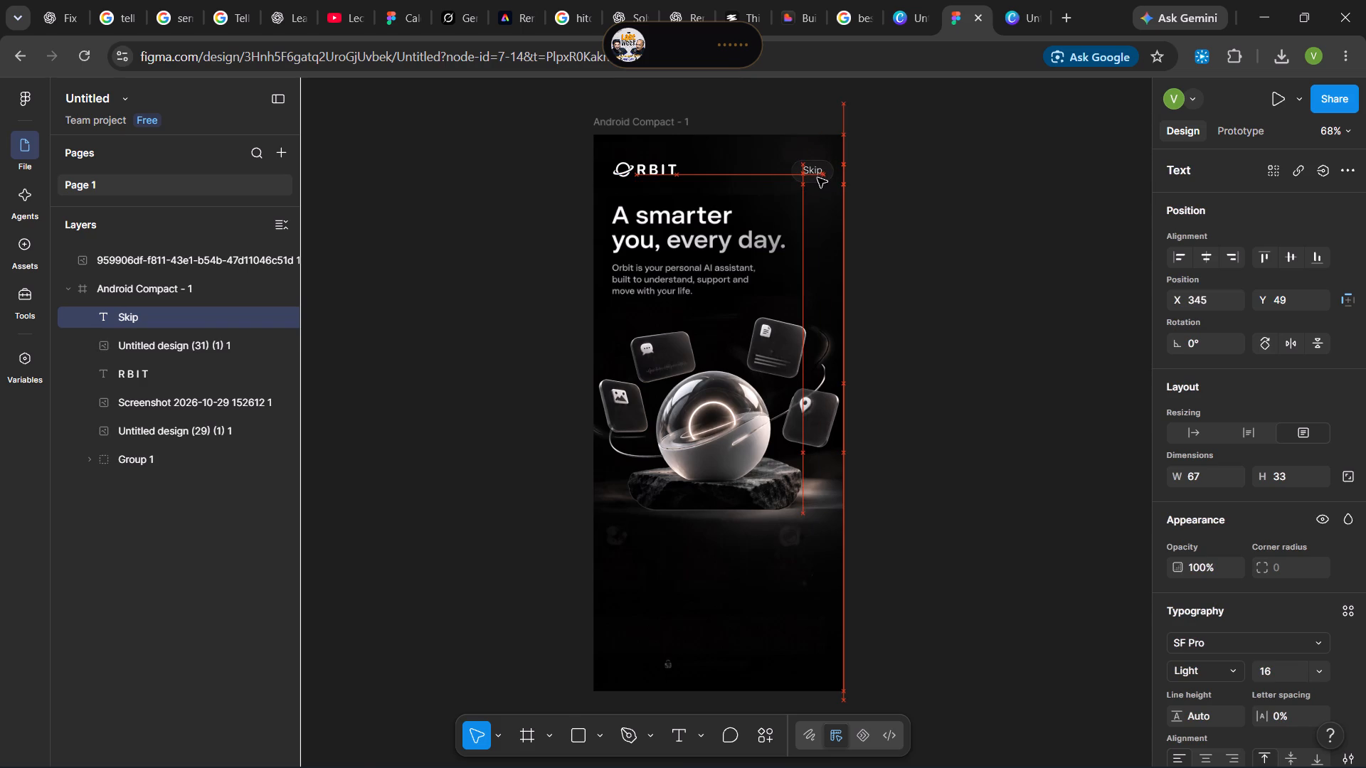
left_click(931, 232)
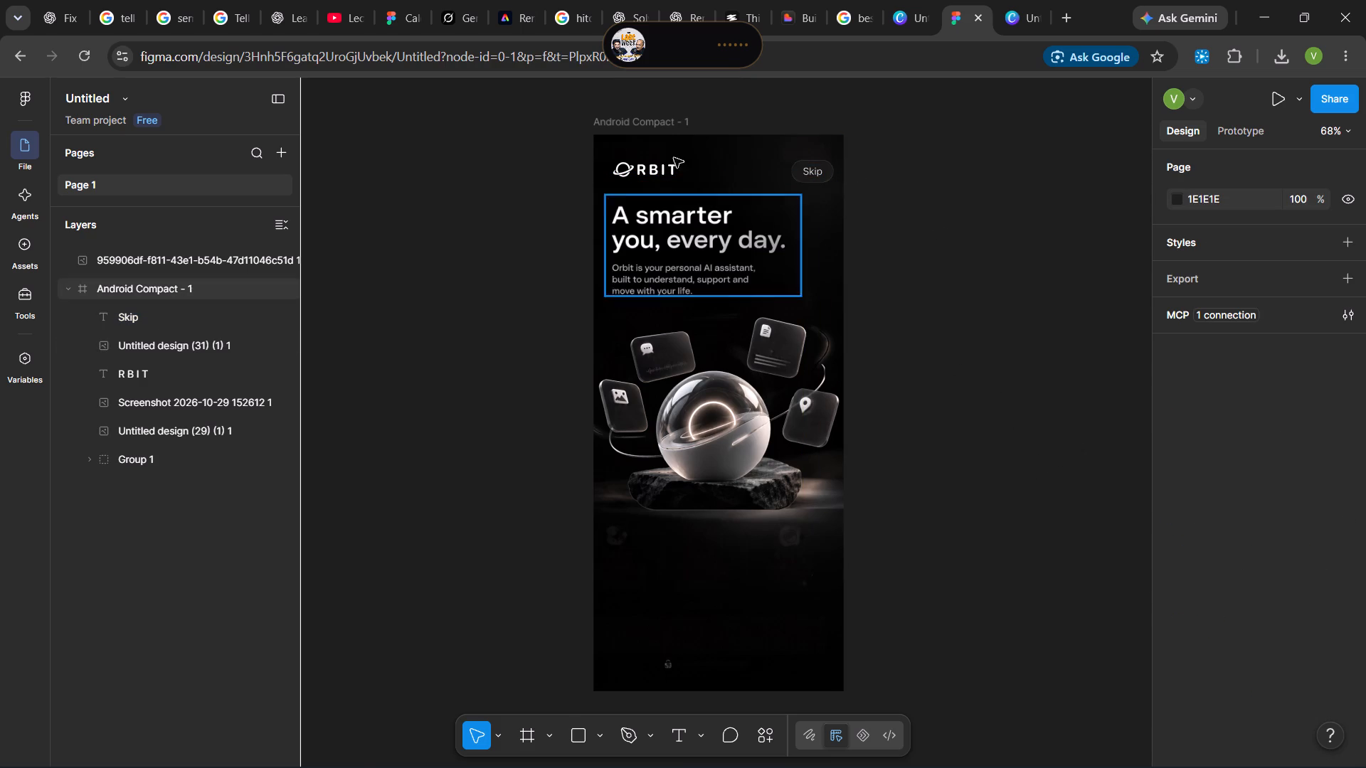
Group the Skip text layer with its pill image, Untitled design (31) (1) 1.
left_click(174, 315)
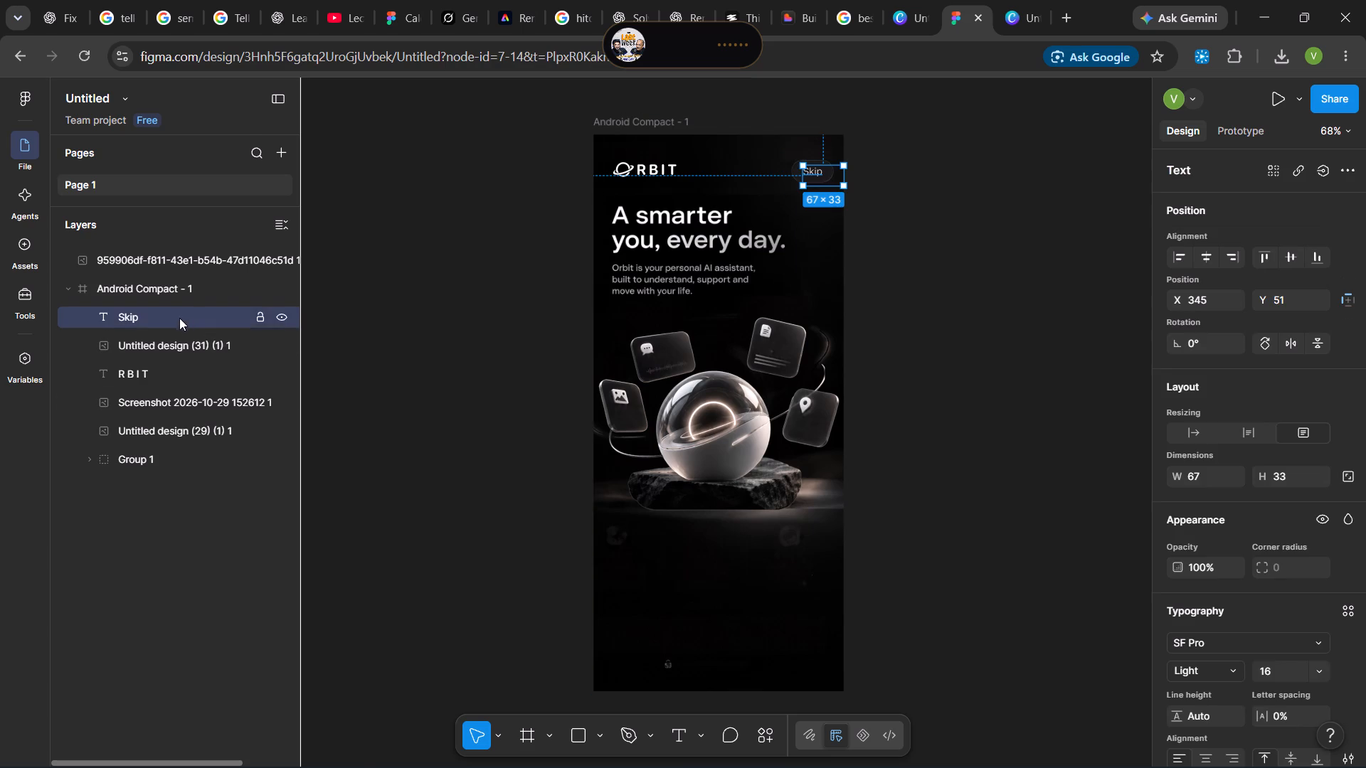
left_click(199, 345, "ctrl")
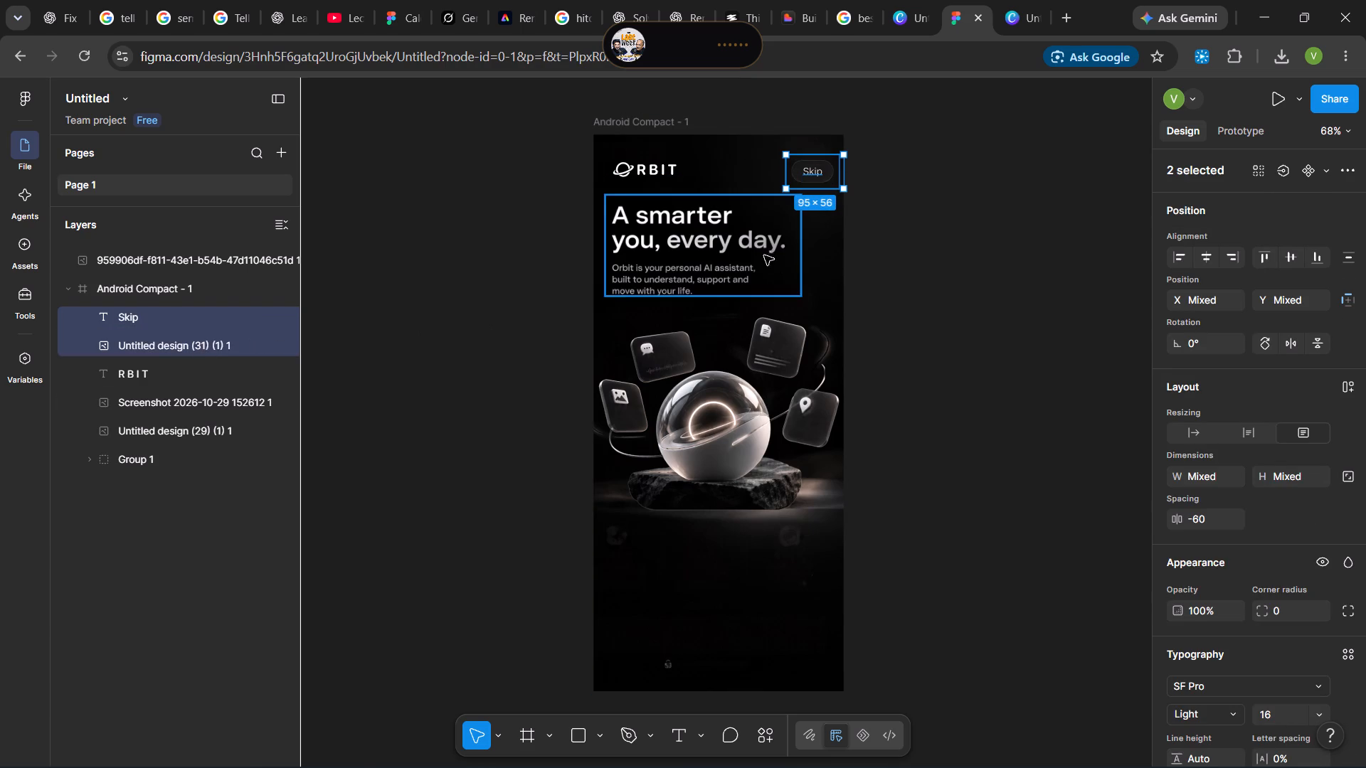
right_click(191, 322)
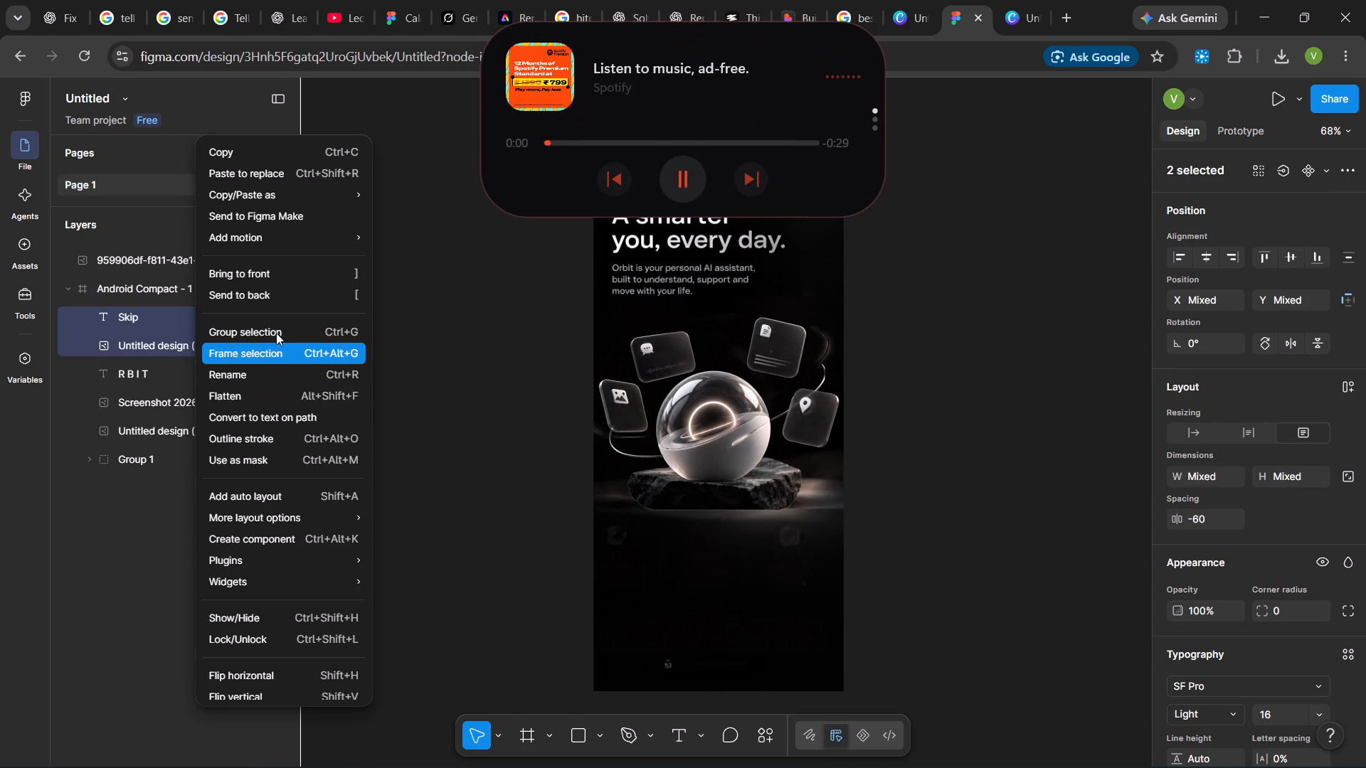
left_click(277, 330)
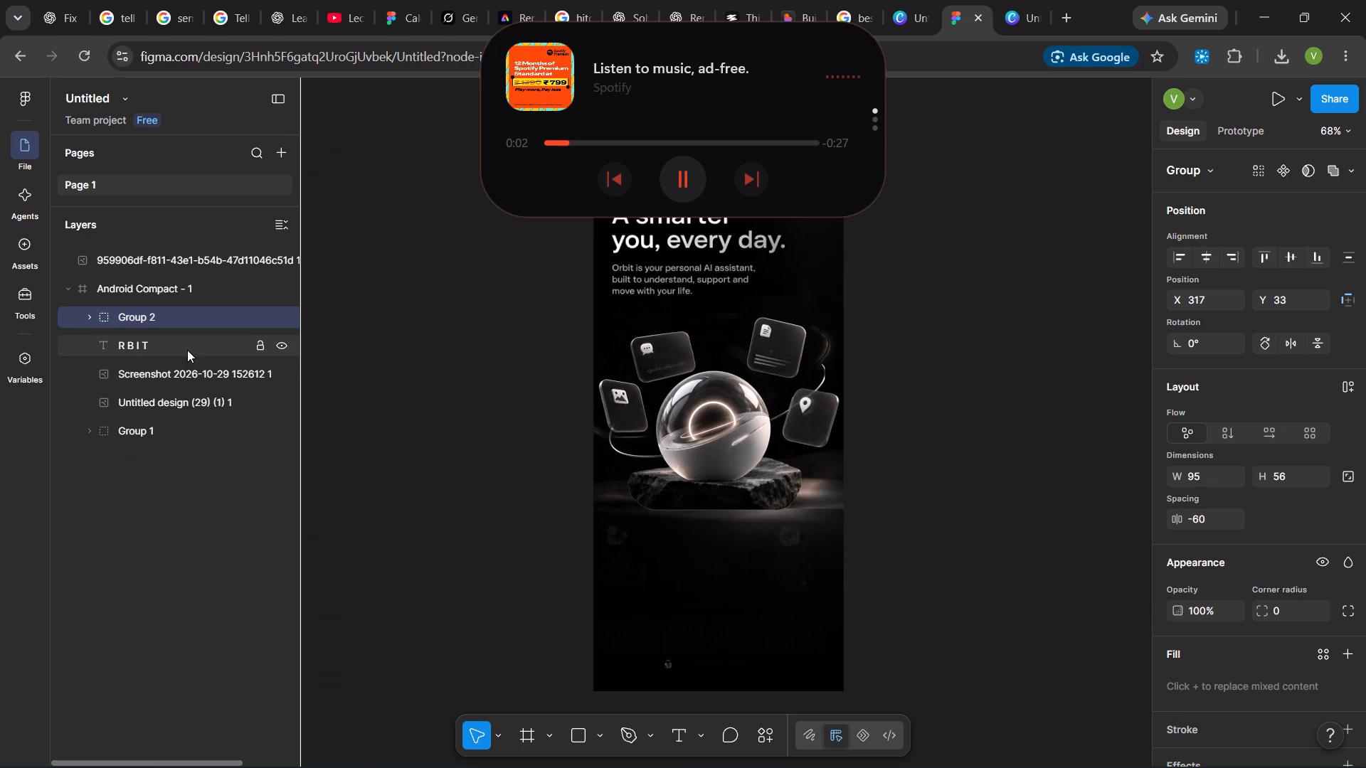
Group the R B I T text with the planet logo image layer.
left_click(187, 345)
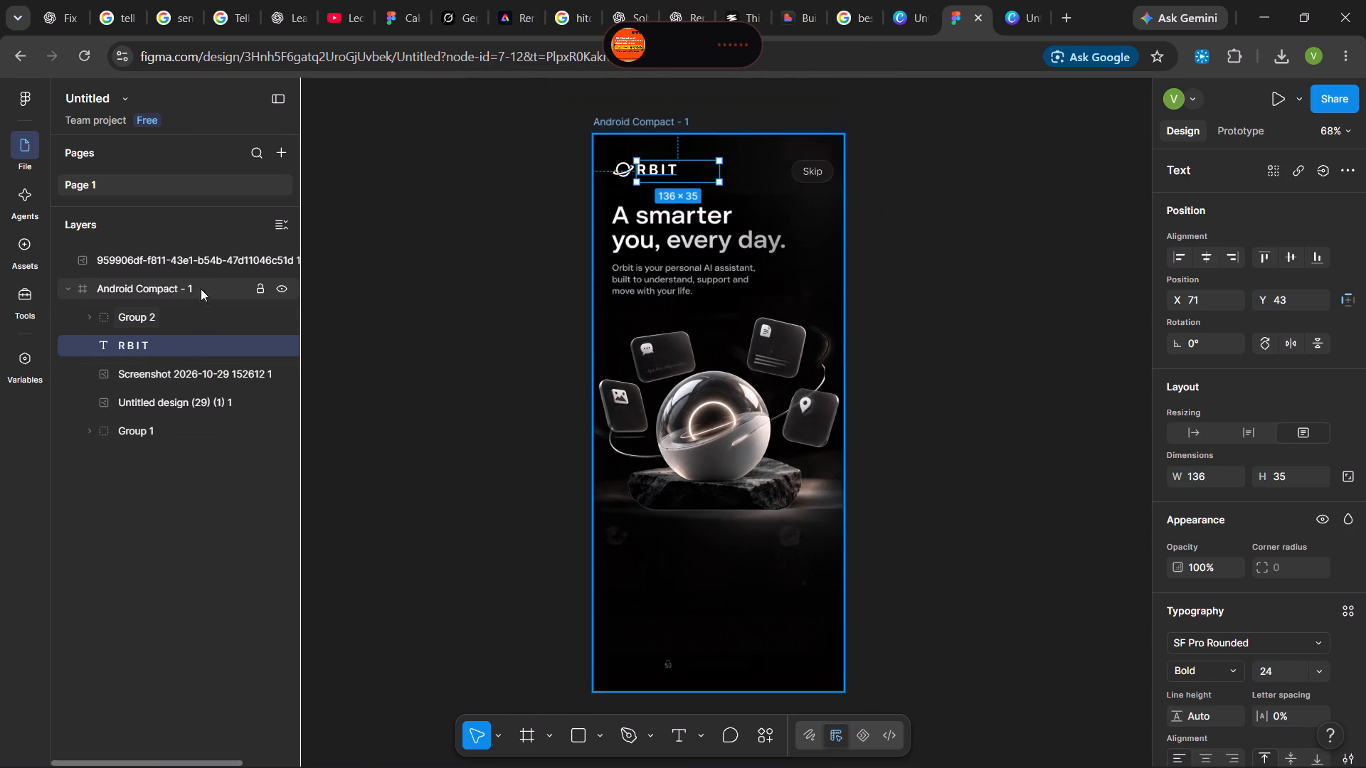
left_click(204, 256, "ctrl")
right_click(199, 254)
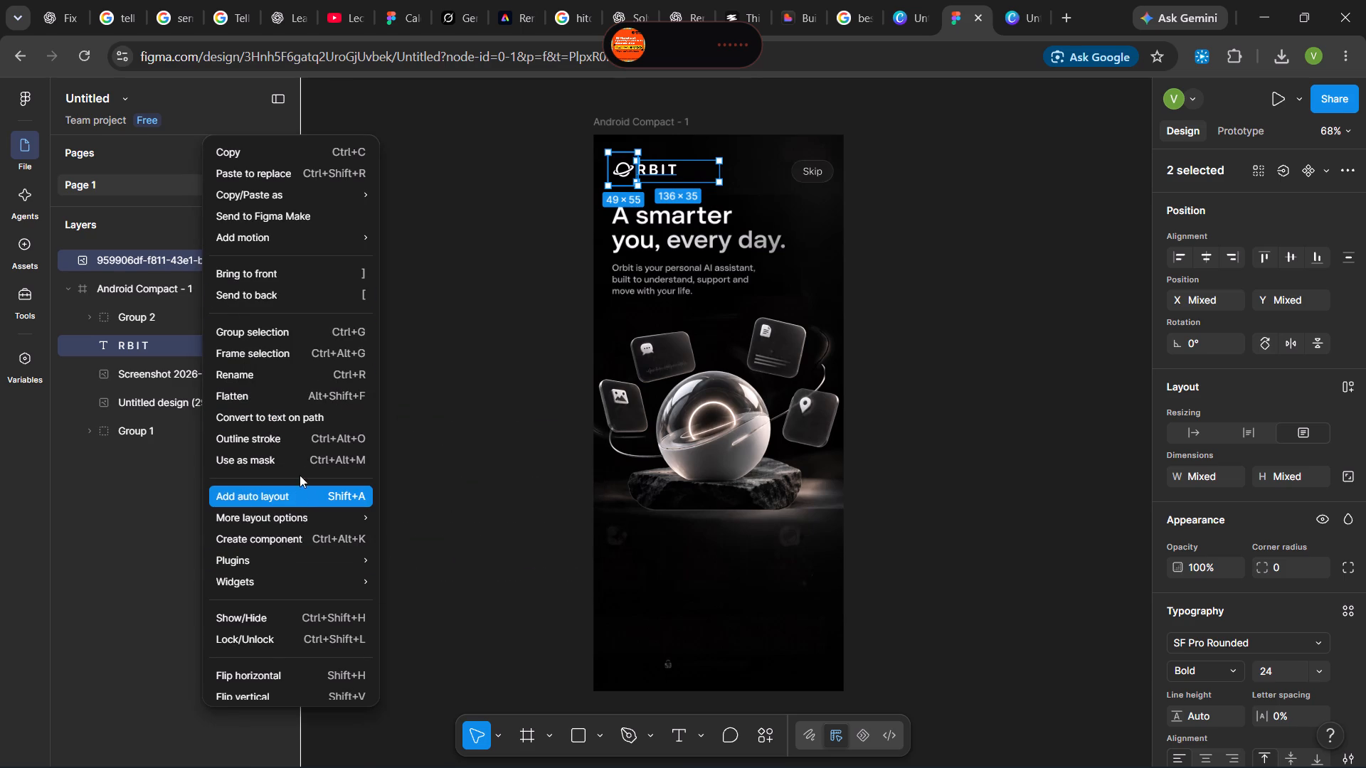
left_click(293, 328)
Move the R B I T group above the Skip group in the Android Compact - 1 layer order, and deselect.
left_click_drag(147, 257, 152, 302)
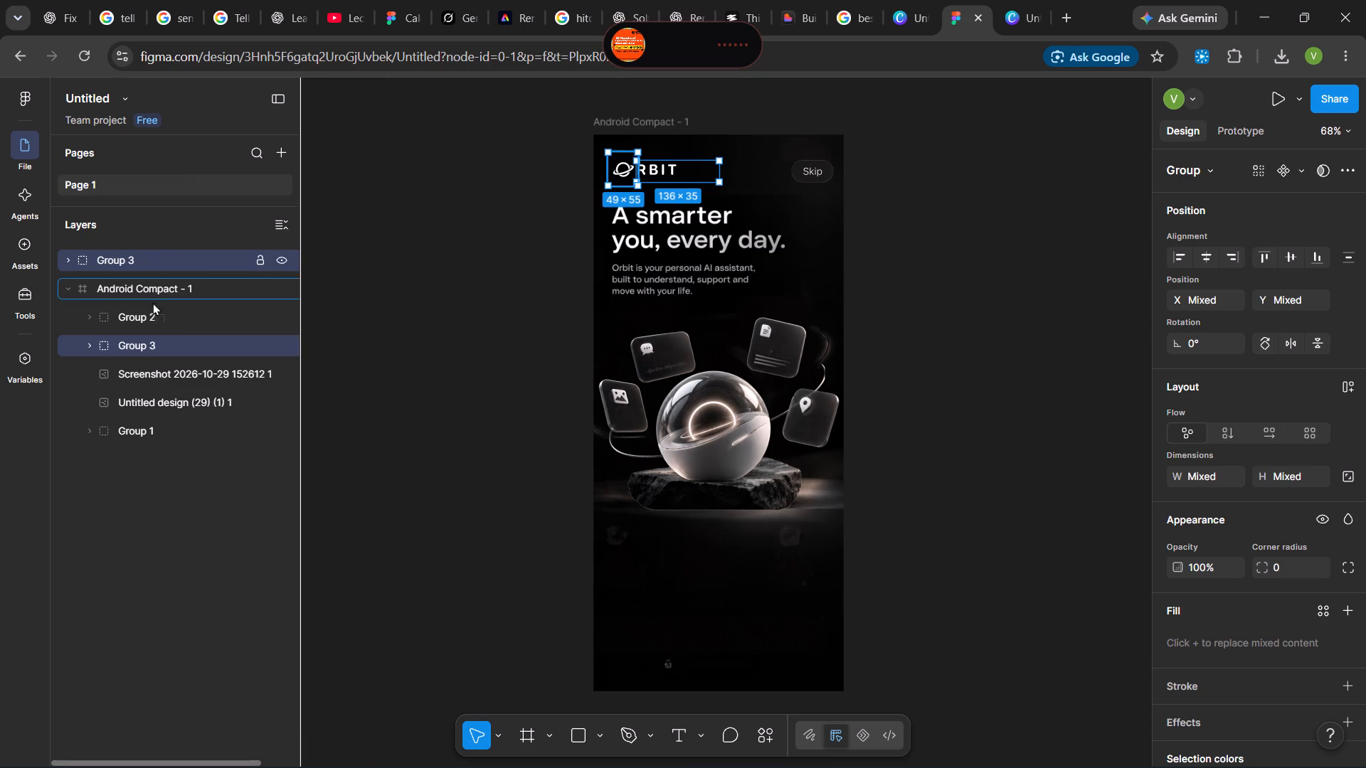
left_click_drag(152, 302, 160, 304)
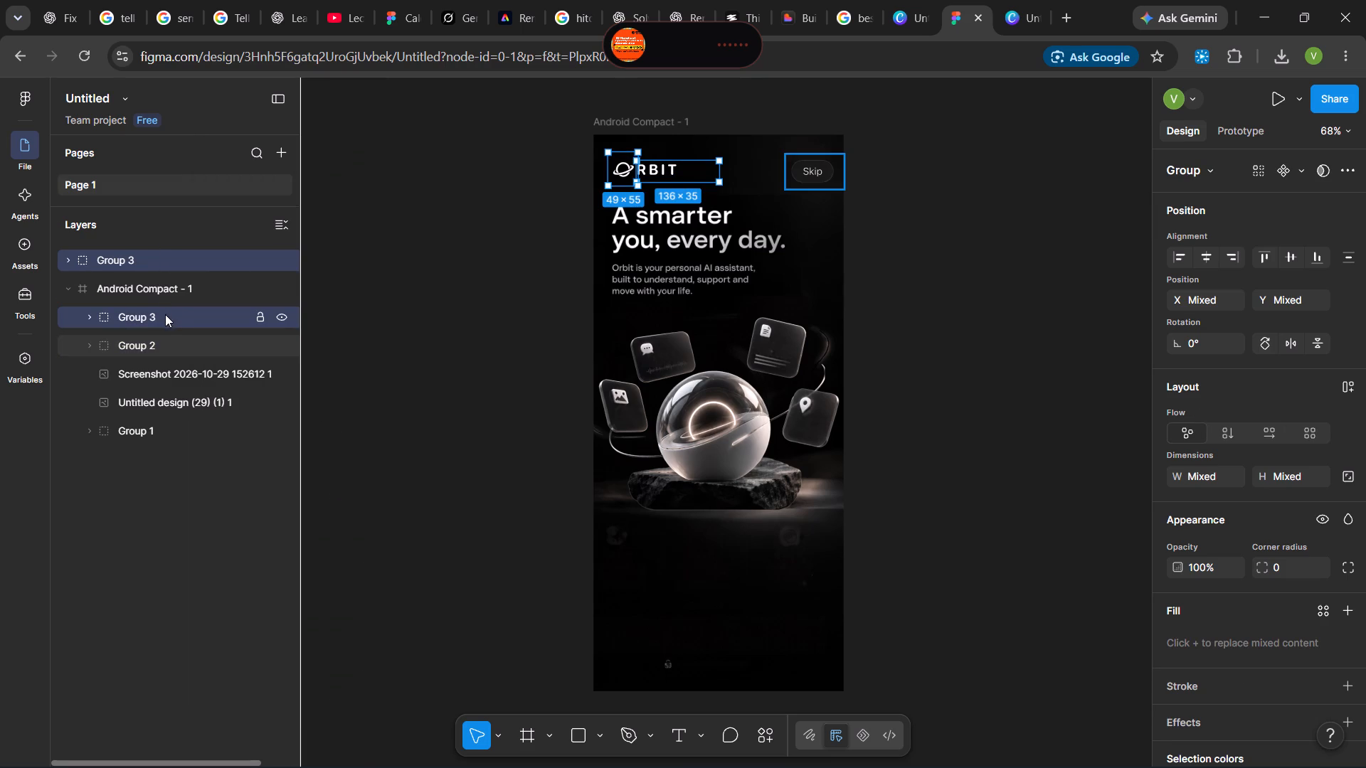
left_click(955, 276)
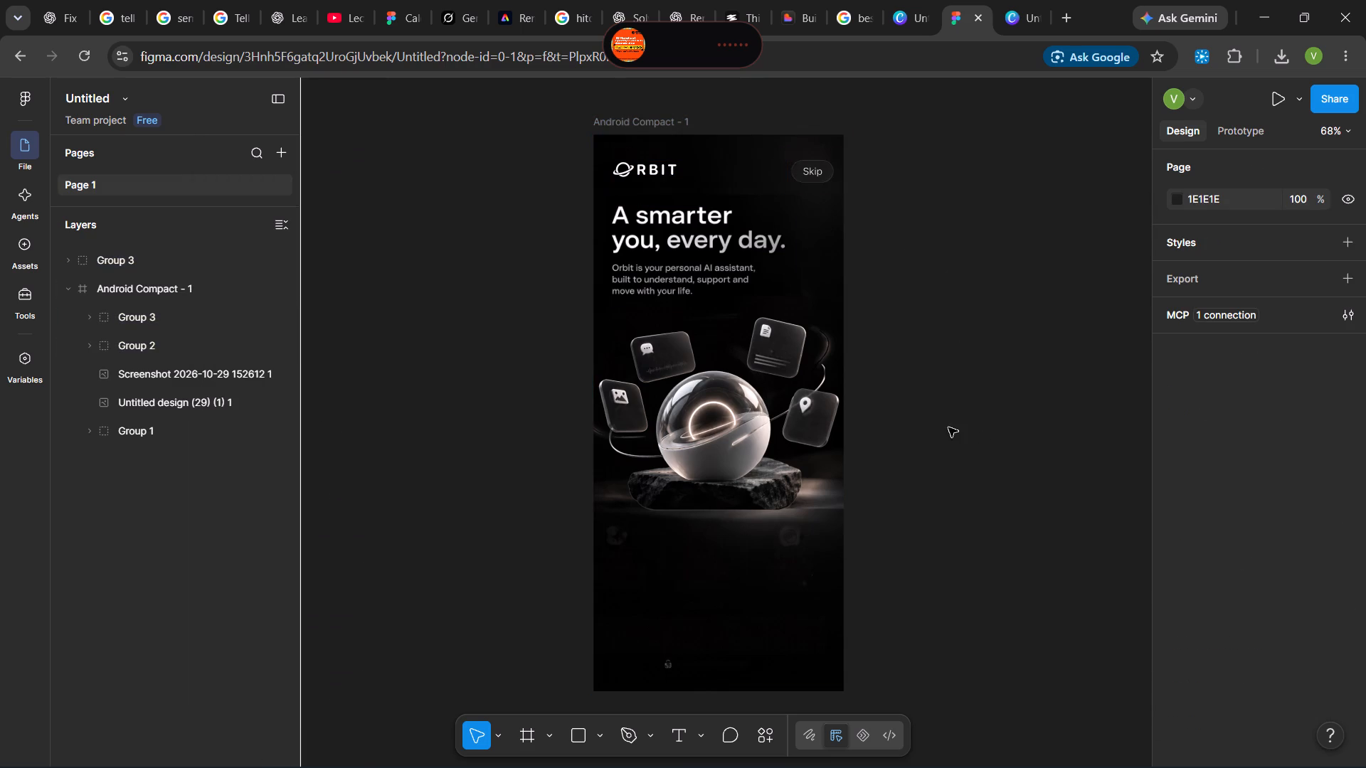
Nudge the Skip button group left to X 313, keeping Y 33, and deselect it.
left_click(832, 180)
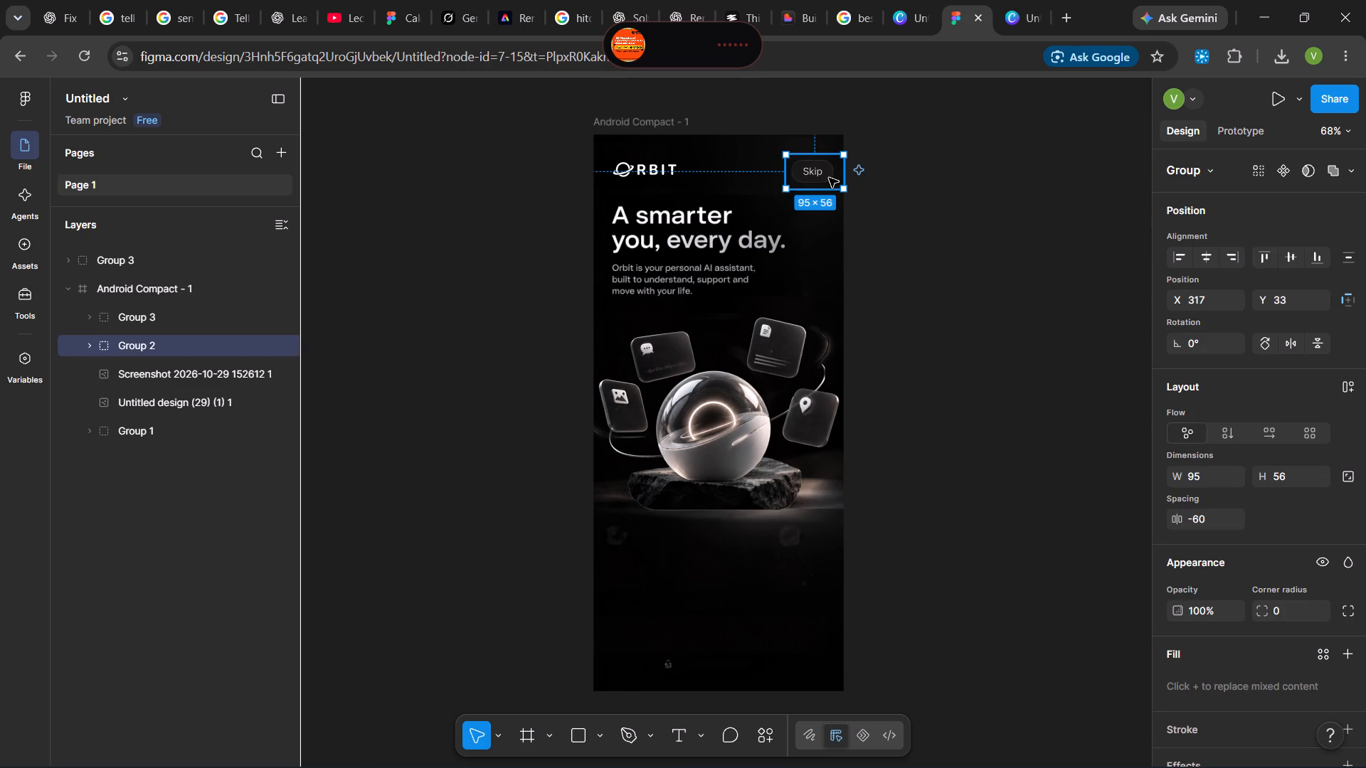
key("Left")
key("Left")
key("Left")
key("Left")
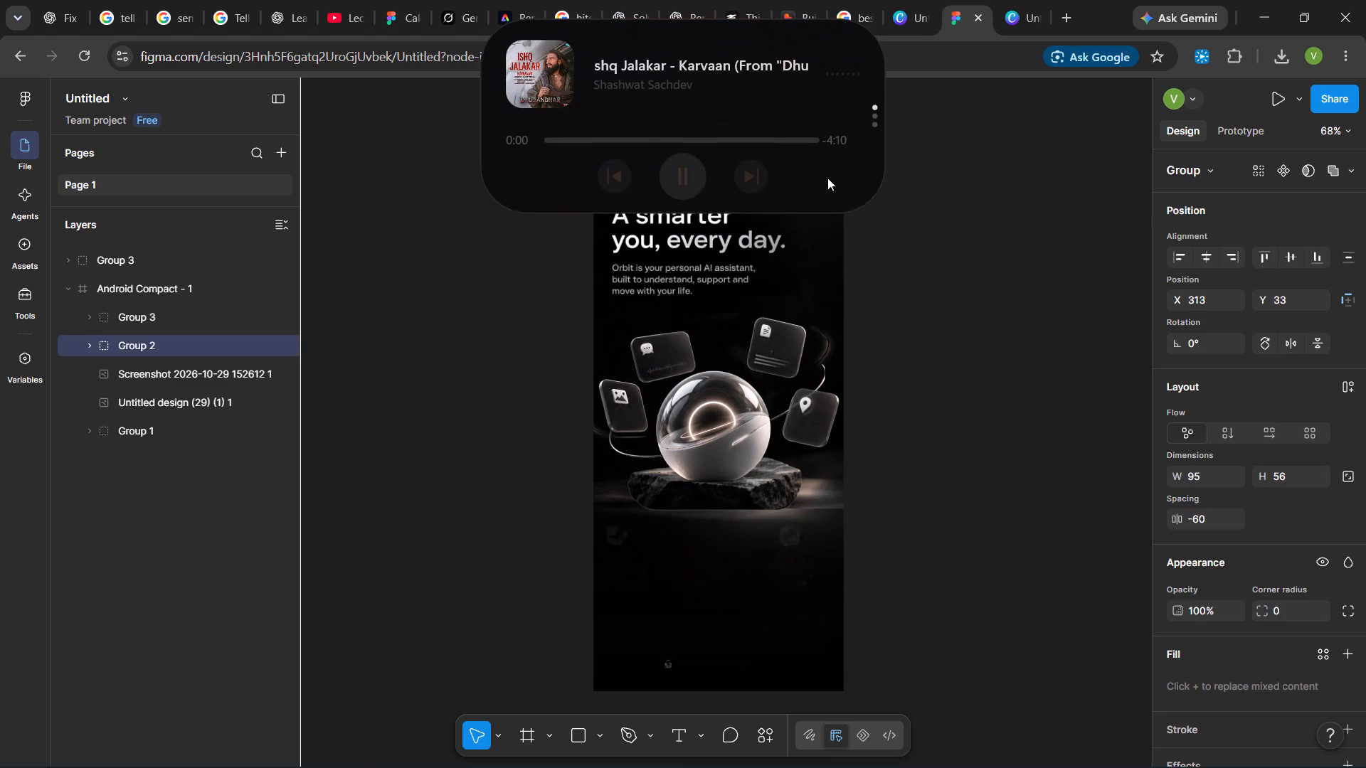
left_click(943, 283)
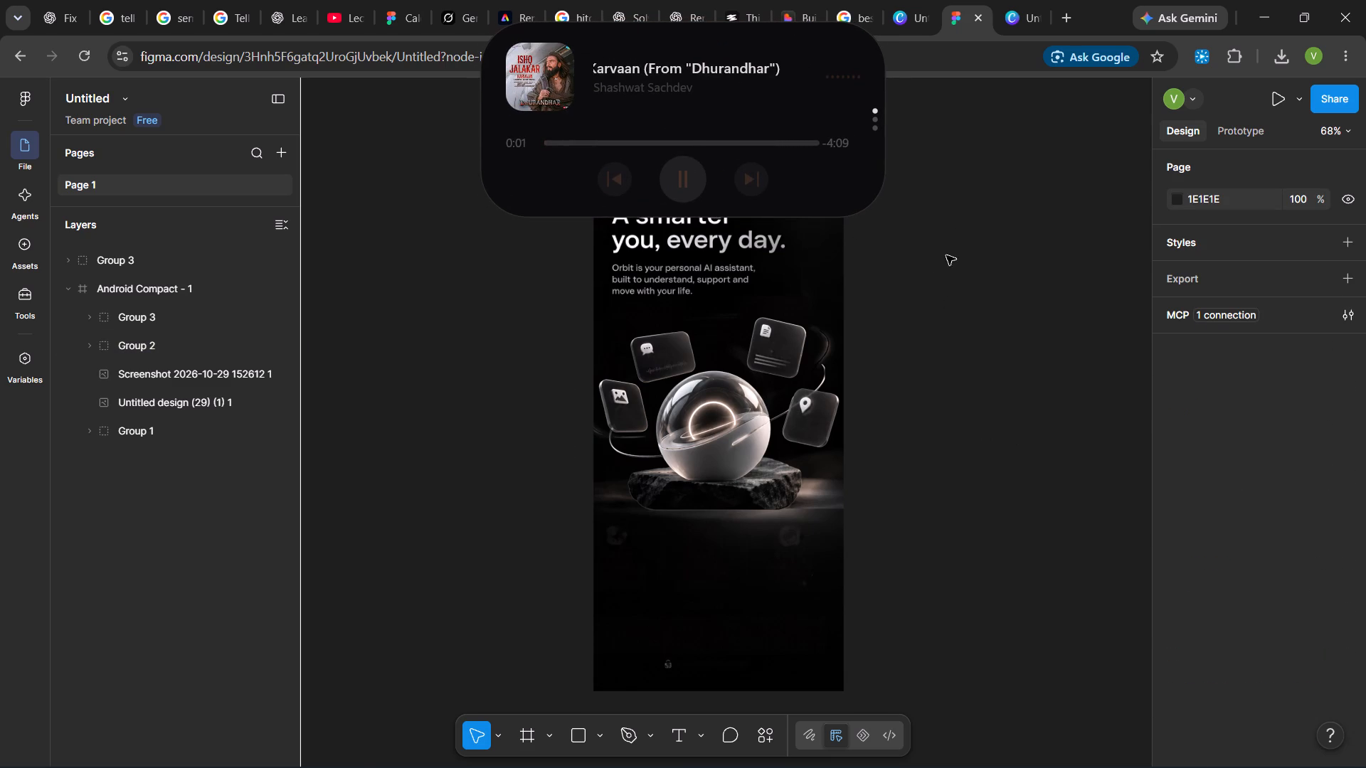
Rename the headline screenshot layer as "Main text below the Orbit logo".
scroll(951, 360, "up", 1)
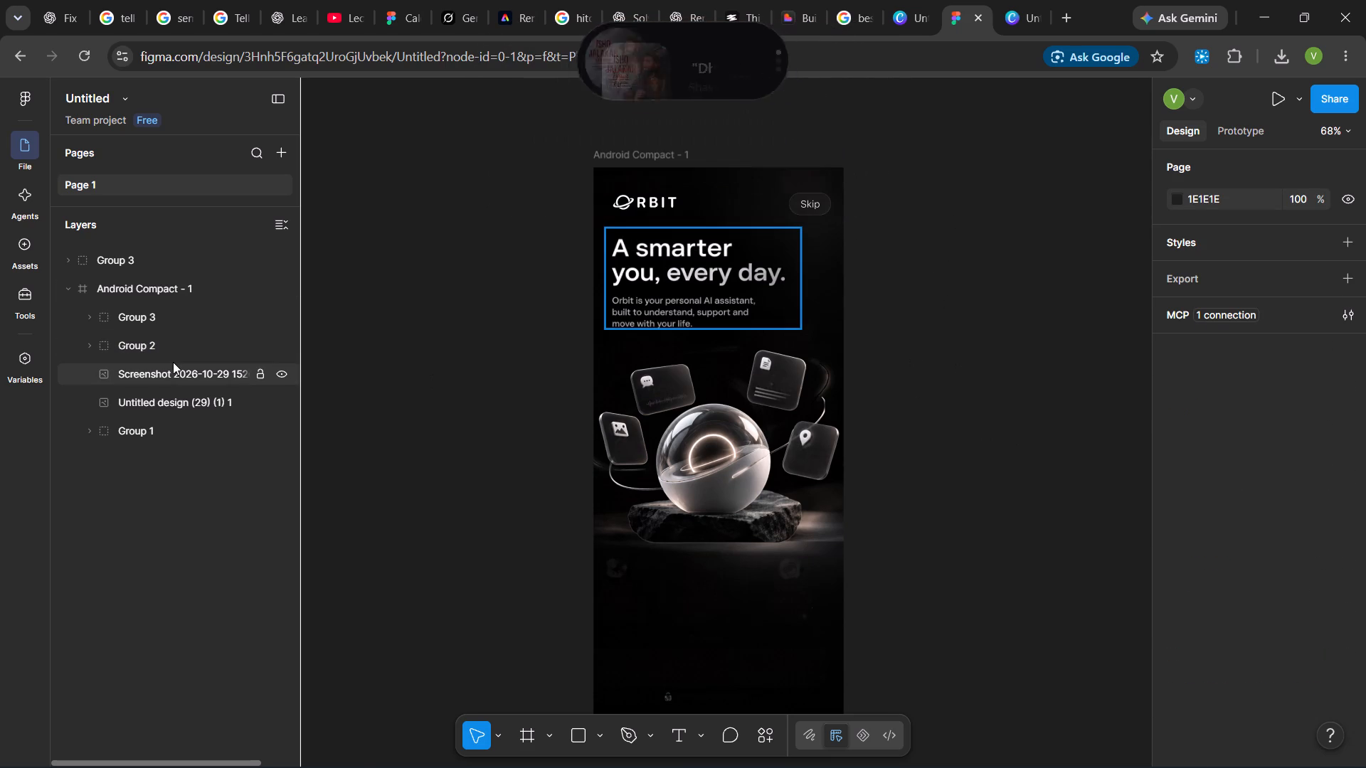
left_click(192, 370)
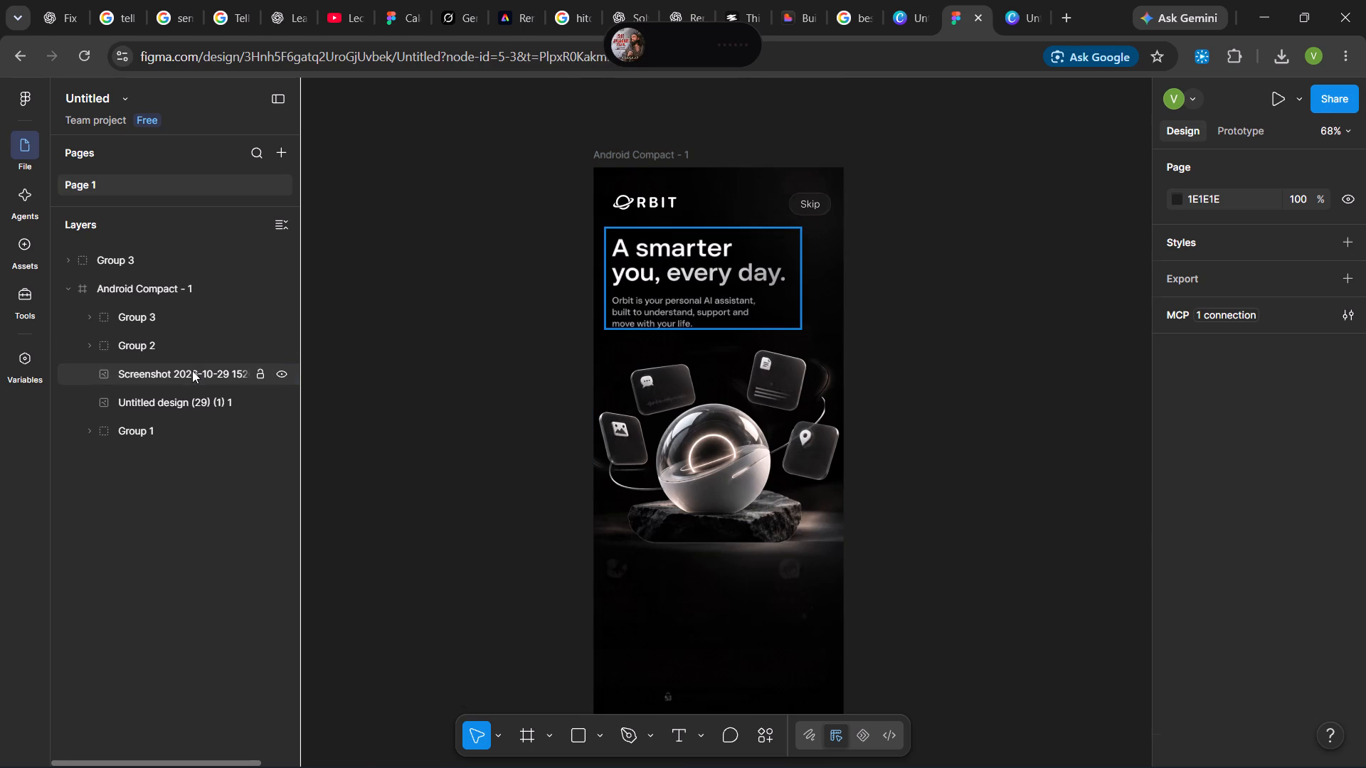
right_click(189, 371)
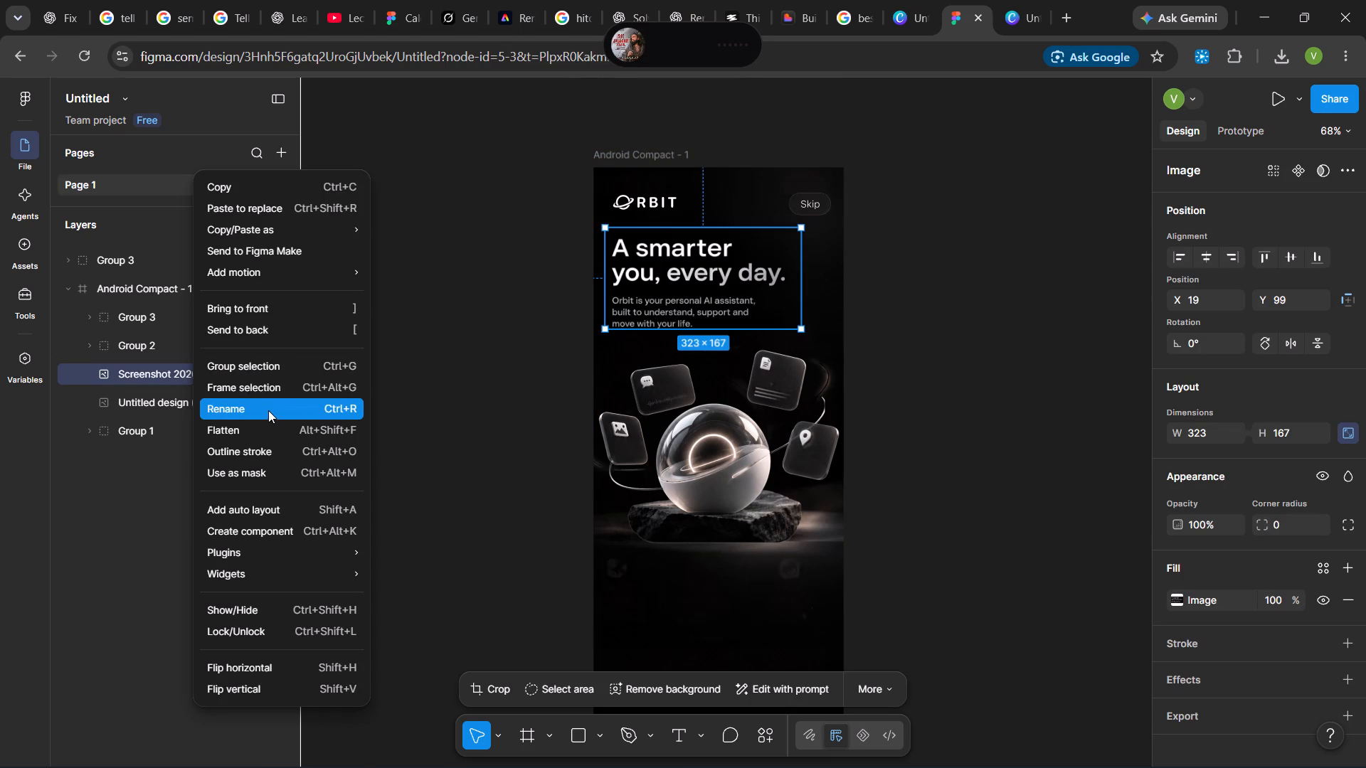
left_click(268, 407)
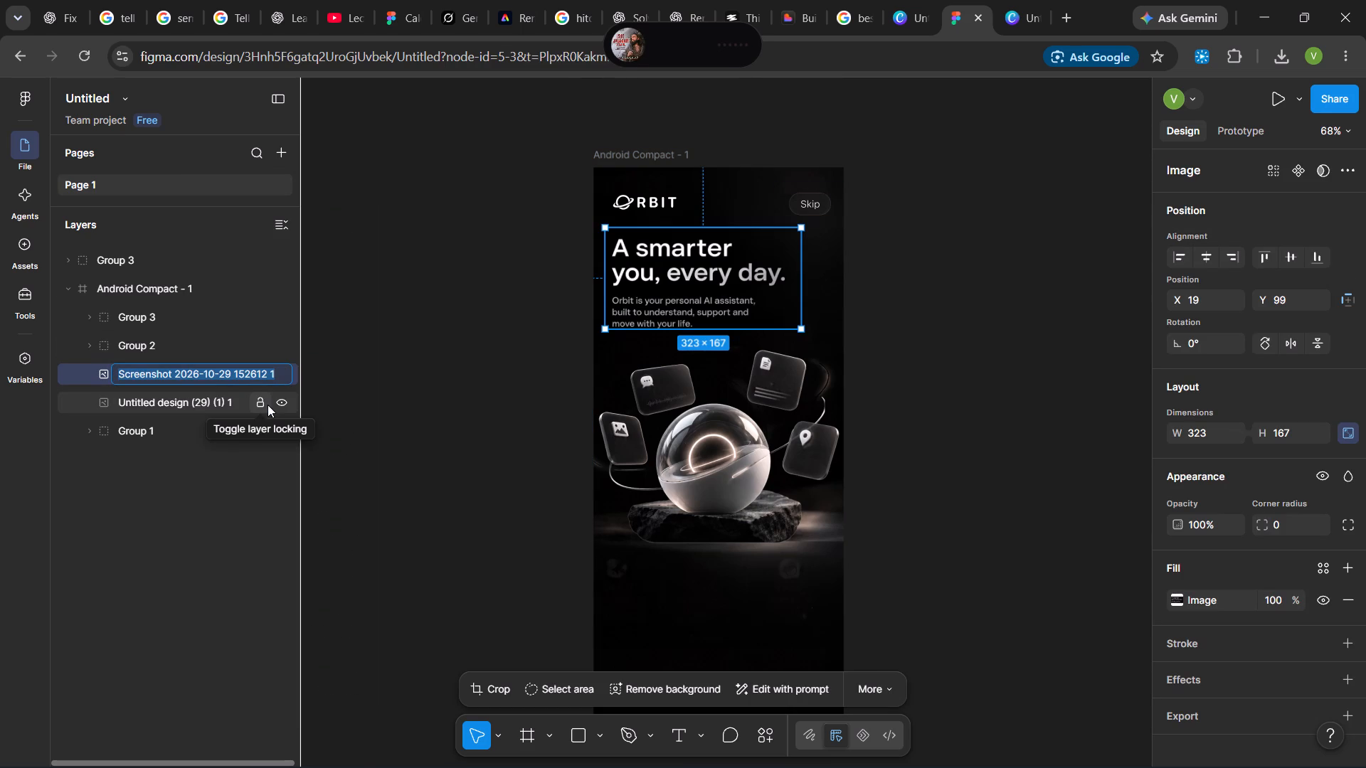
type("Main text at te")
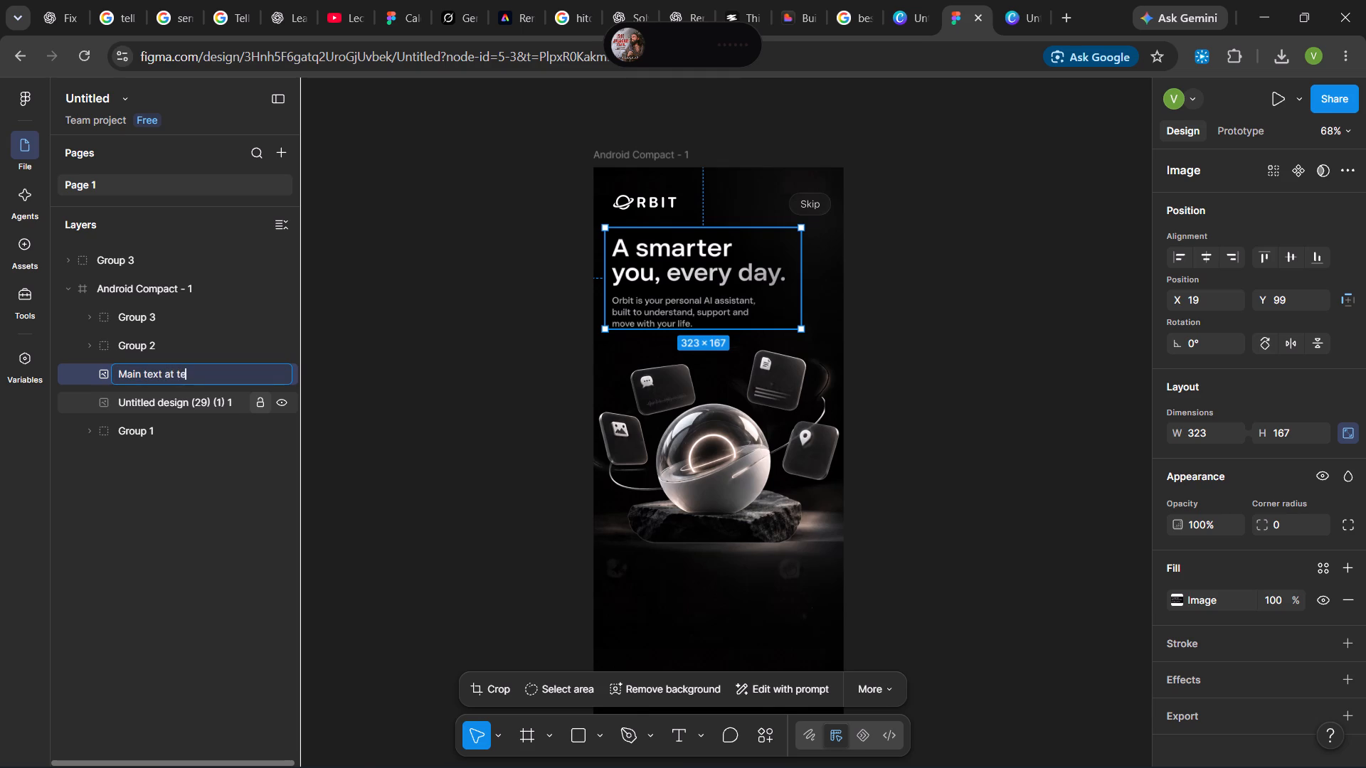
key("BackSpace")
type("he top")
key("space")
key("ctrl+BackSpace")
key("ctrl+BackSpace")
key("ctrl+BackSpace")
type("above")
key("space")
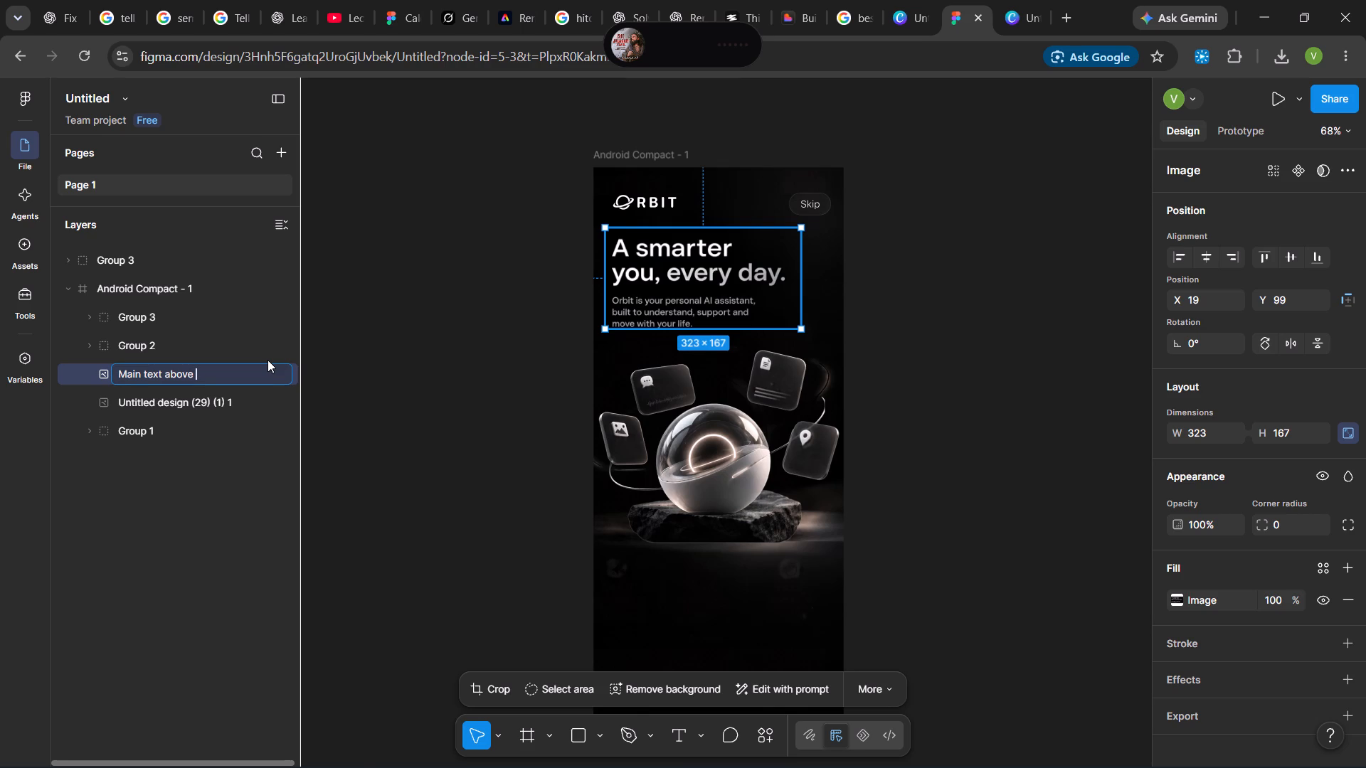
type("the")
key("space")
type("orbu")
key("BackSpace")
key("BackSpace")
key("BackSpace")
key("BackSpace")
key("ctrl+BackSpace")
key("ctrl+BackSpace")
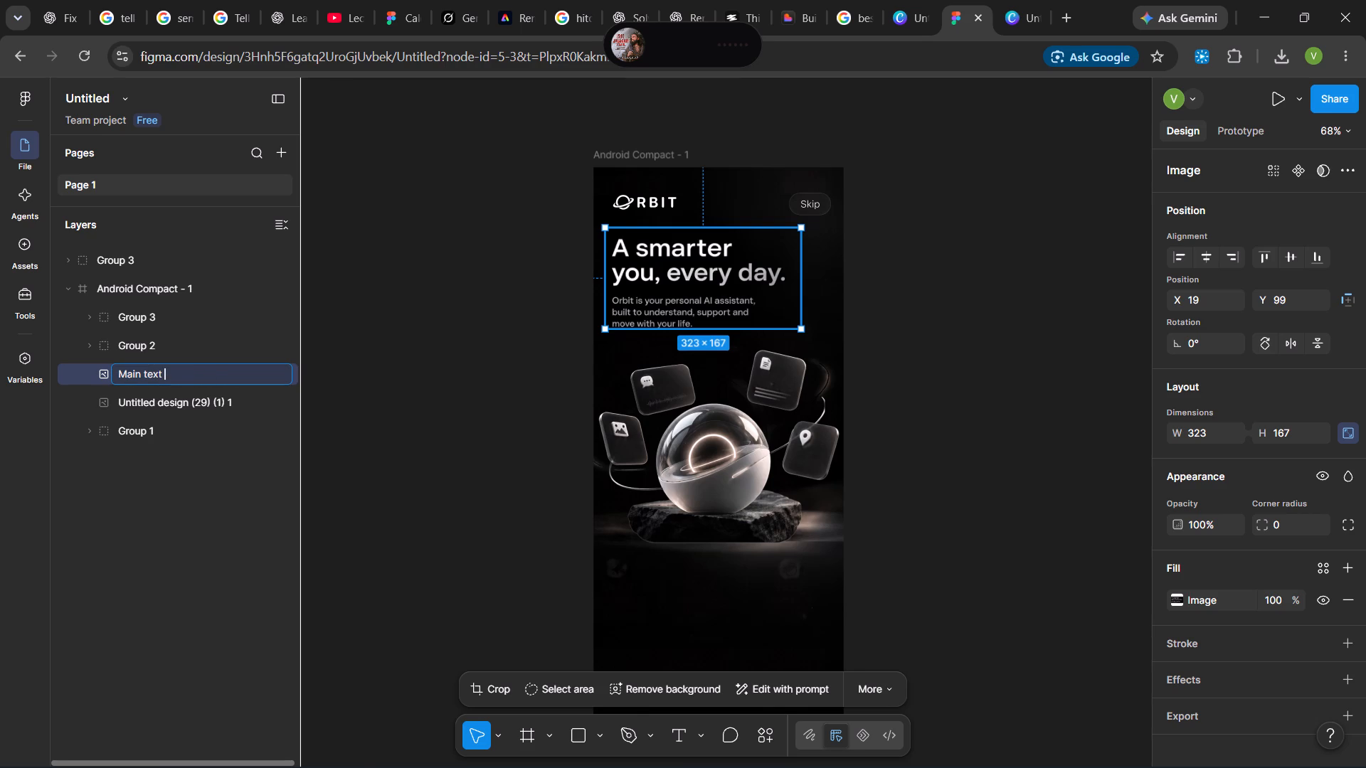
type("below the")
key("space")
type("Orbi")
type("t logo")
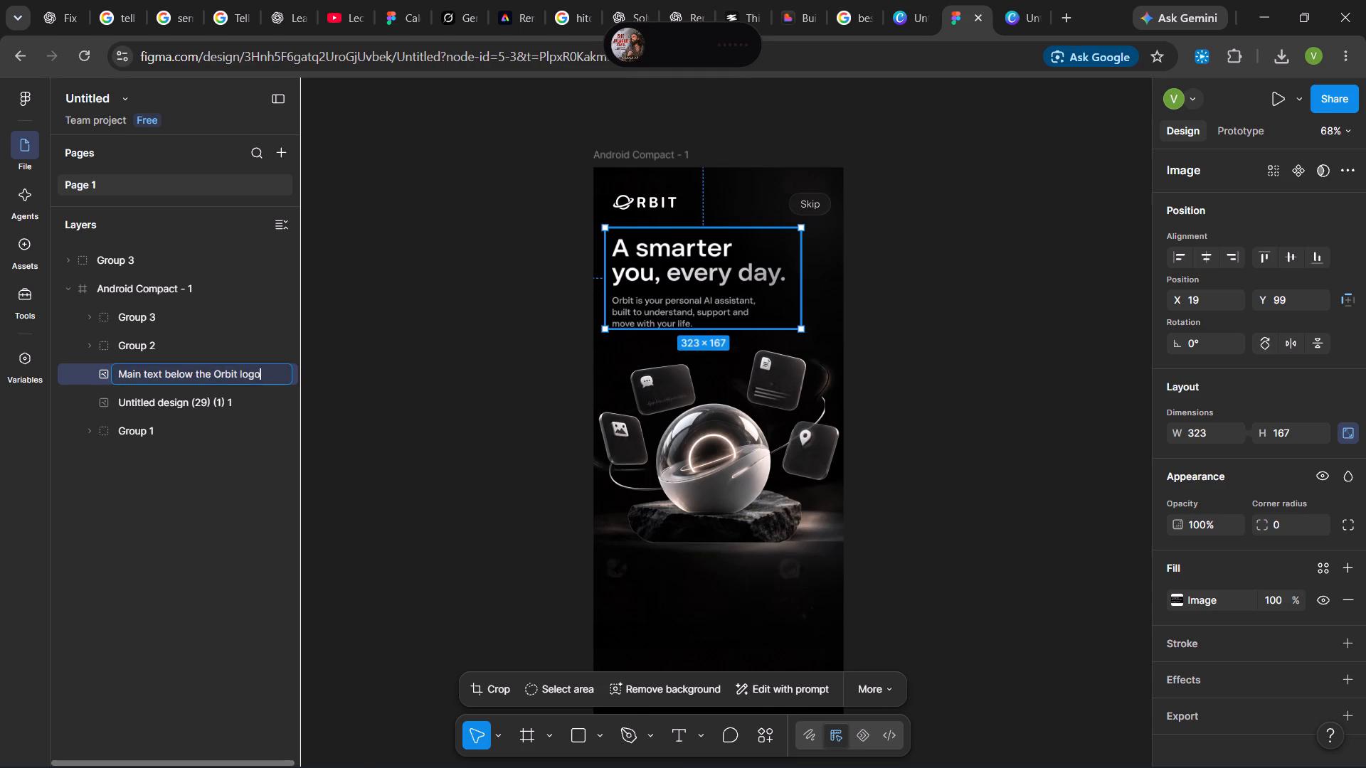
key("Return")
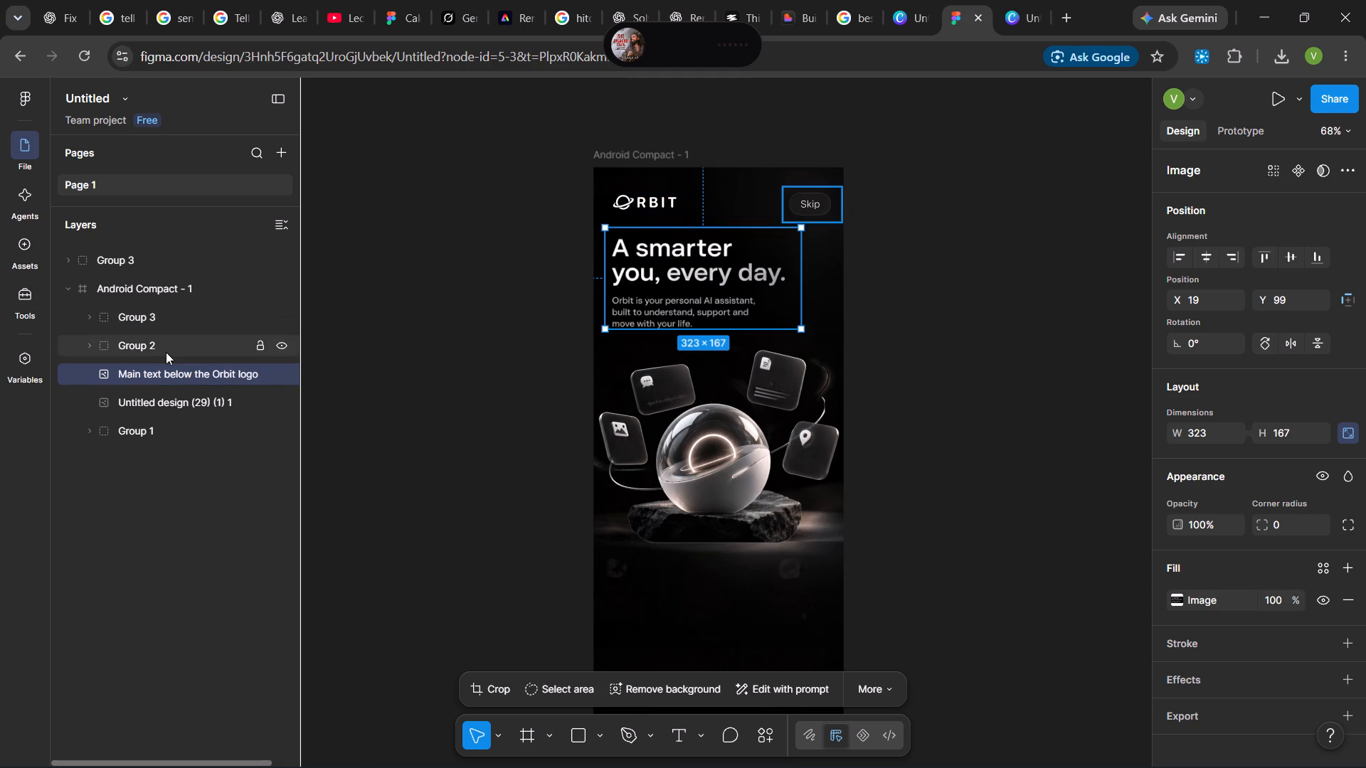
Rename Group 2, which holds the Skip button, as "Skip button at the rop right".
right_click(171, 339)
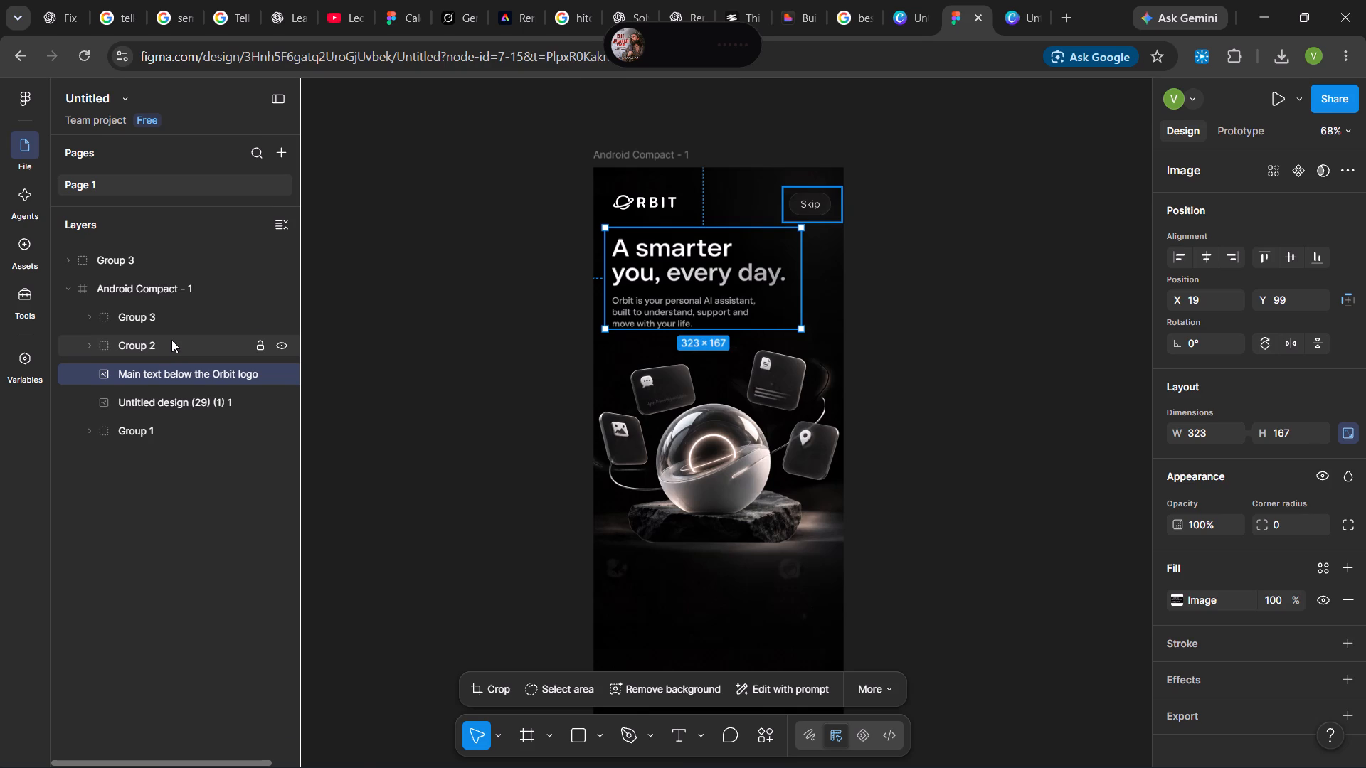
left_click(251, 393)
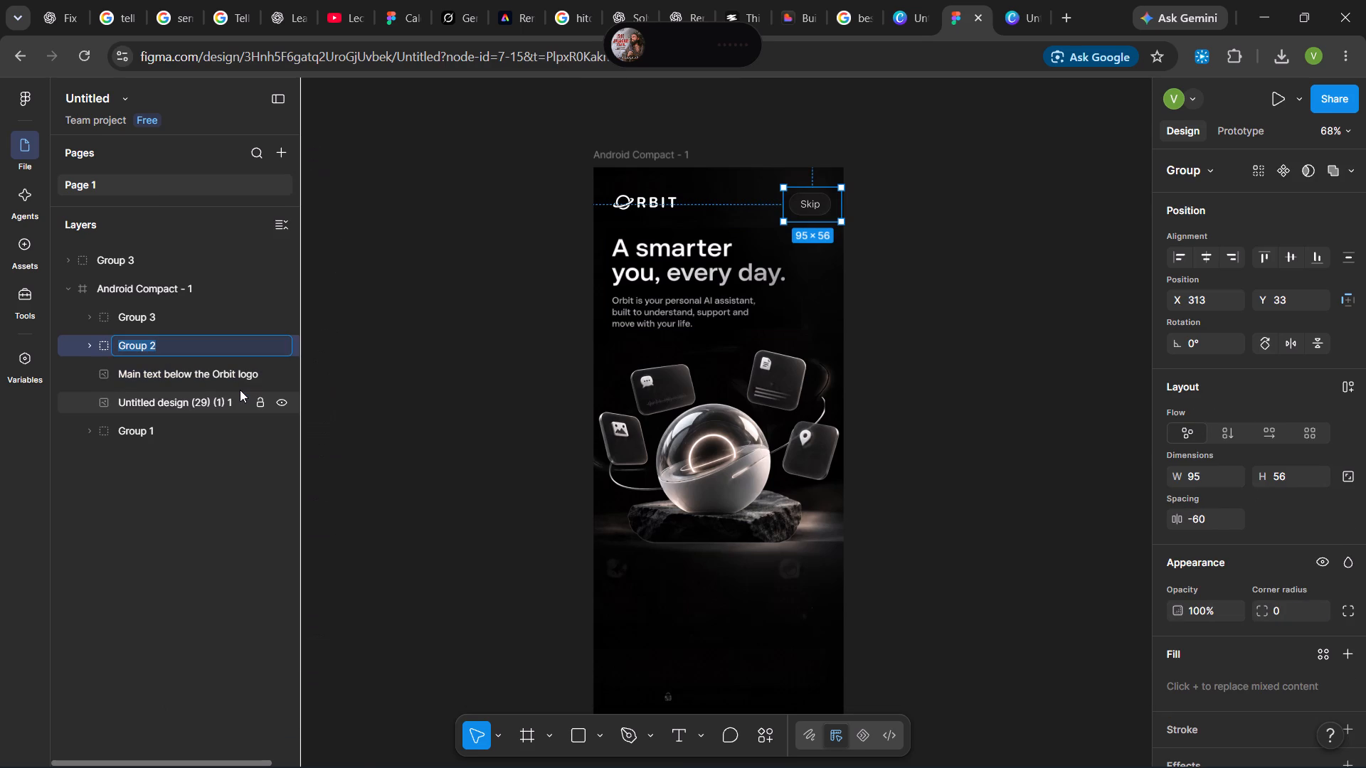
key("shift+s")
type("kip butto")
key("space")
key("BackSpace")
type("n att h")
key("BackSpace")
key("BackSpace")
key("BackSpace")
key("space")
type("the")
key("space")
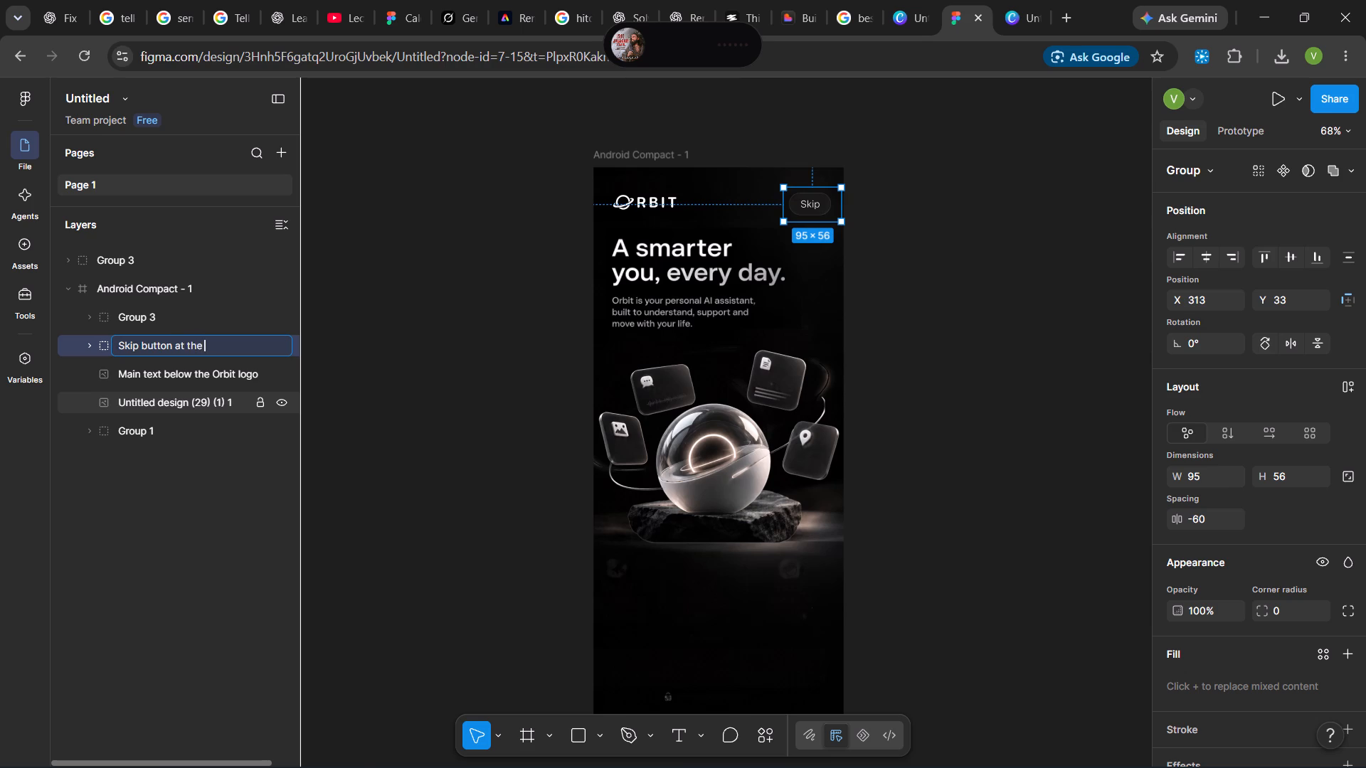
type("rop right")
key("Return")
Correct the spelling in the Skip group's name so it reads "Skip button at the top right".
right_click(200, 346)
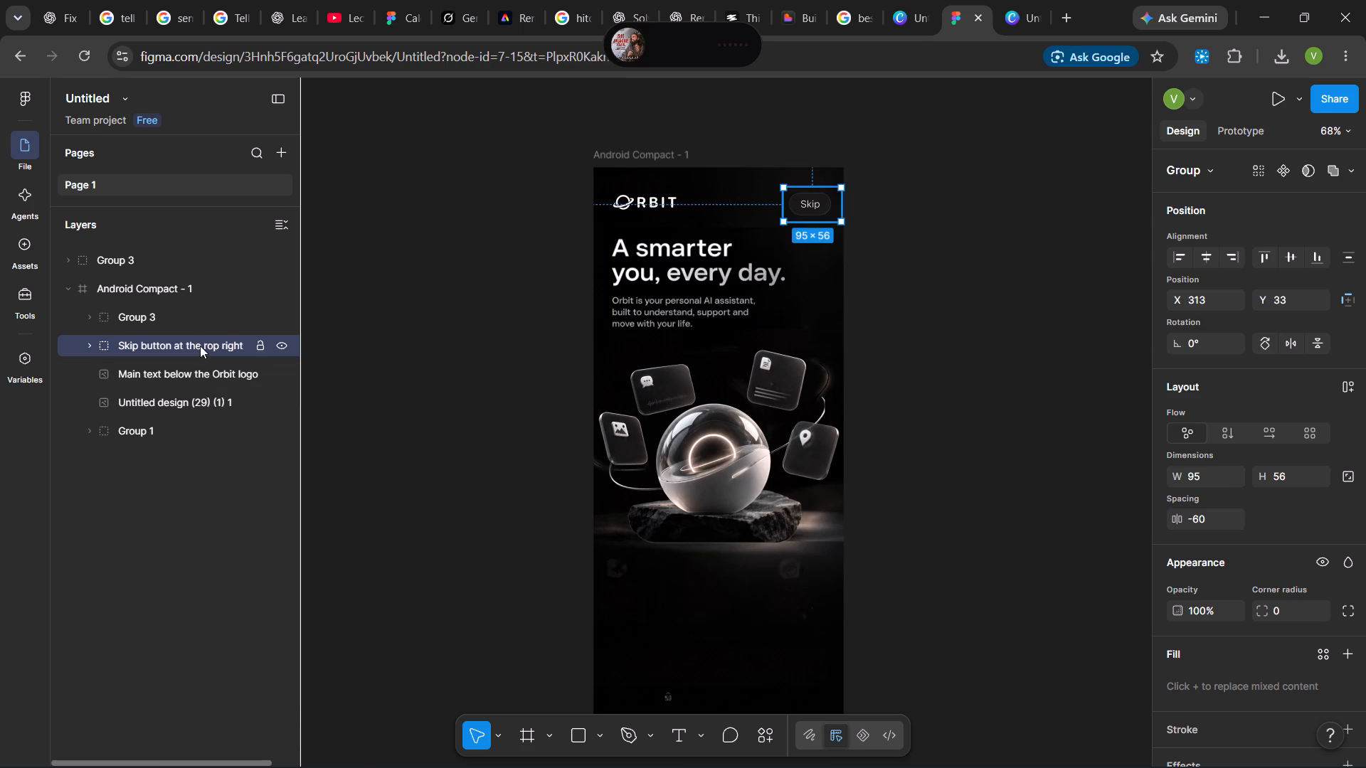
left_click(264, 401)
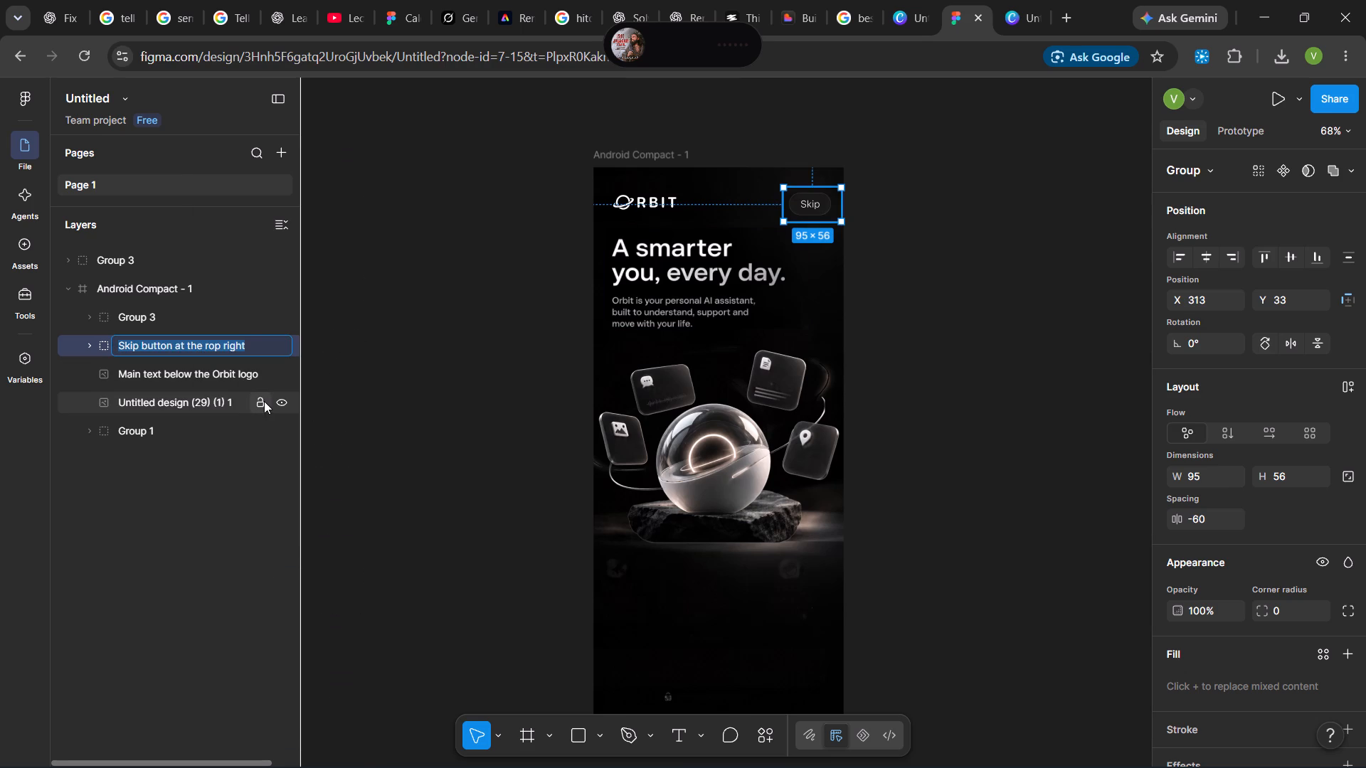
key("Right")
key("Left")
key("Left")
key("Left")
key("Left")
key("Left")
key("Left")
key("Left")
key("Left")
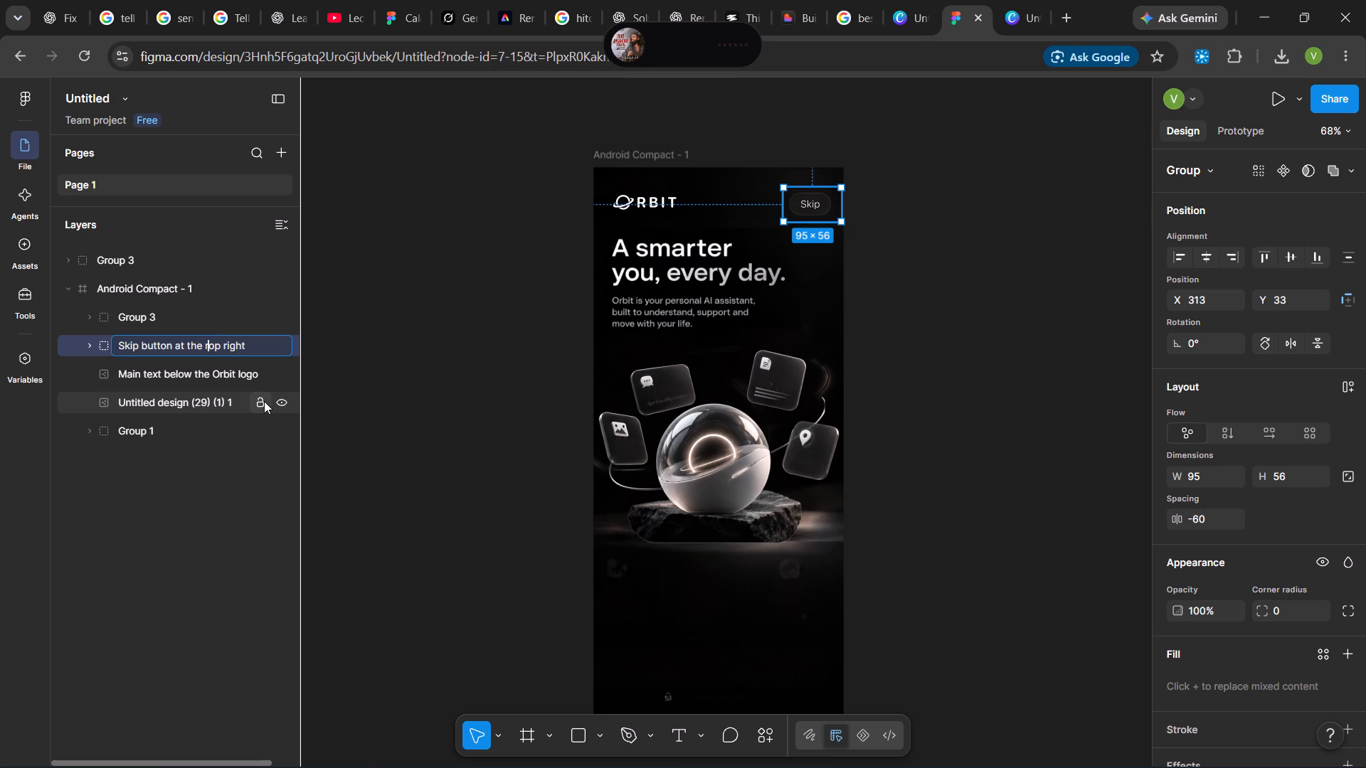
key("BackSpace")
key("t")
key("Return")
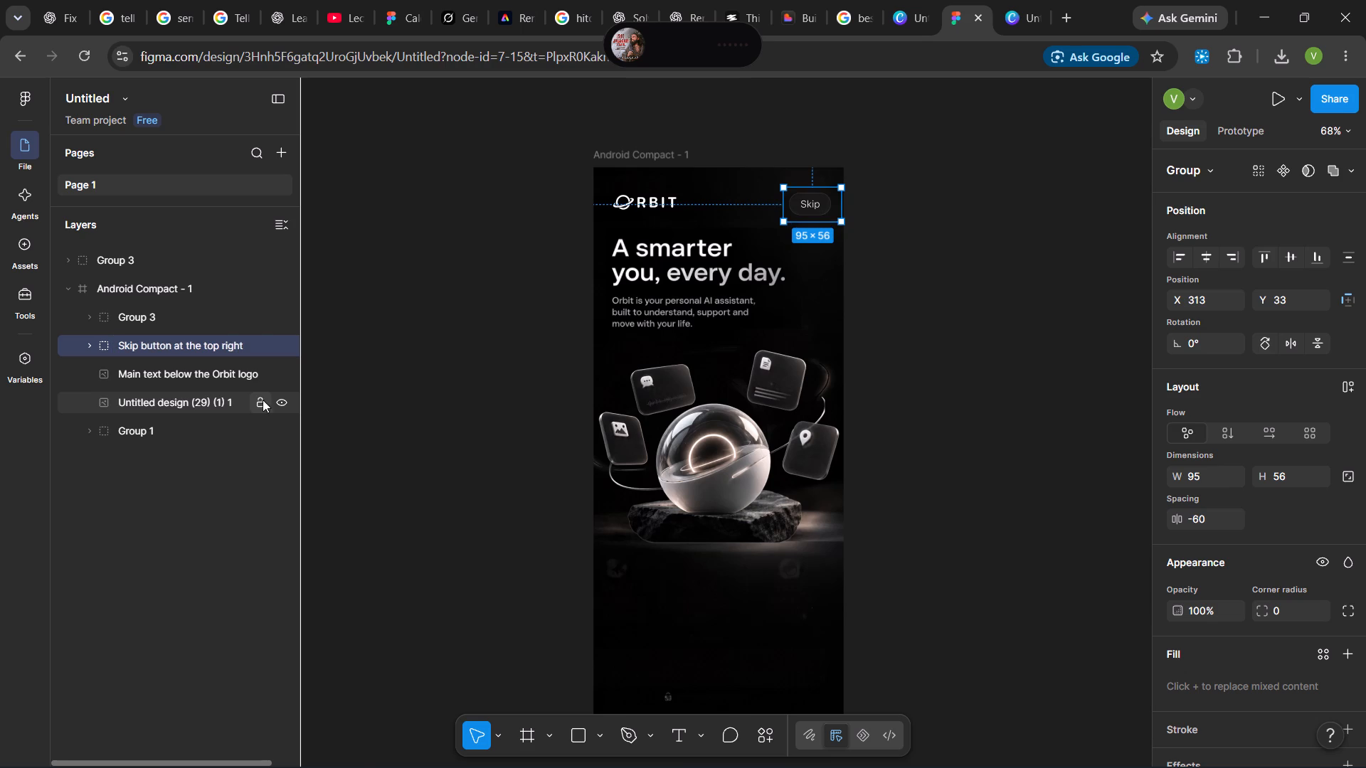
Expand the Skip button group and rename its Untitled design (31) (1) 1 image layer as "Backgroun img of Skip button at the top right".
left_click(89, 345)
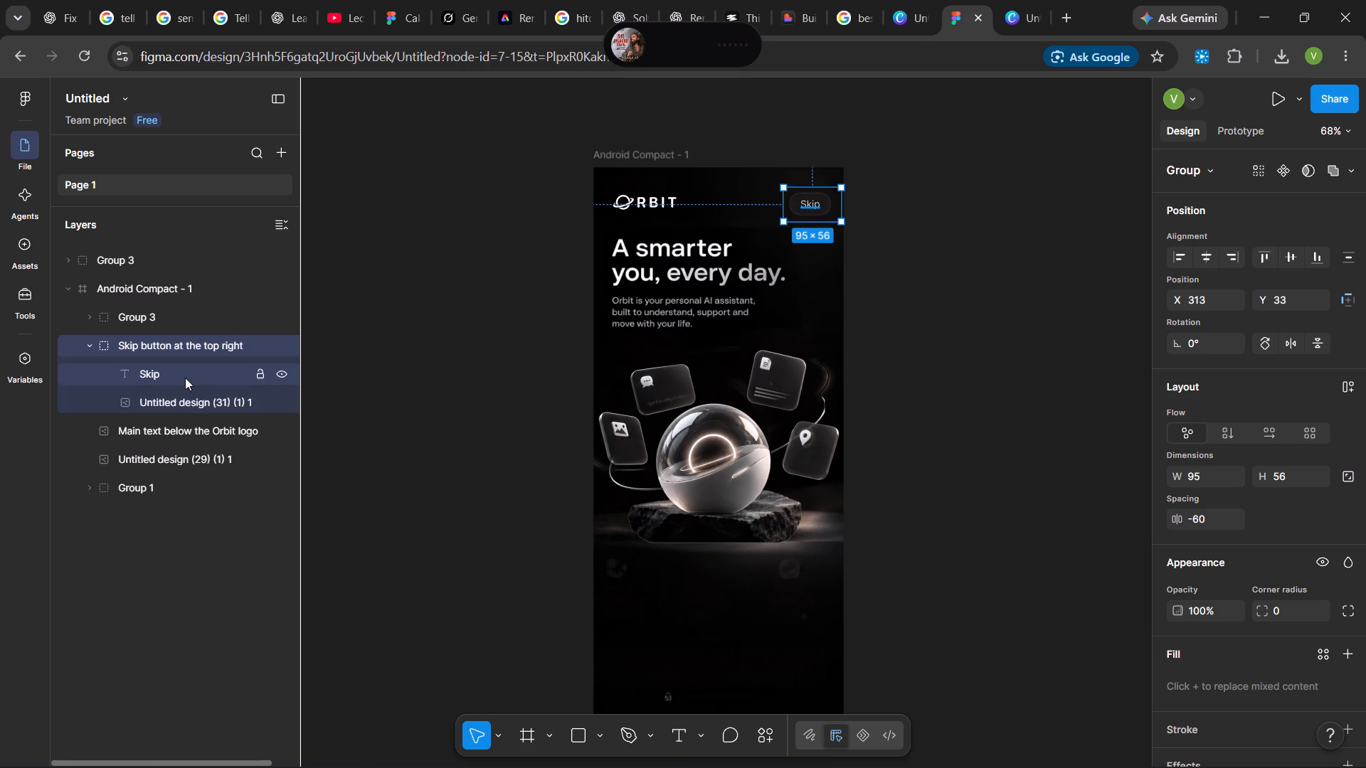
left_click(181, 401)
right_click(180, 401)
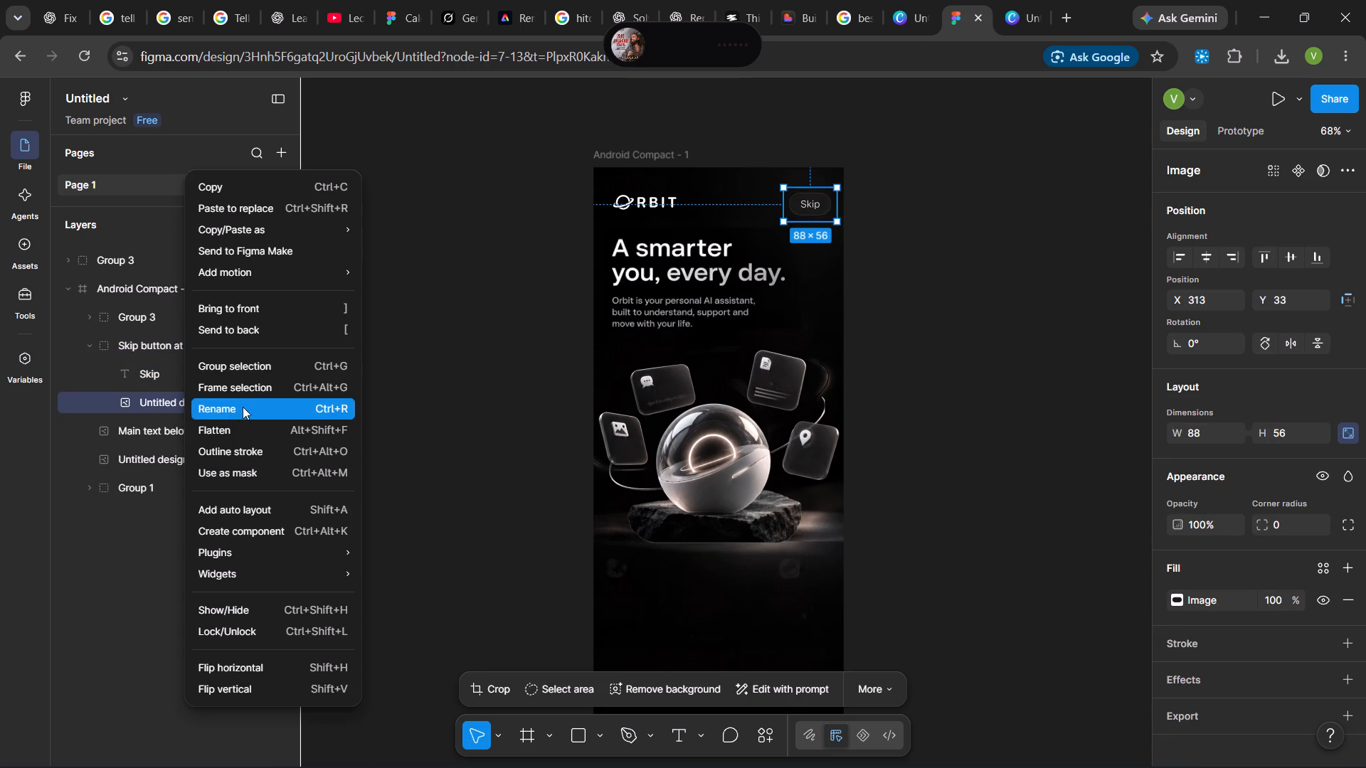
left_click(243, 407)
type("skip")
key("BackSpace")
key("BackSpace")
key("BackSpace")
key("BackSpace")
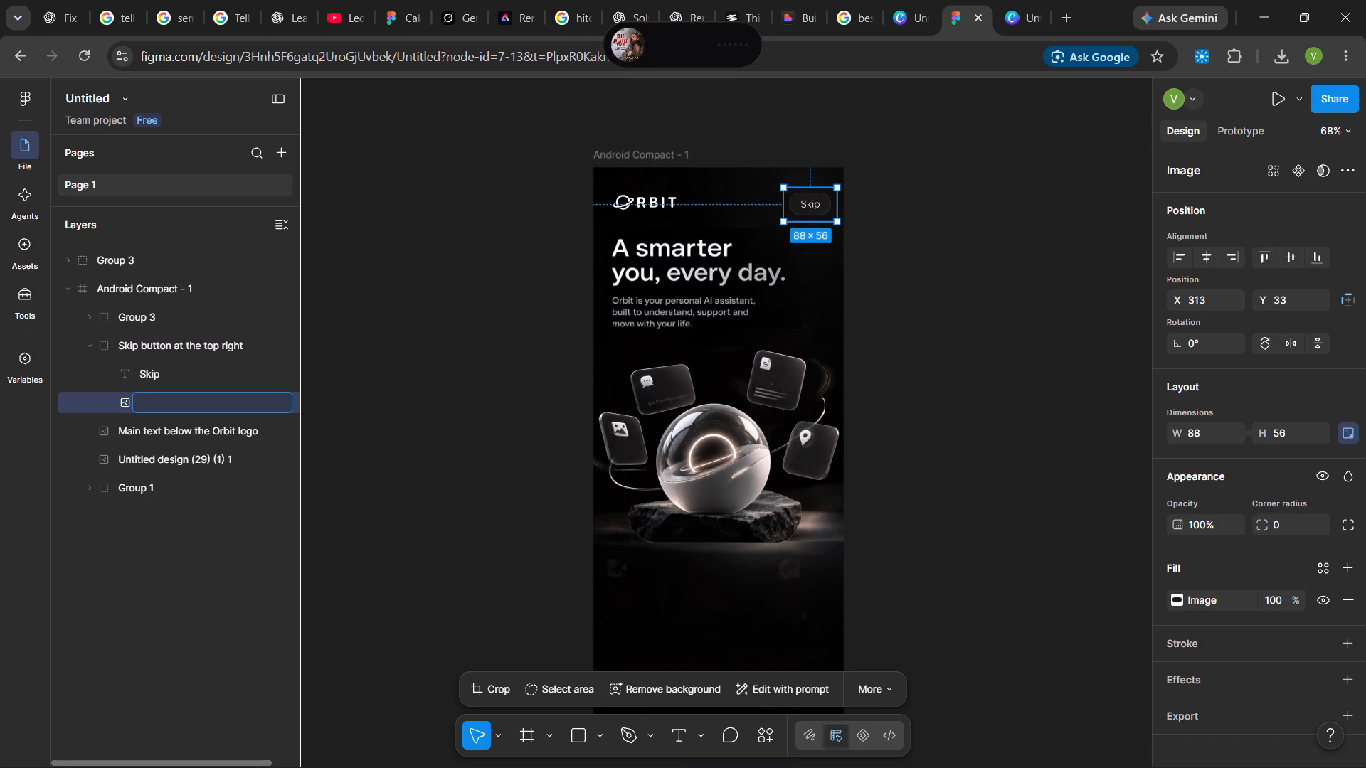
type("Backgroun dim")
key("BackSpace")
key("BackSpace")
key("BackSpace")
type("img of")
key("space")
type("sk")
key("BackSpace")
key("BackSpace")
type("Skip button at the tp")
key("BackSpace")
type("op right")
key("Return")
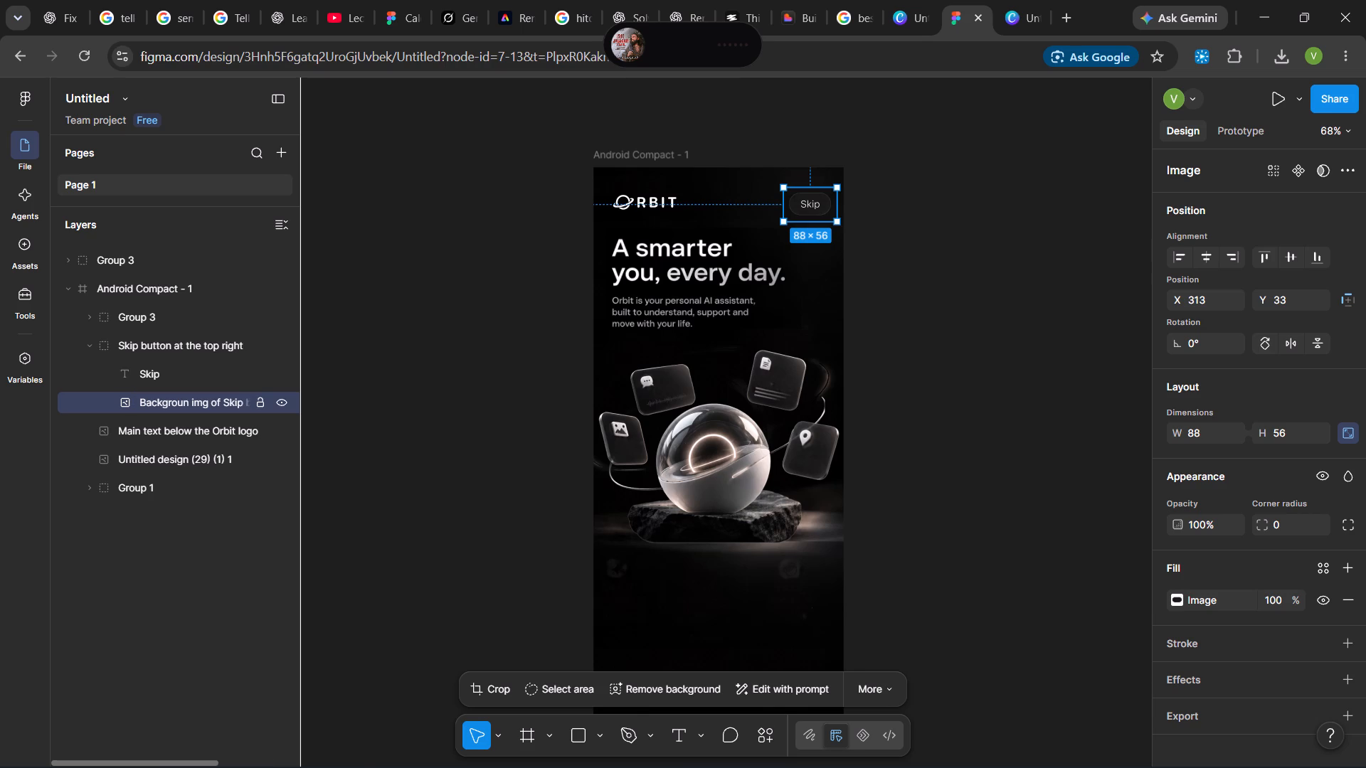
Correct the first word of the Skip pill image layer's name to "Background".
left_click(191, 406)
right_click(190, 405)
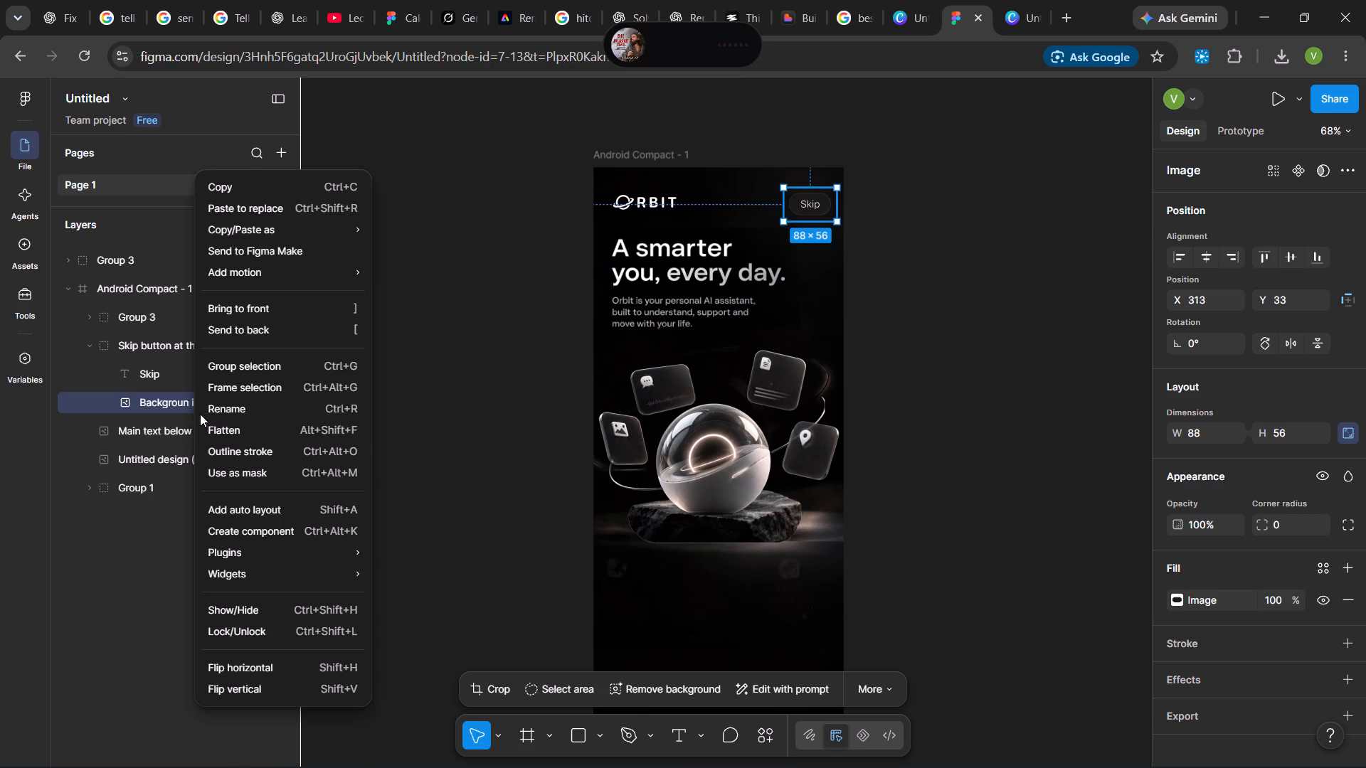
left_click(239, 413)
key("Left")
key("Right")
key("Right")
key("Right")
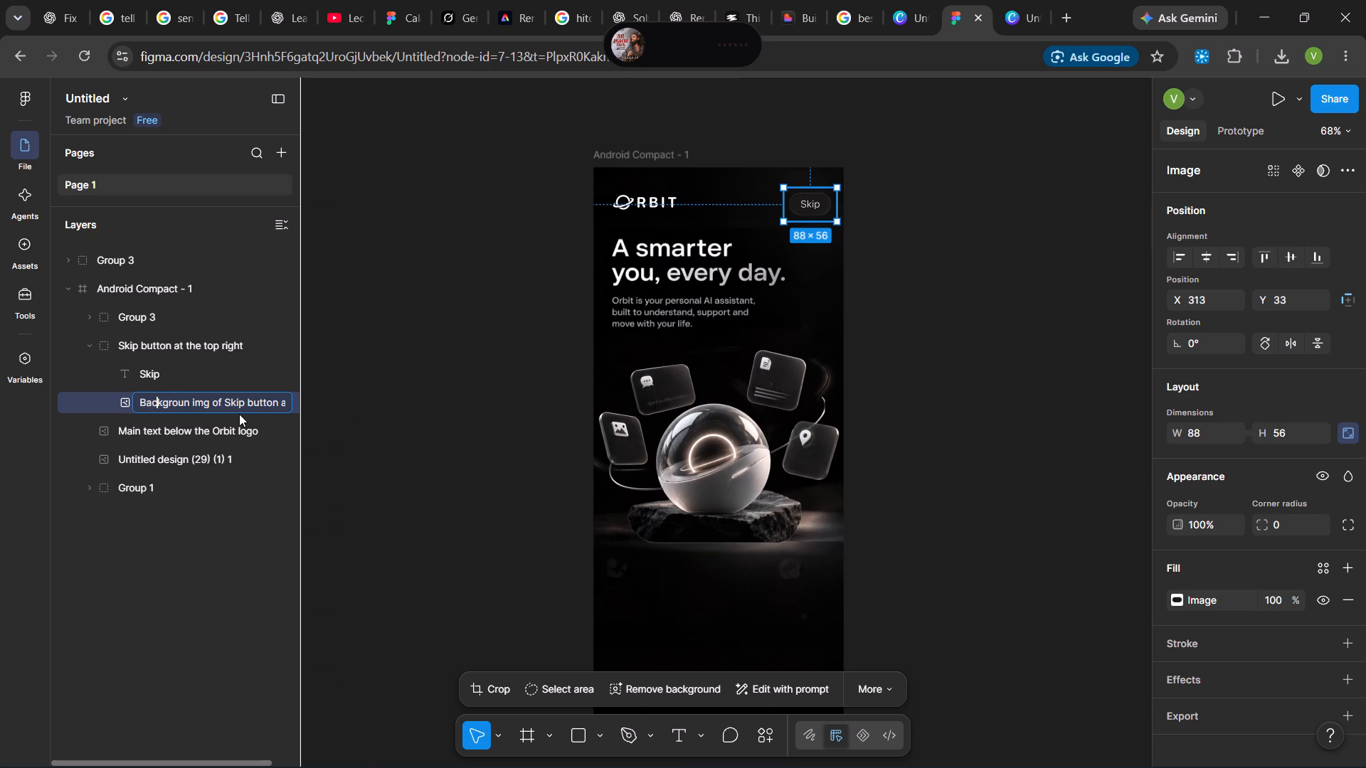
key("ctrl+Right")
key("BackSpace")
type("d")
key("space")
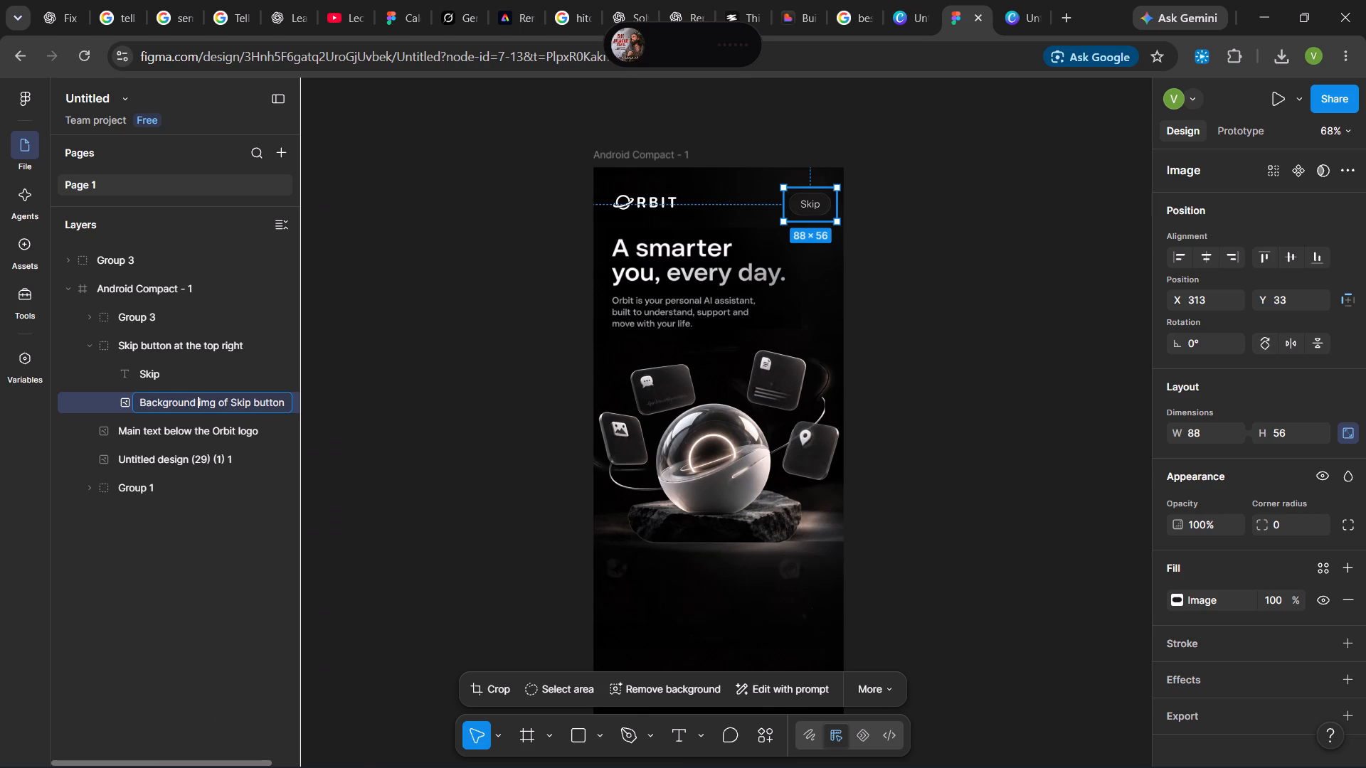
key("Return")
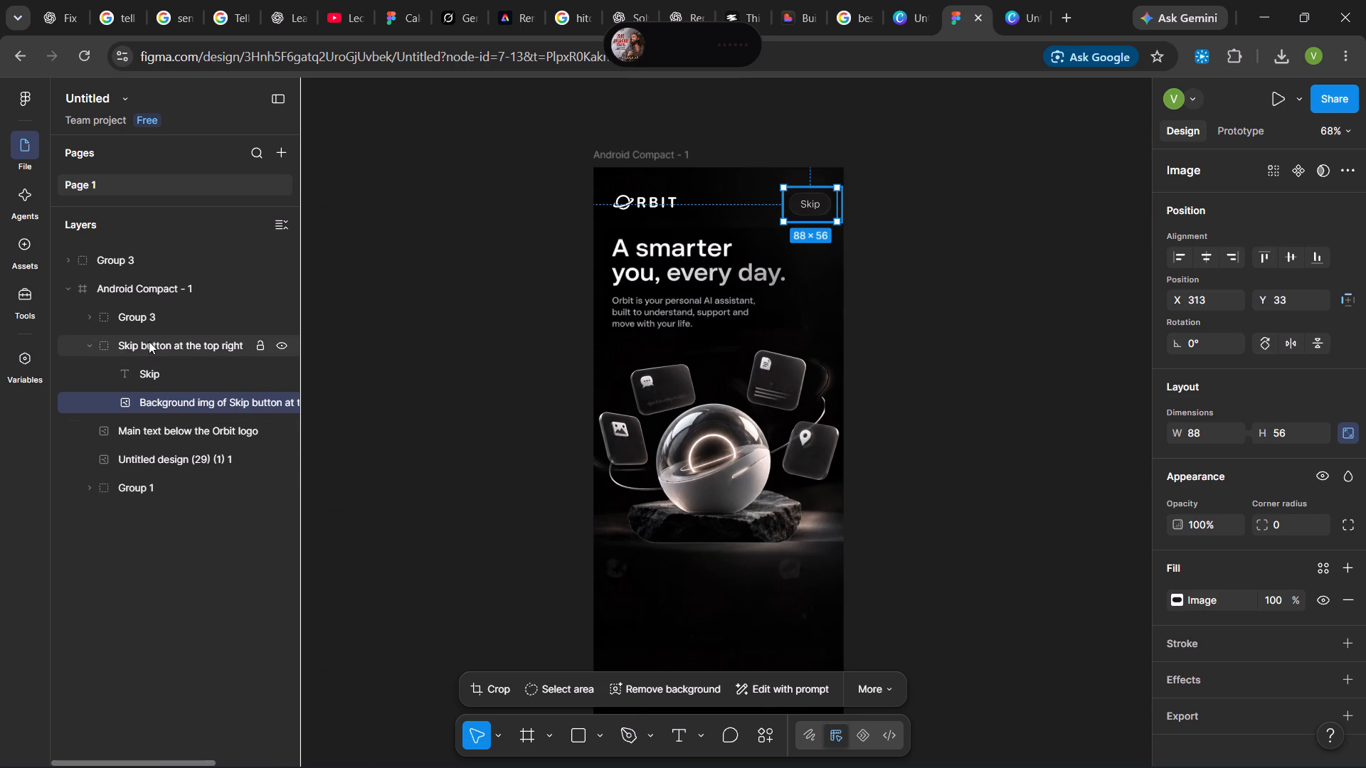
Look through the remaining unnamed layers in the frame, Untitled design (29) (1) 1 and the contents of Group 1.
left_click(83, 341)
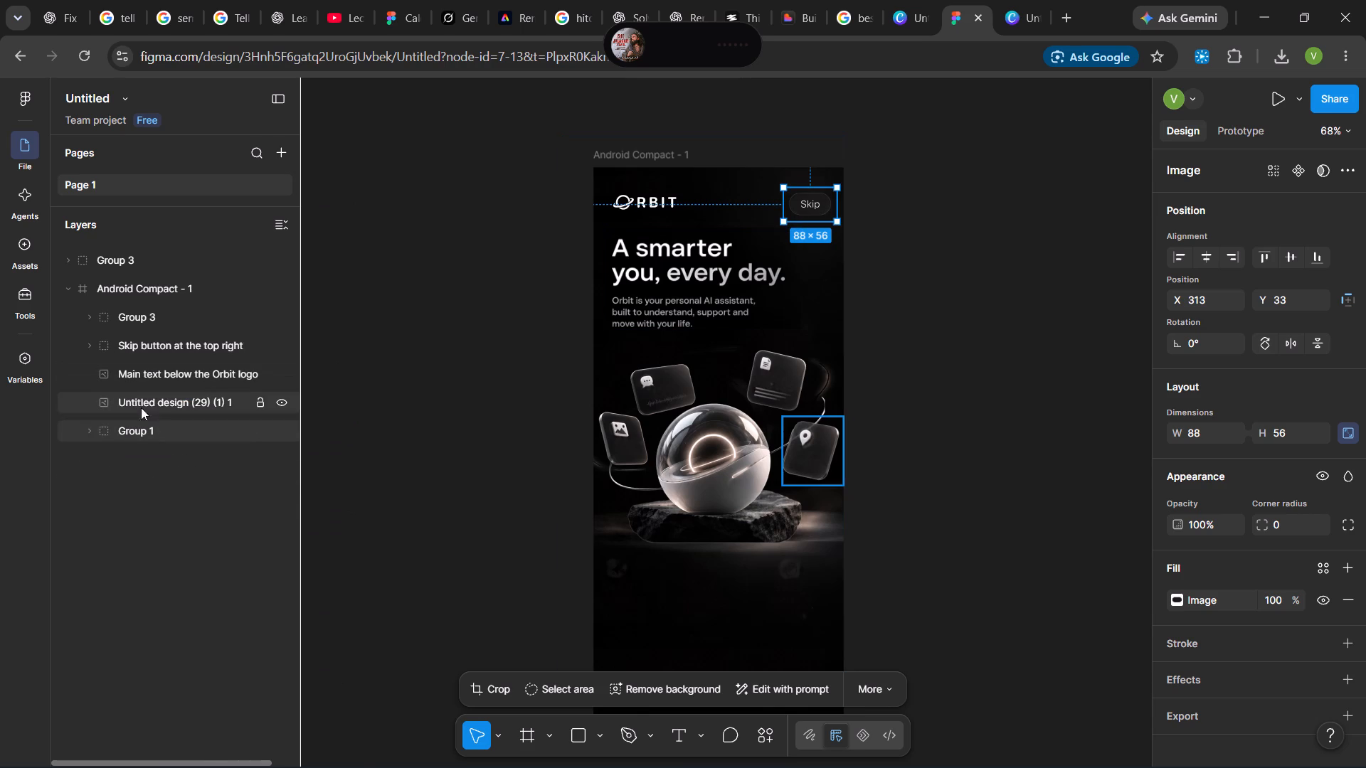
left_click(142, 395)
right_click(149, 400)
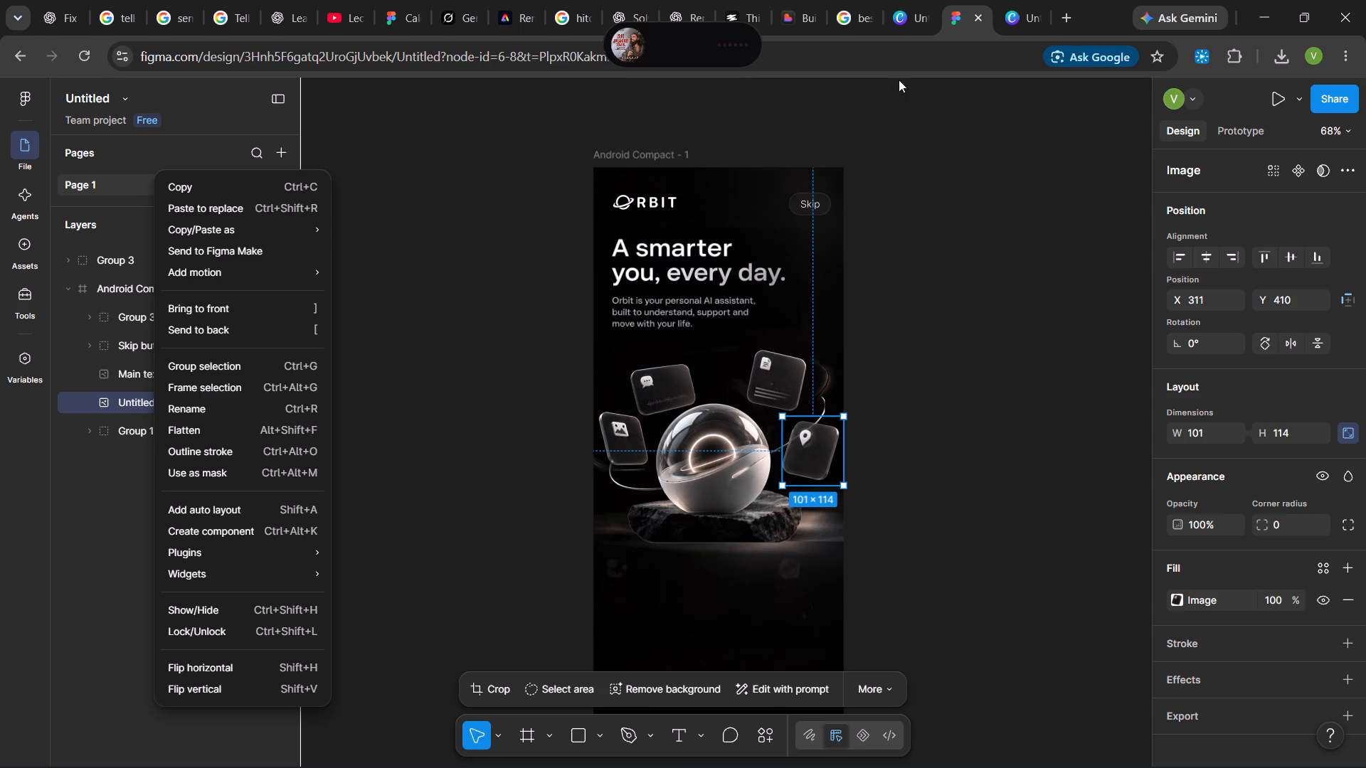
left_click(1029, 597)
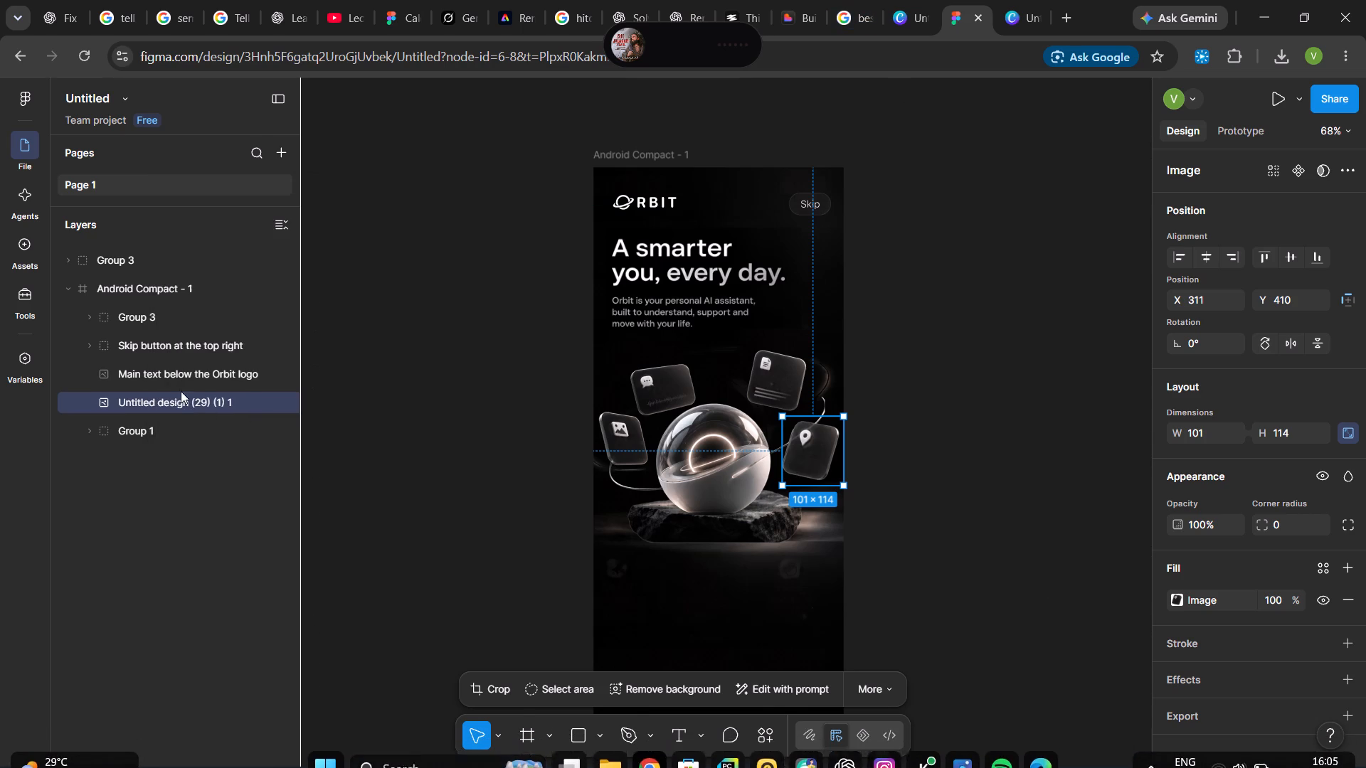
left_click(85, 423)
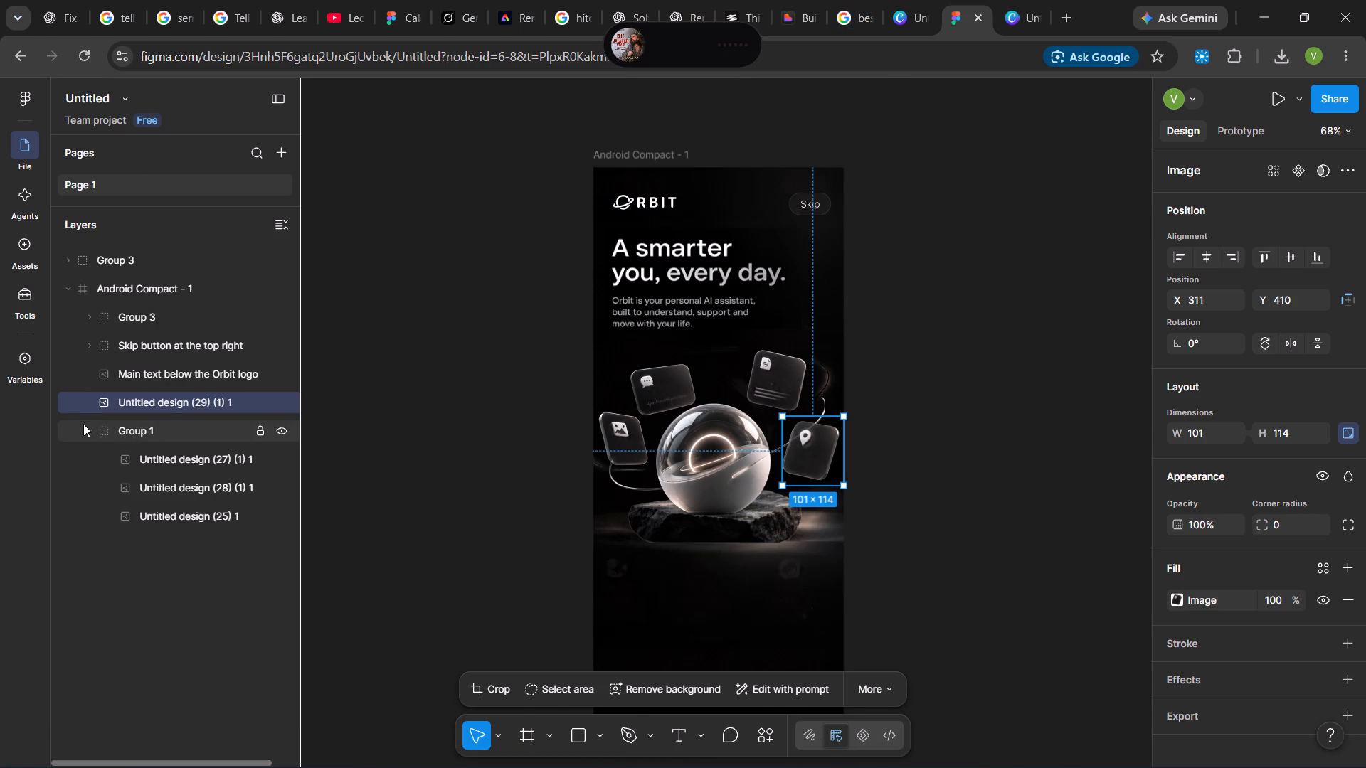
left_click(157, 436)
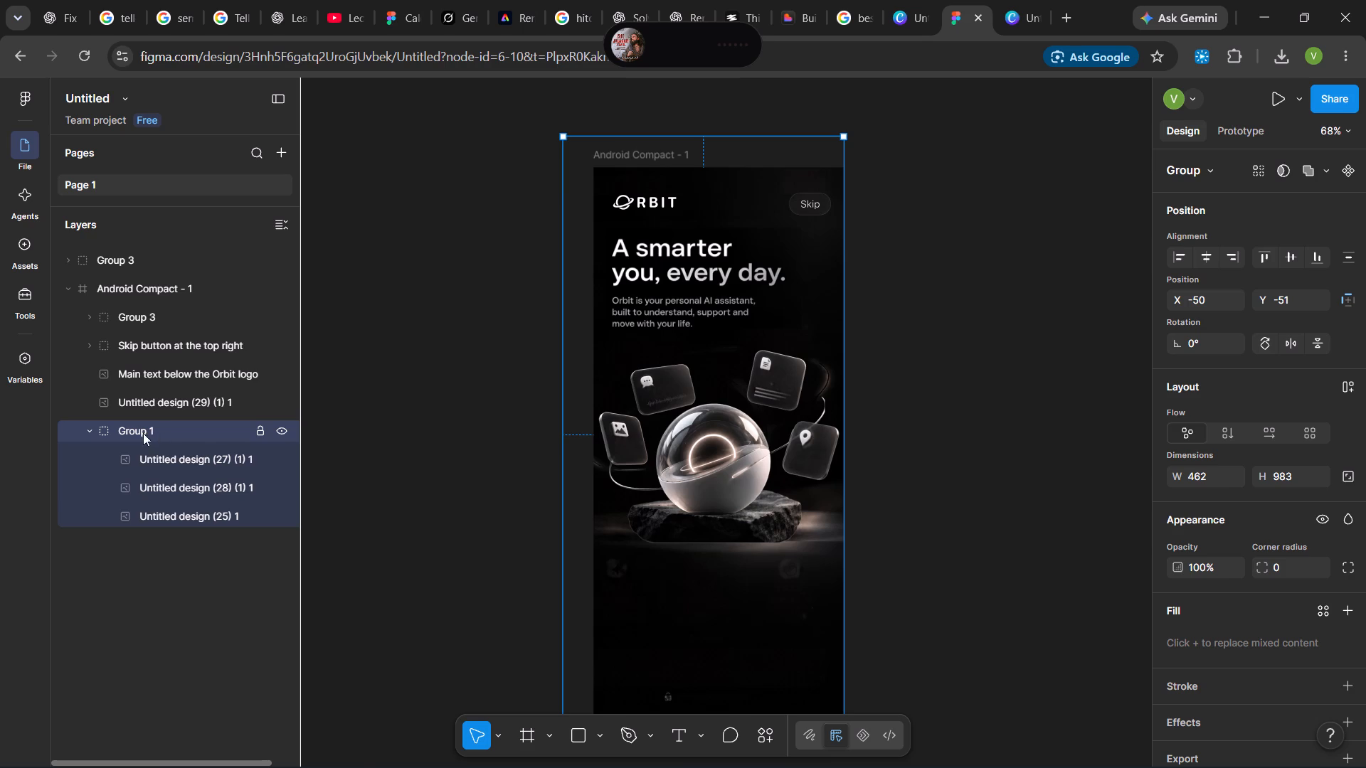
left_click(130, 432)
left_click(83, 430)
left_click(182, 518)
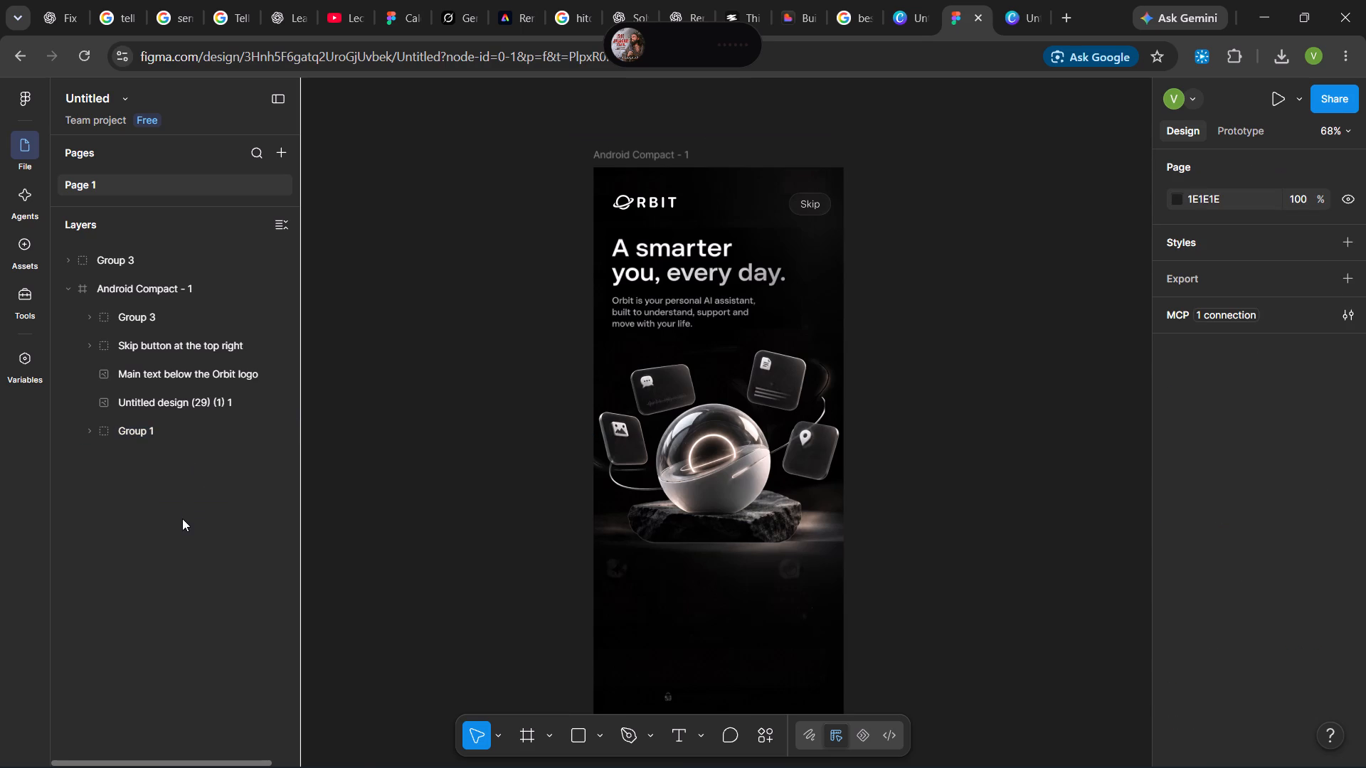
scroll(982, 398, "down", 1)
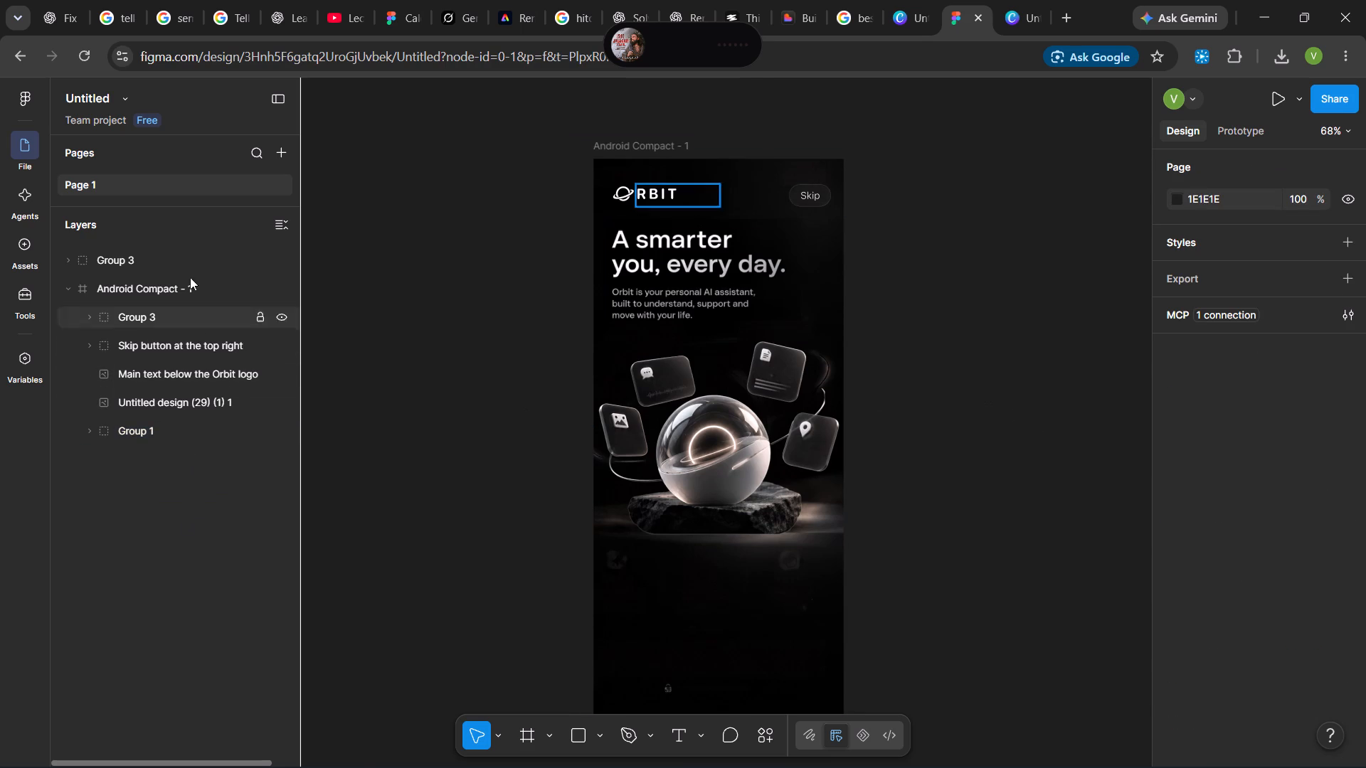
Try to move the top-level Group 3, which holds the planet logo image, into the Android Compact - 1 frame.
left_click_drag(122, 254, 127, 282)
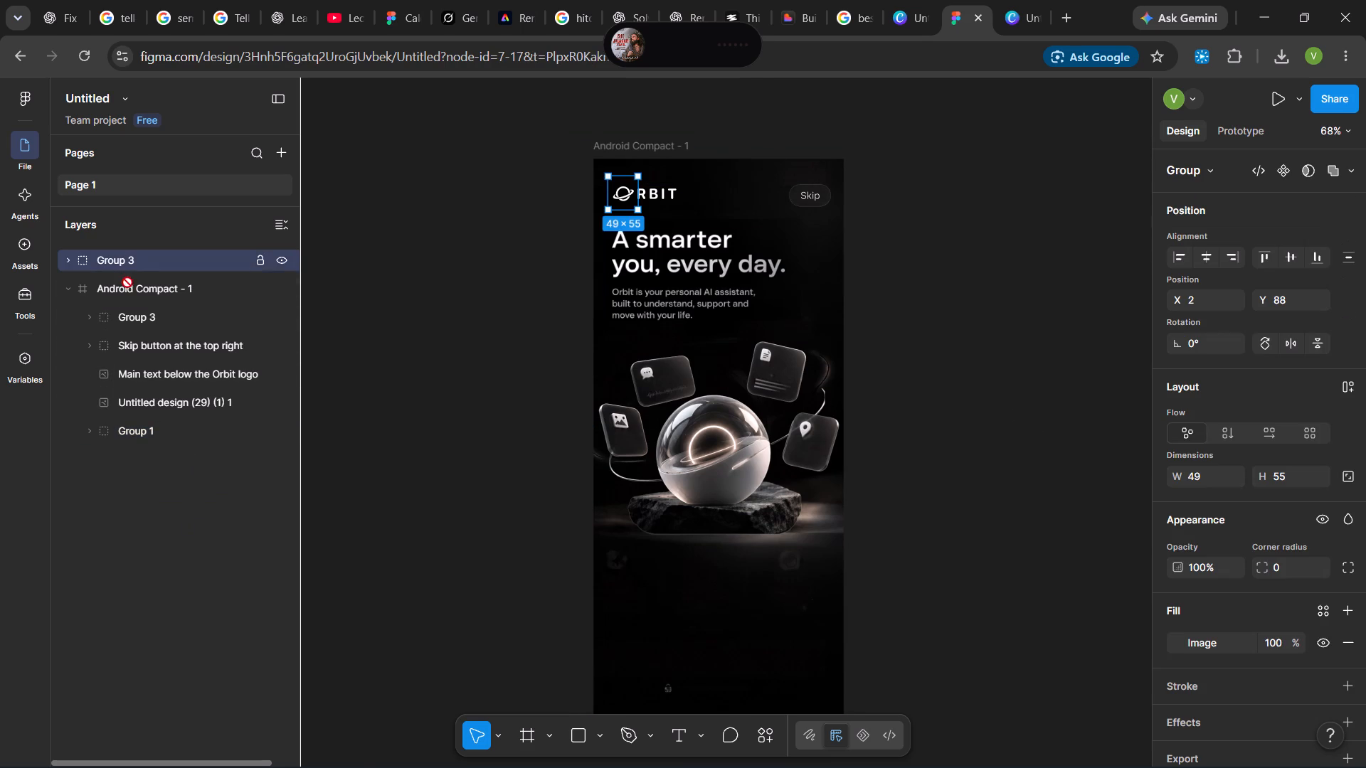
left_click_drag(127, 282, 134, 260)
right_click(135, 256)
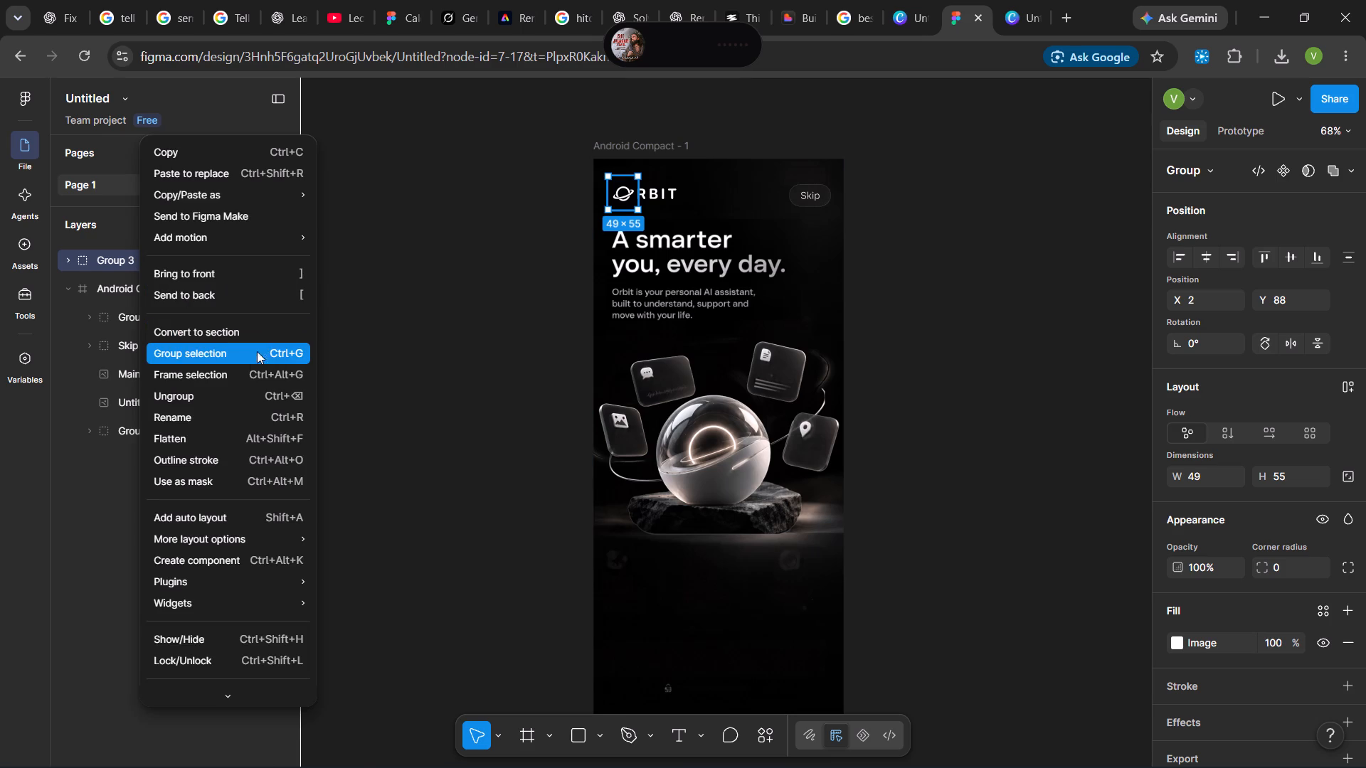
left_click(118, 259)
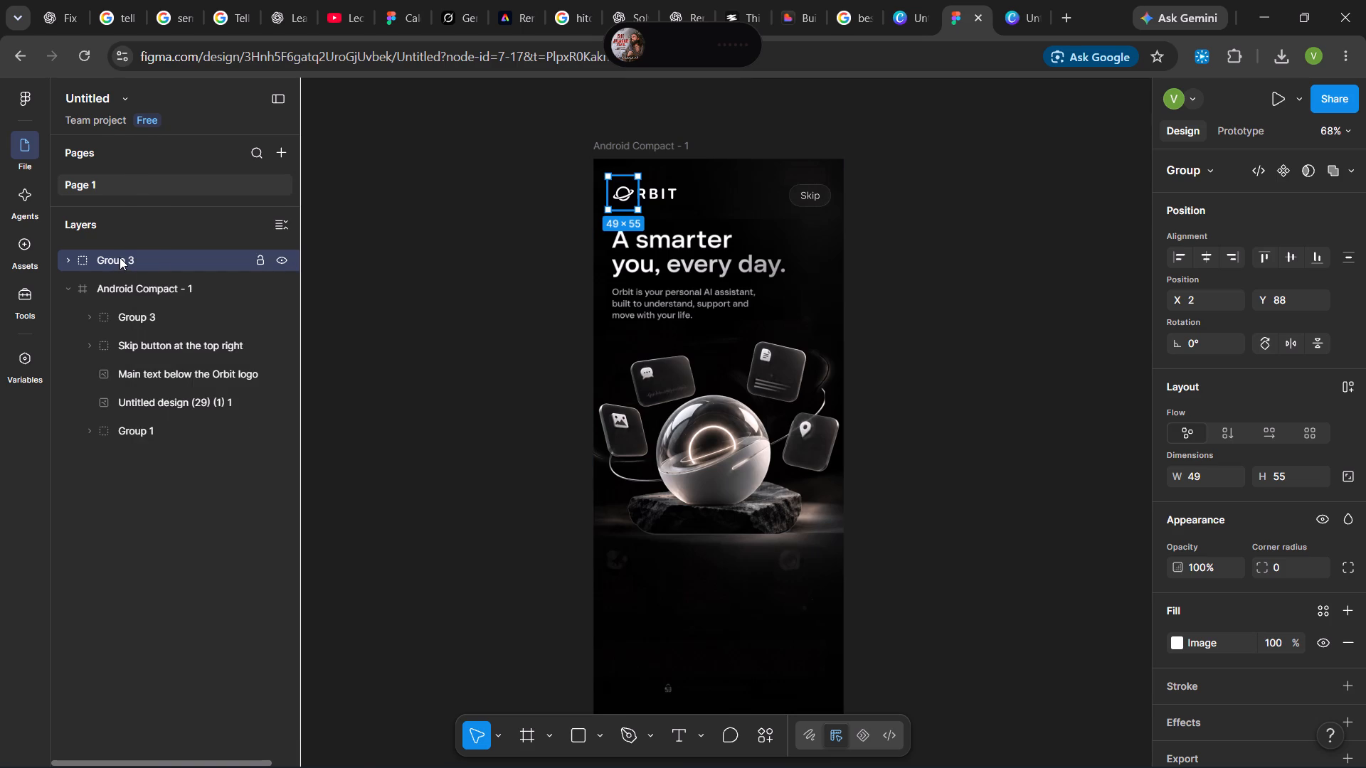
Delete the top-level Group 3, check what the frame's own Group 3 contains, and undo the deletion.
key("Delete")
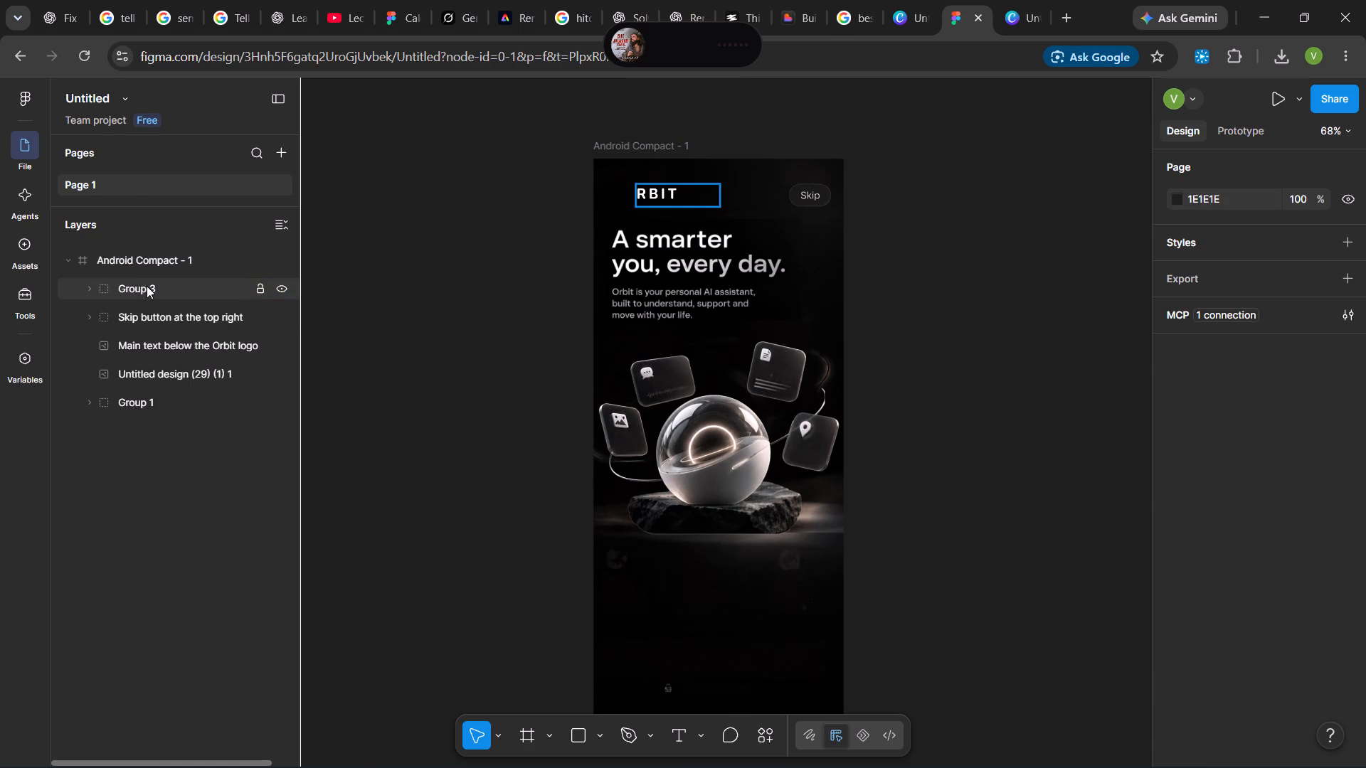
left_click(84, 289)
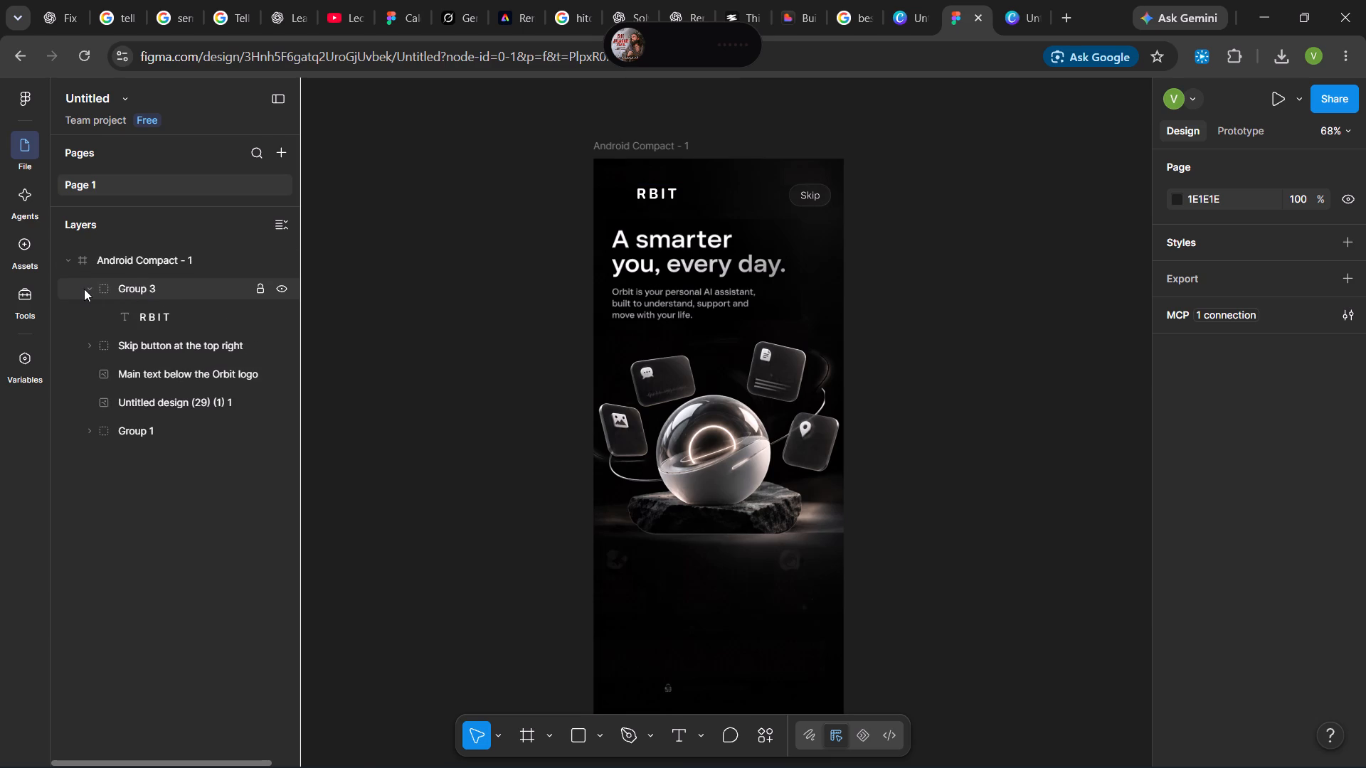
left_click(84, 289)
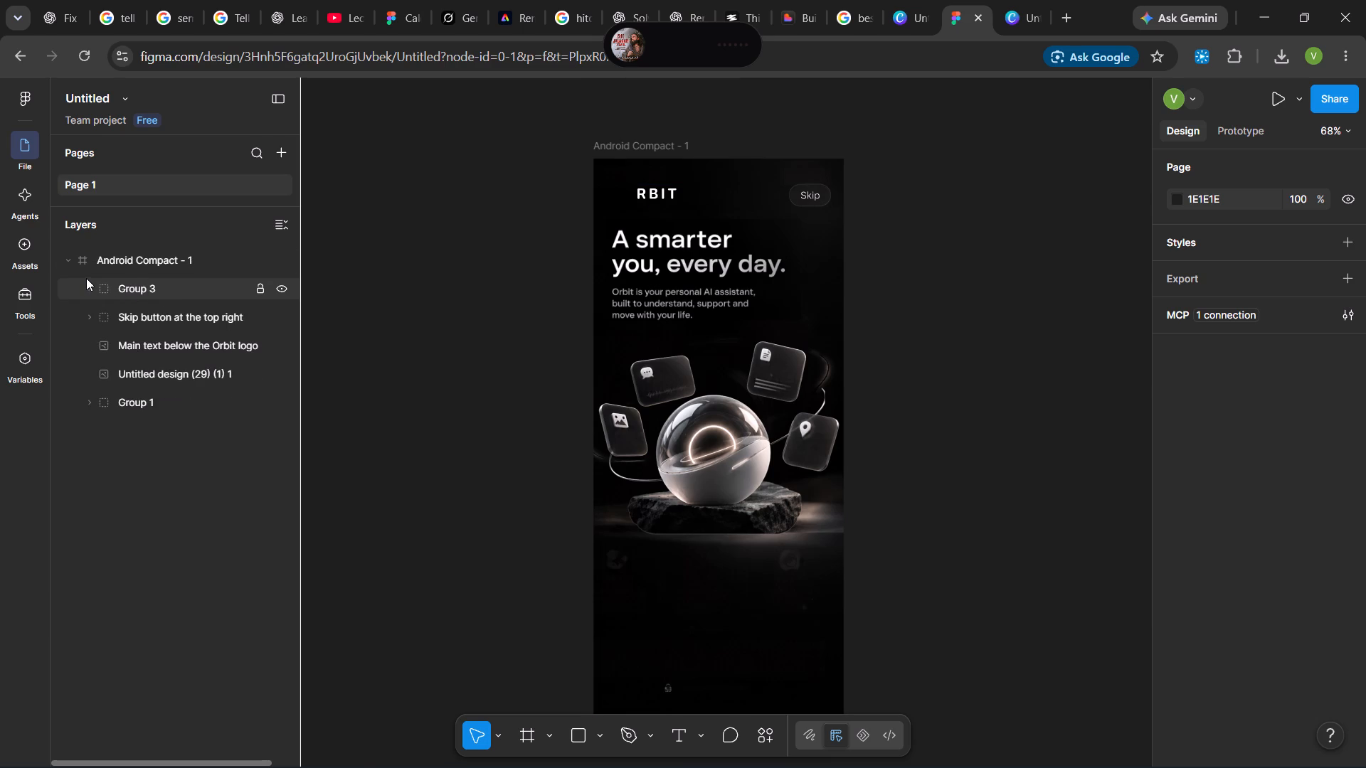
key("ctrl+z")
Move the planet logo image layer out of the top-level Group 3 into the frame's Group 3, above the RBIT text.
left_click(75, 261)
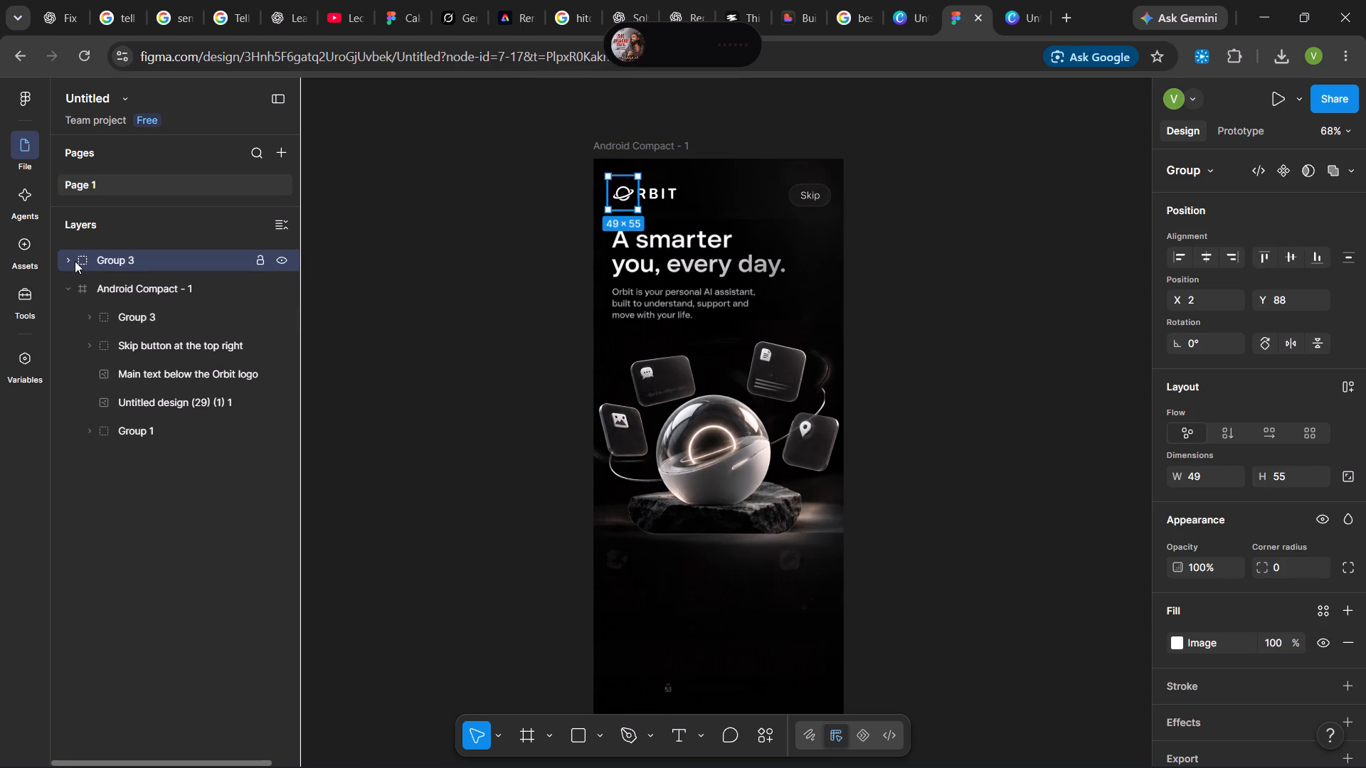
left_click(65, 260)
left_click(138, 289)
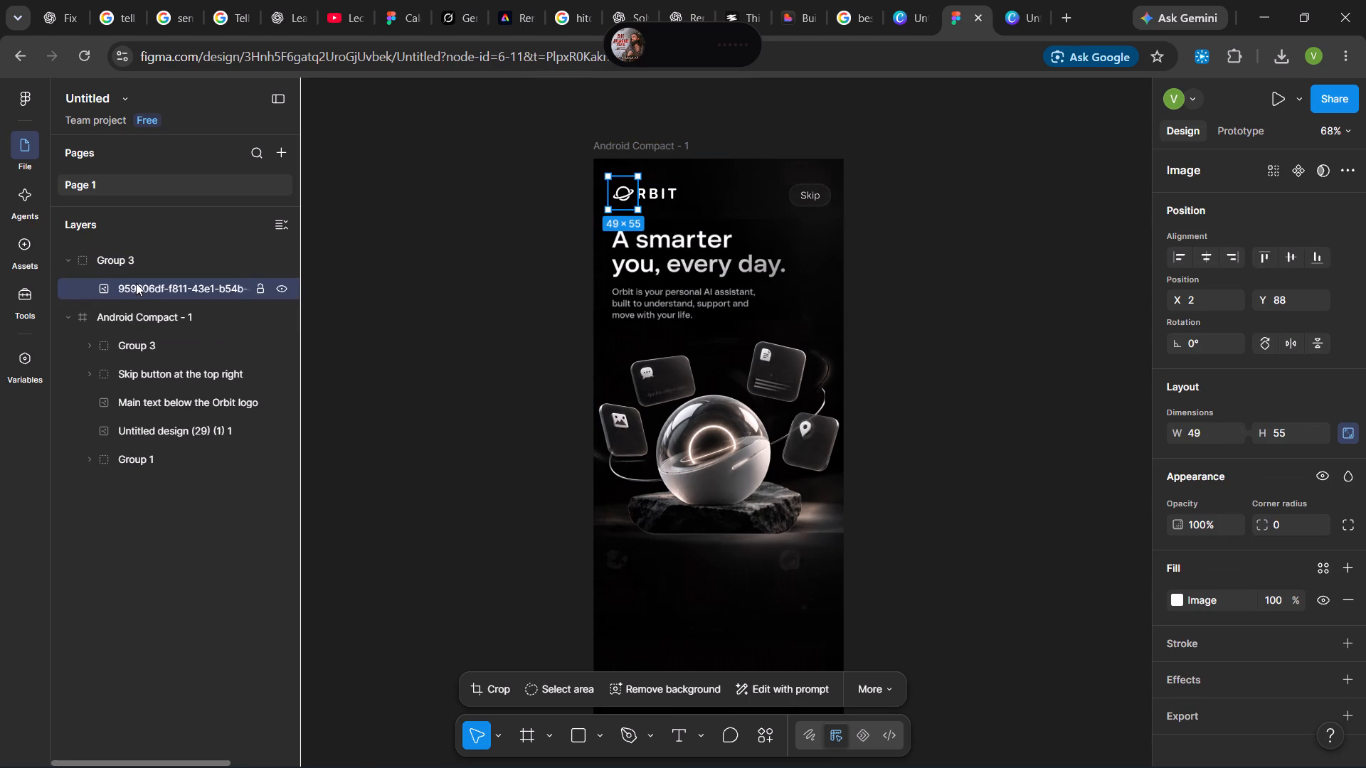
left_click(66, 264)
left_click(66, 264)
left_click_drag(139, 287, 139, 341)
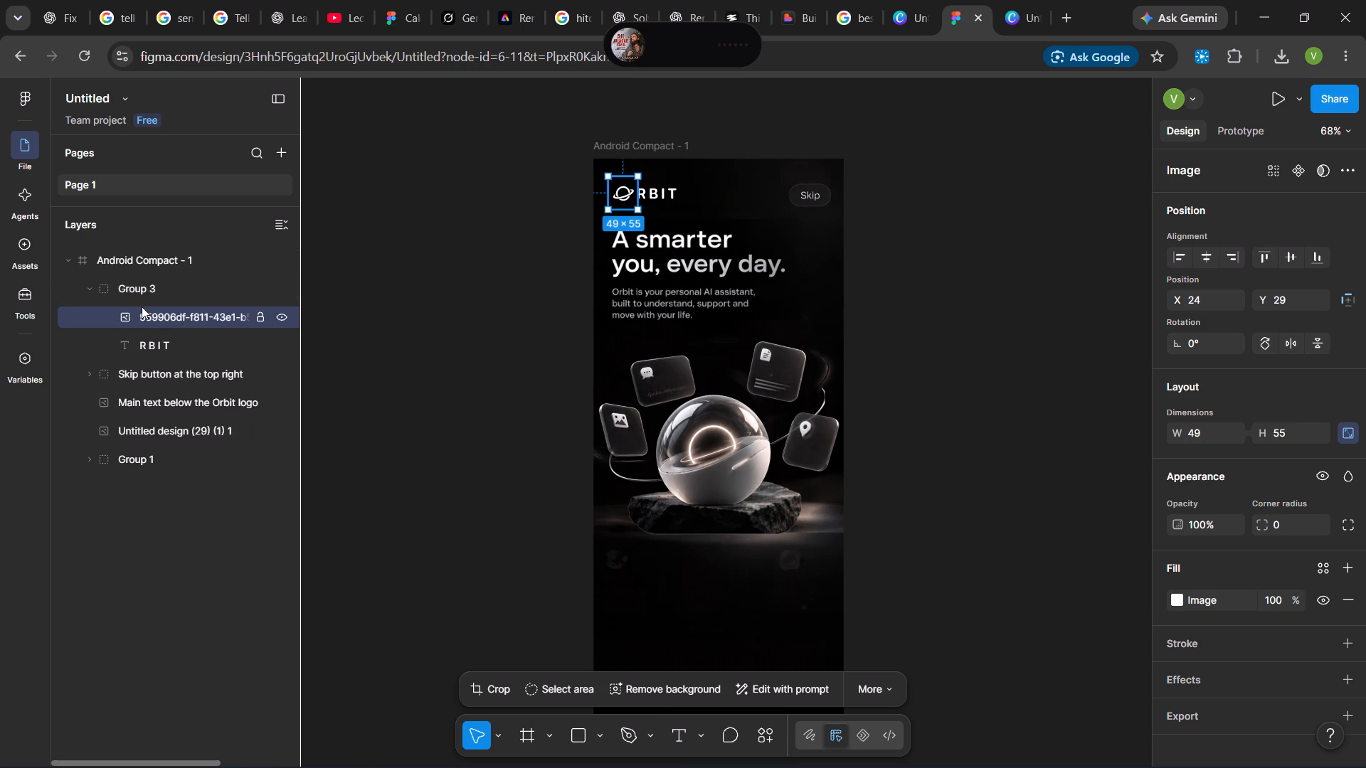
left_click(89, 289)
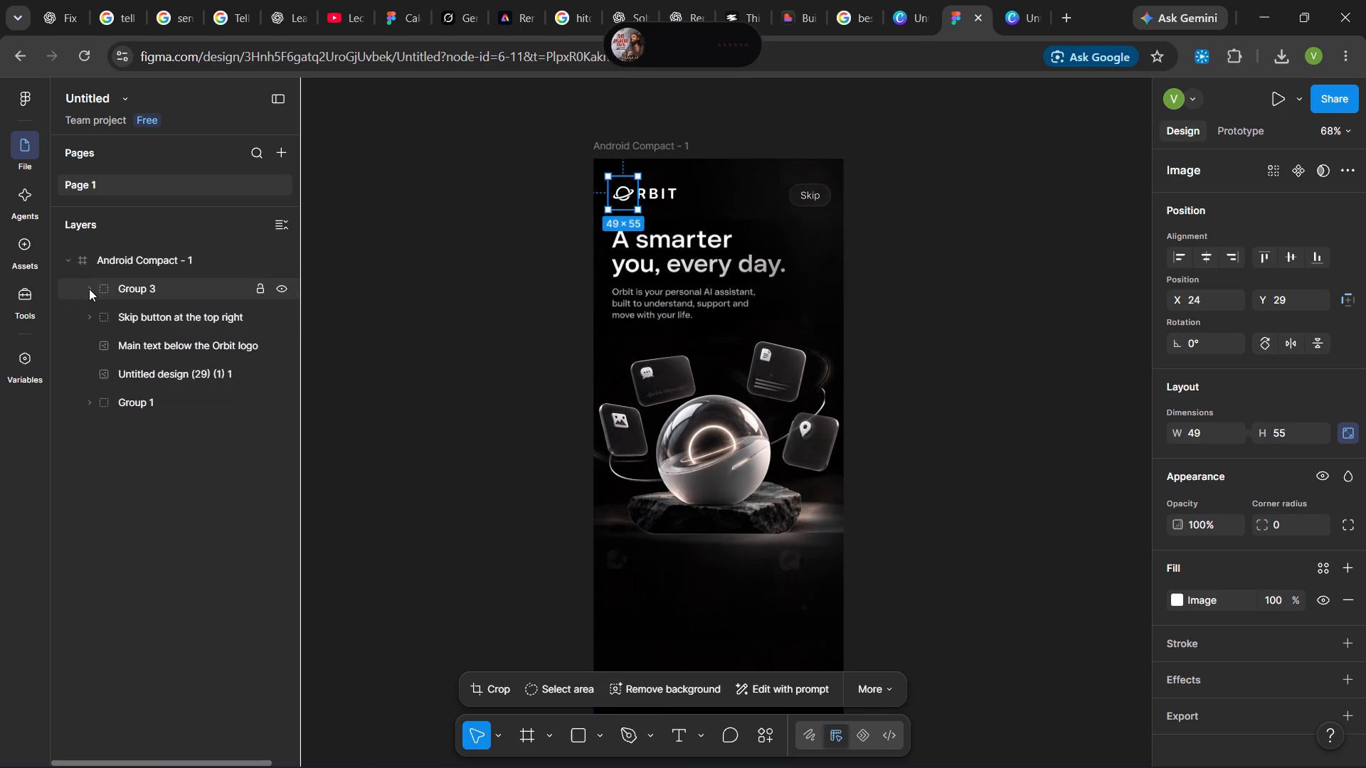
left_click(89, 289)
left_click(90, 290)
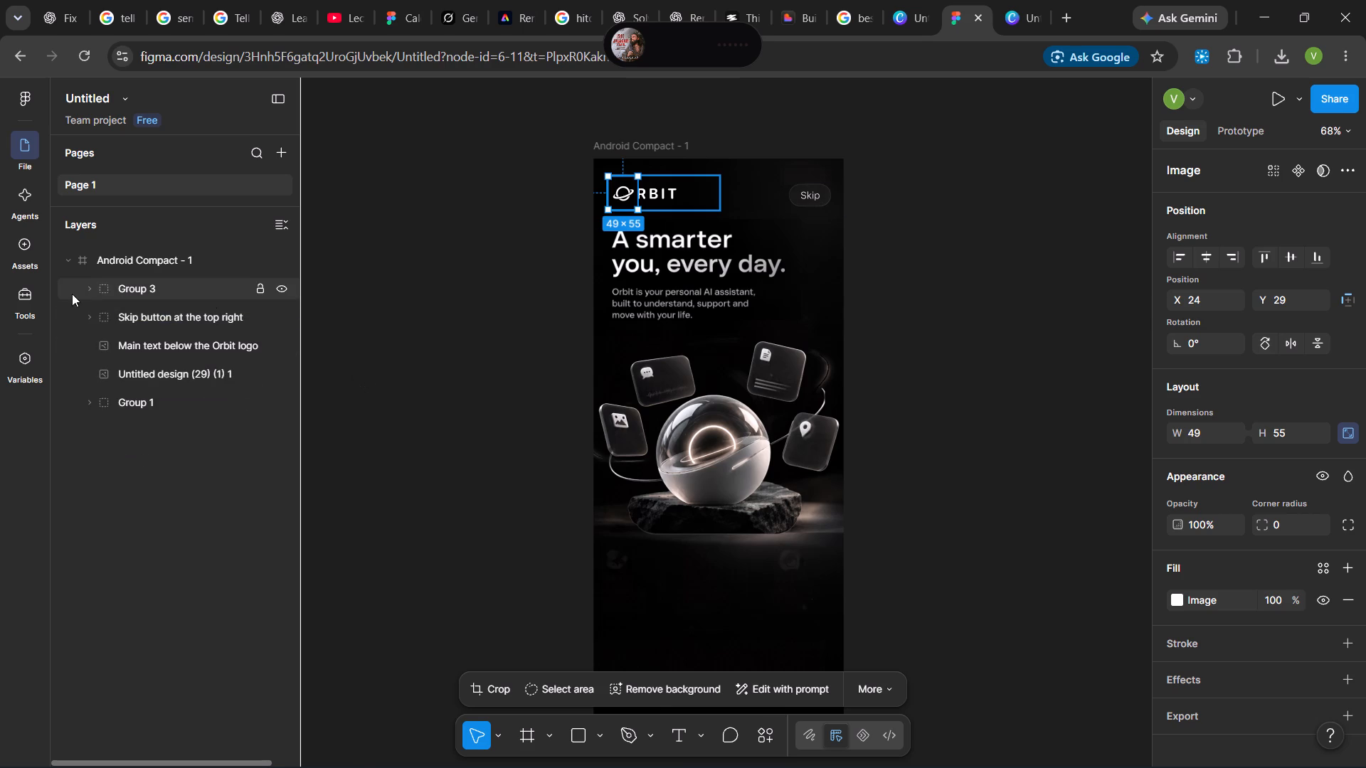
Rename the planet logo image layer as "Orbit logo img at the top left".
left_click(85, 290)
right_click(165, 311)
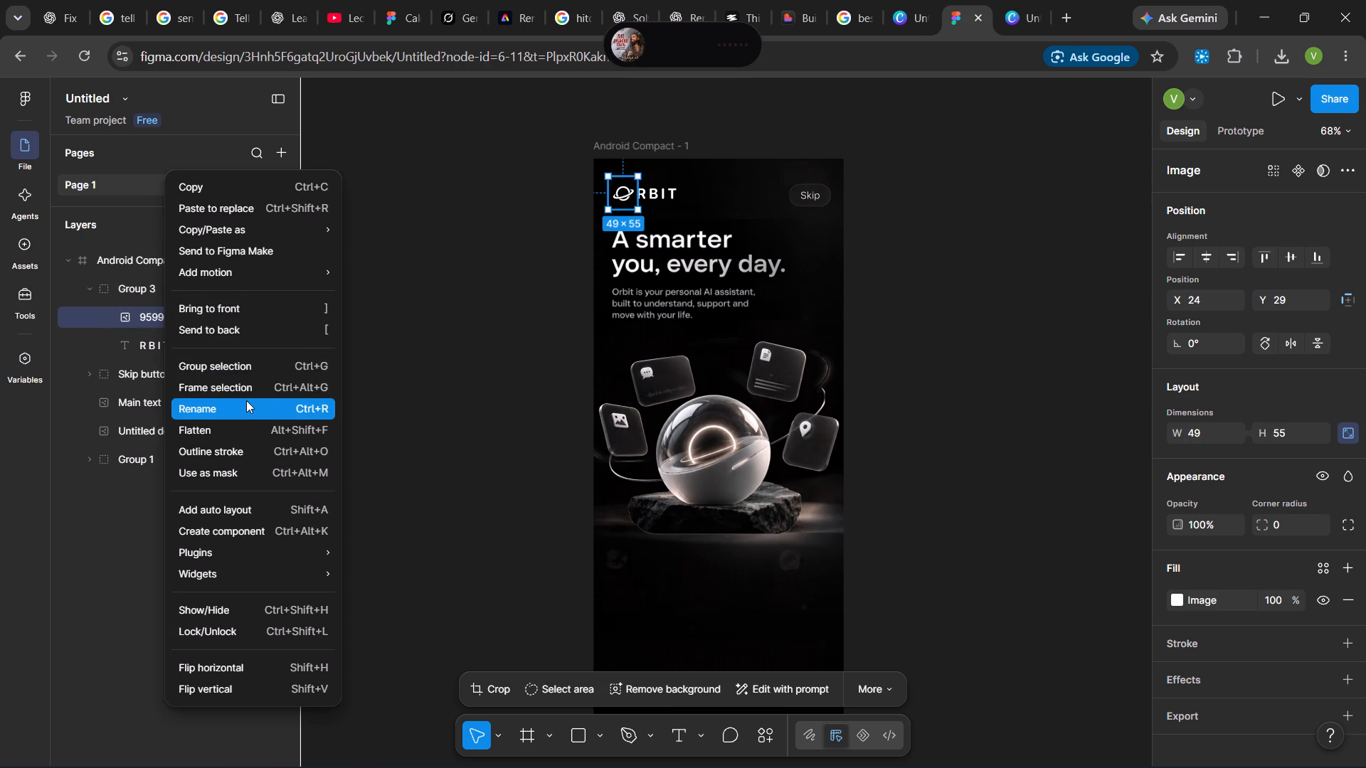
left_click(245, 402)
type("Orbit logo img")
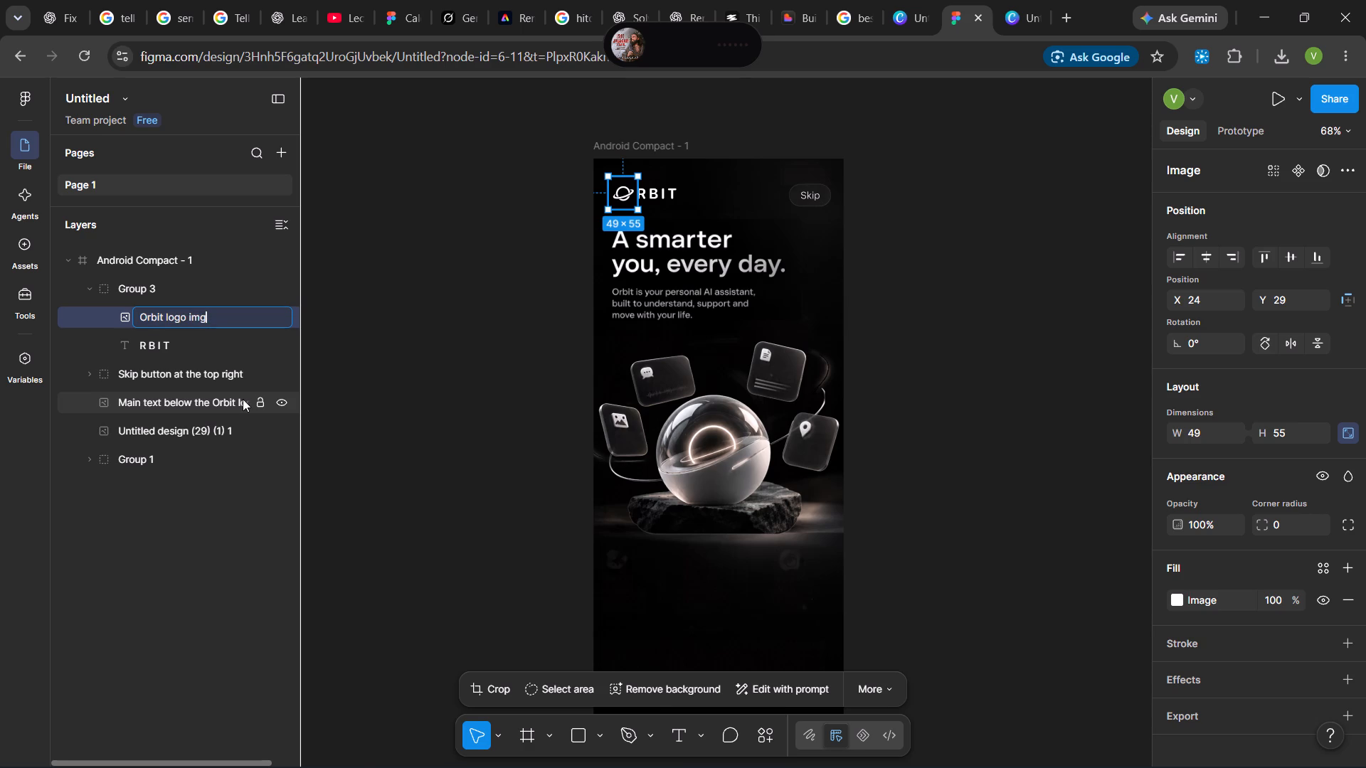
key("space")
type("at the top lefr")
key("BackSpace")
key("t")
key("Return")
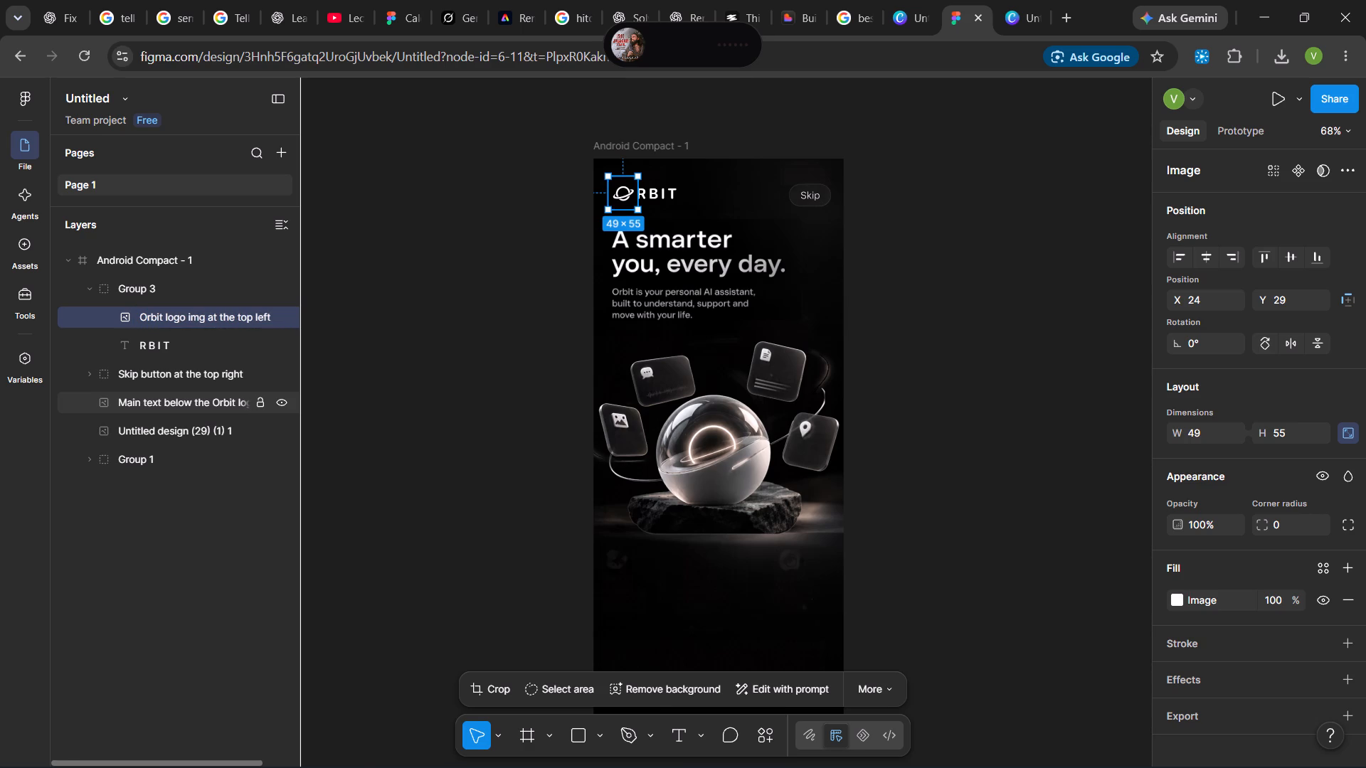
left_click(963, 446)
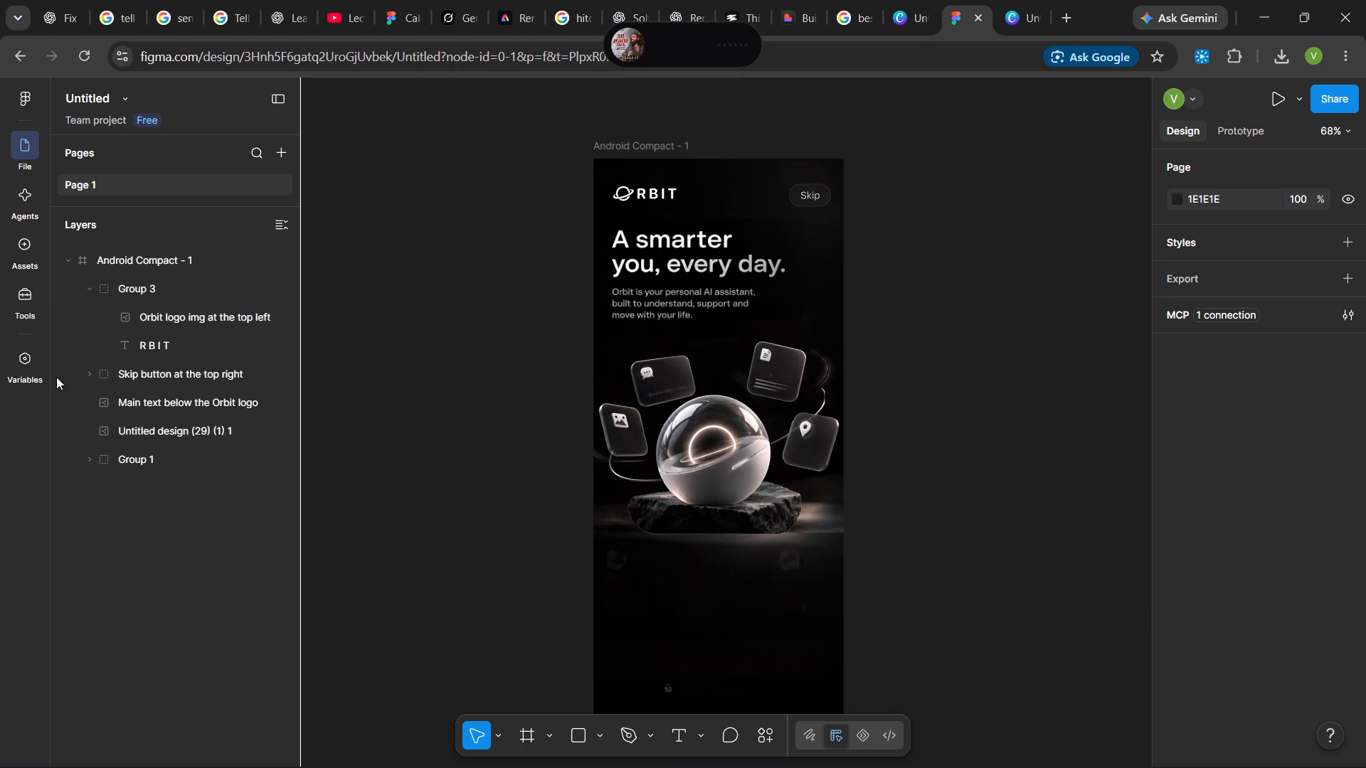
Rename Group 3, which holds the planet image and RBIT text, as "Orbit full logo with text at the top right".
right_click(143, 286)
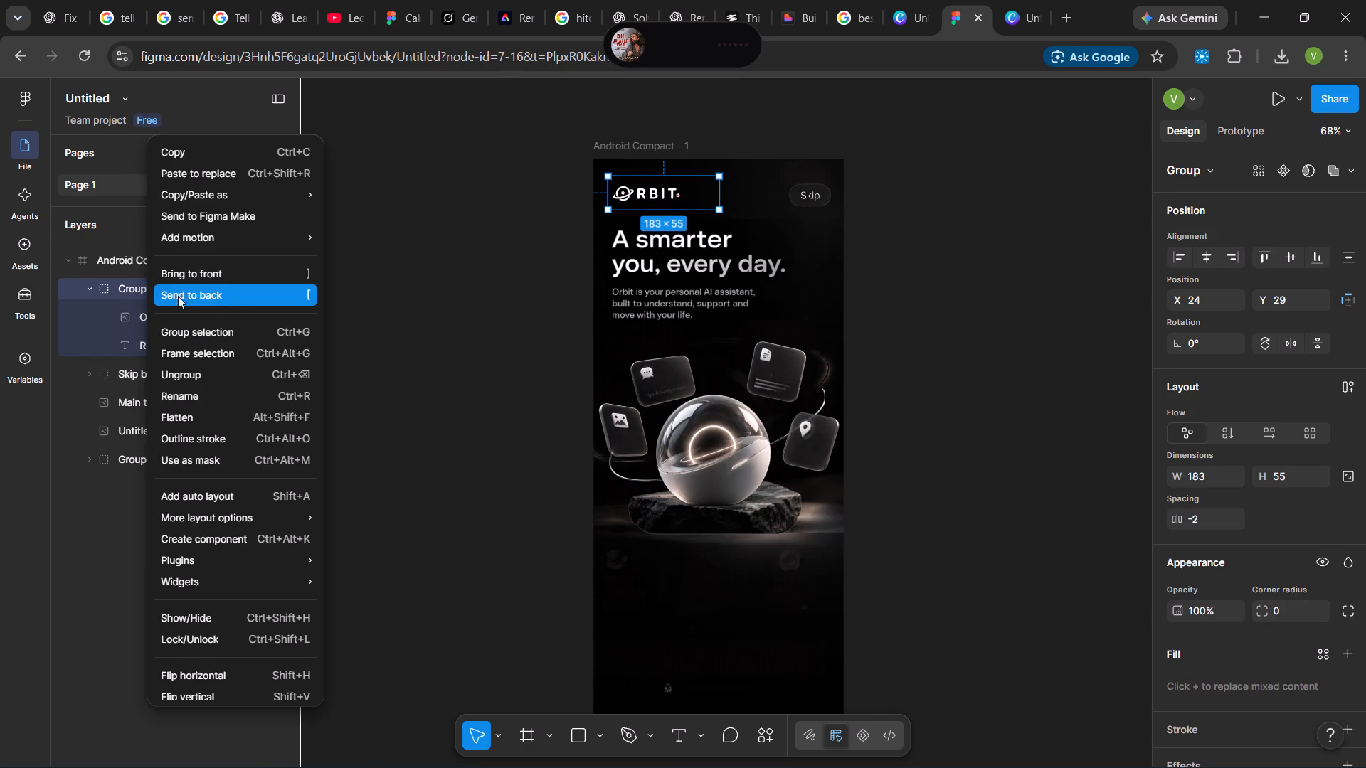
left_click(213, 395)
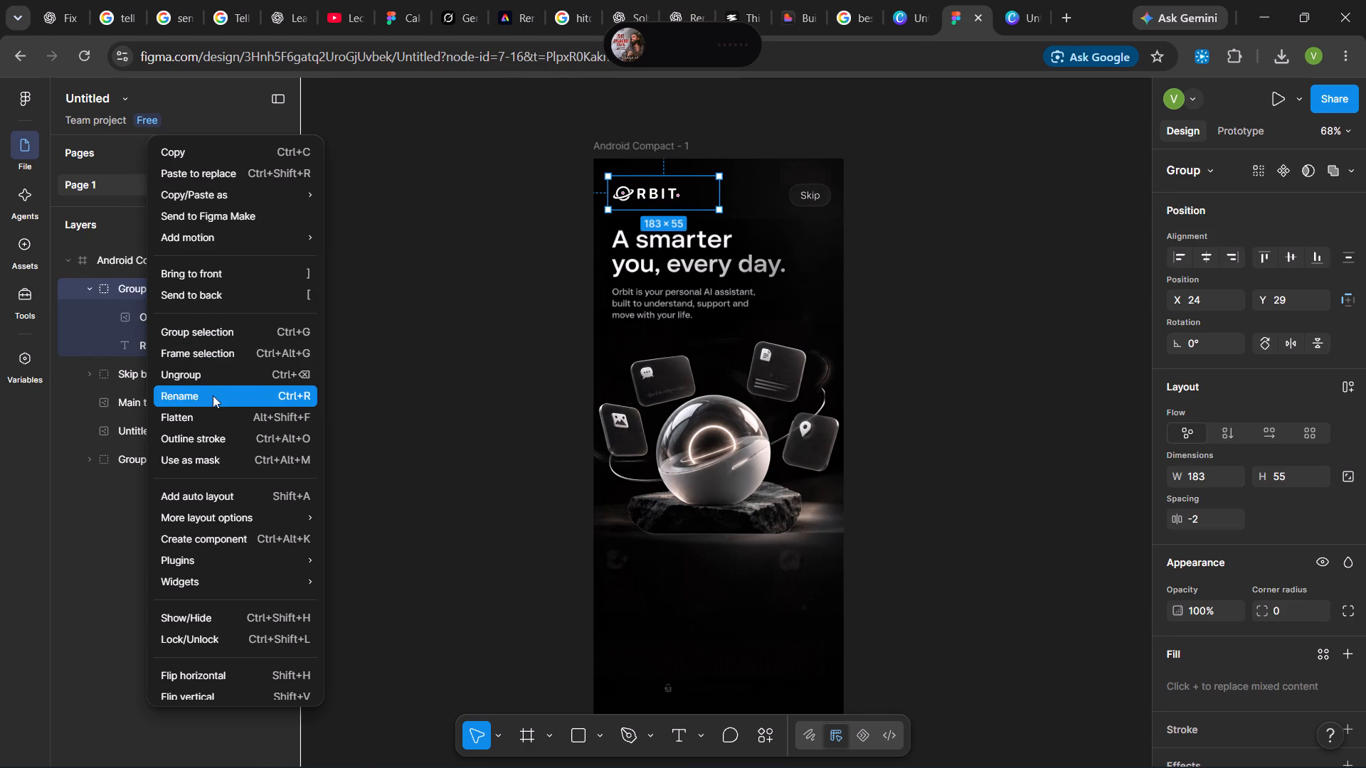
type("Orbut")
key("BackSpace")
key("BackSpace")
type("it lfo")
key("space")
key("ctrl+BackSpace")
type("full lof")
type("o")
key("space")
key("BackSpace")
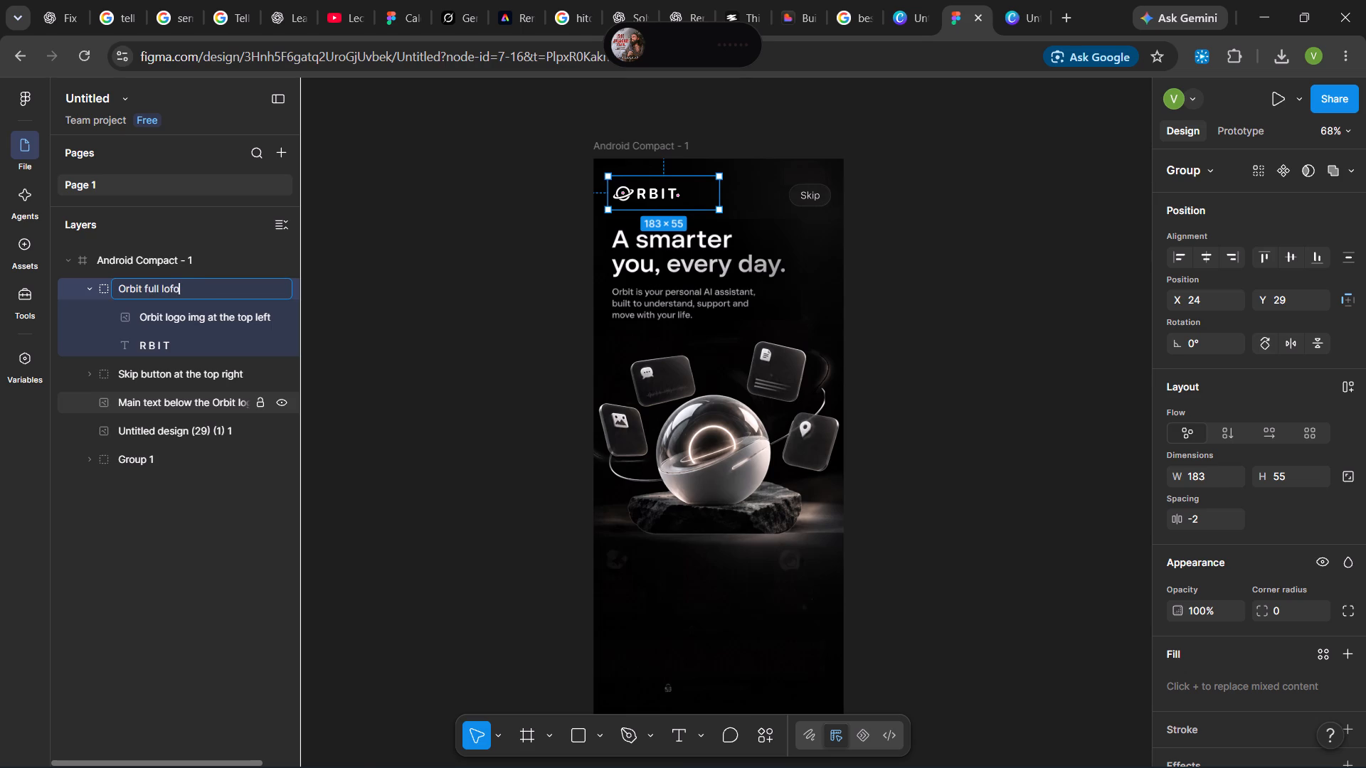
key("BackSpace")
key("BackSpace")
type("go with tedt")
key("space")
key("BackSpace")
key("BackSpace")
key("BackSpace")
type("xt at the top right")
key("Return")
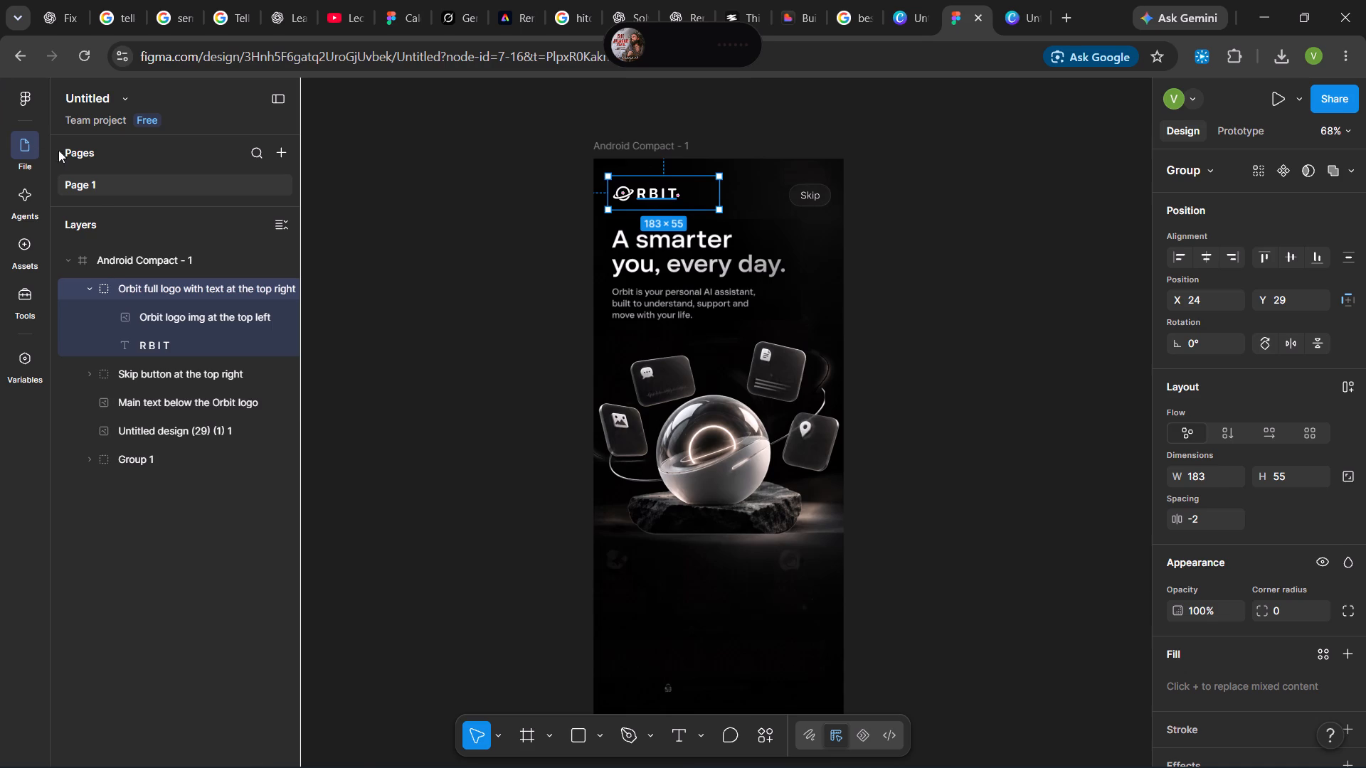
Append "group" to the Orbit full logo group's name.
right_click(169, 285)
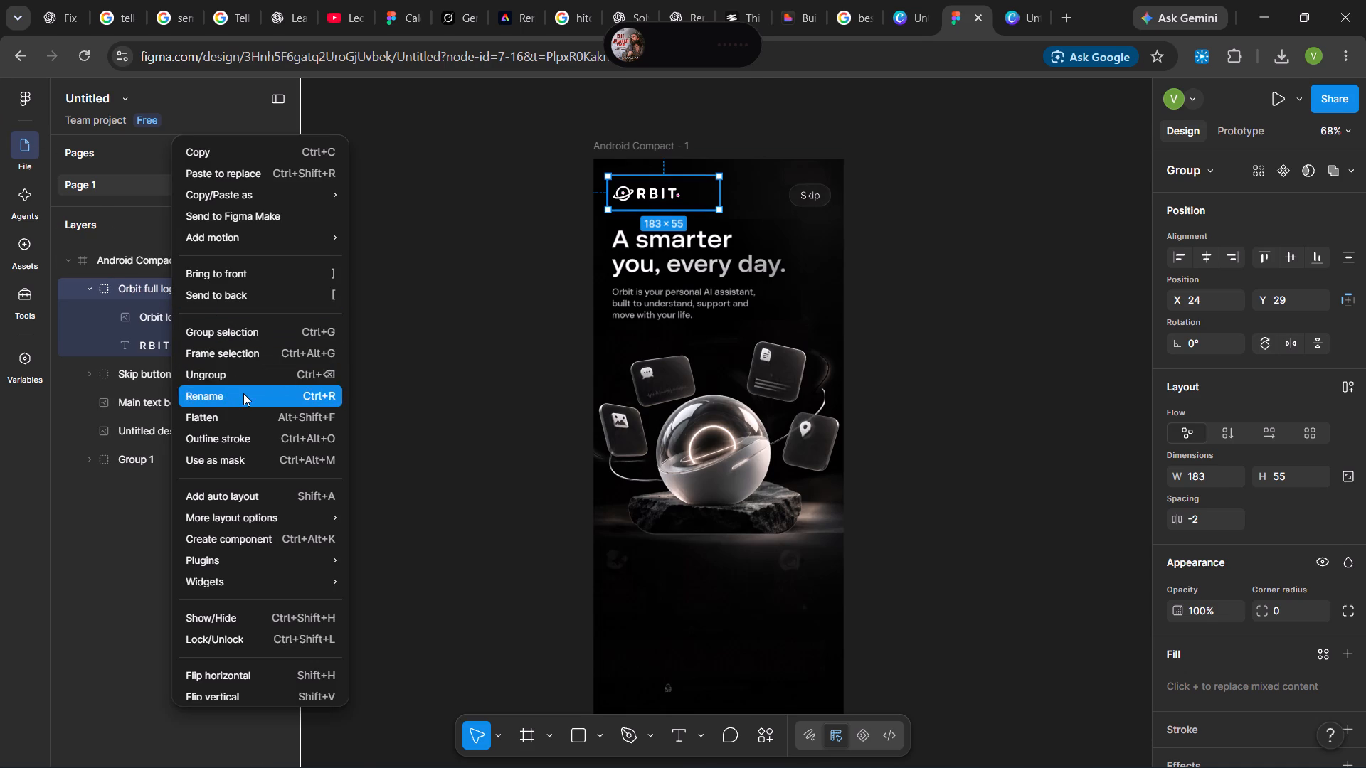
left_click(243, 393)
key("Right")
key("Right")
key("Right")
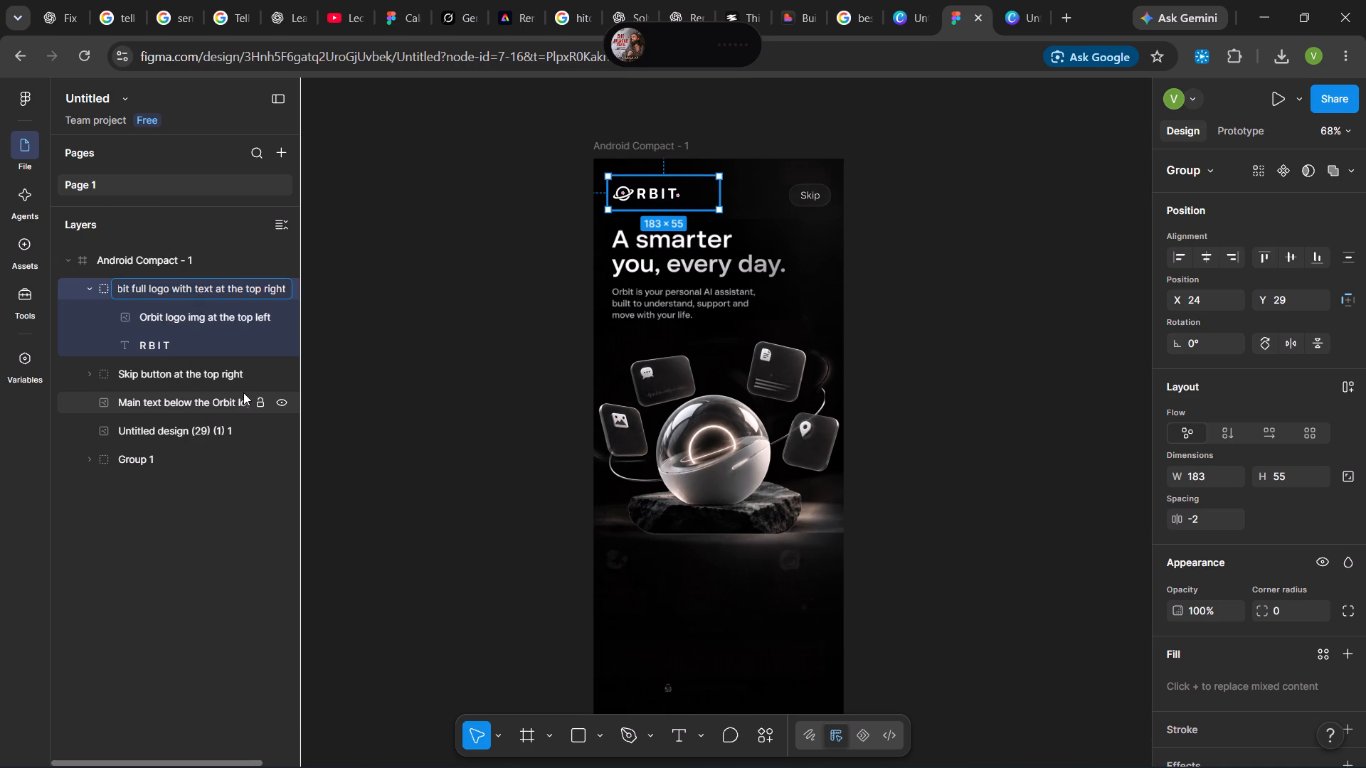
key("space")
type("group")
key("Return")
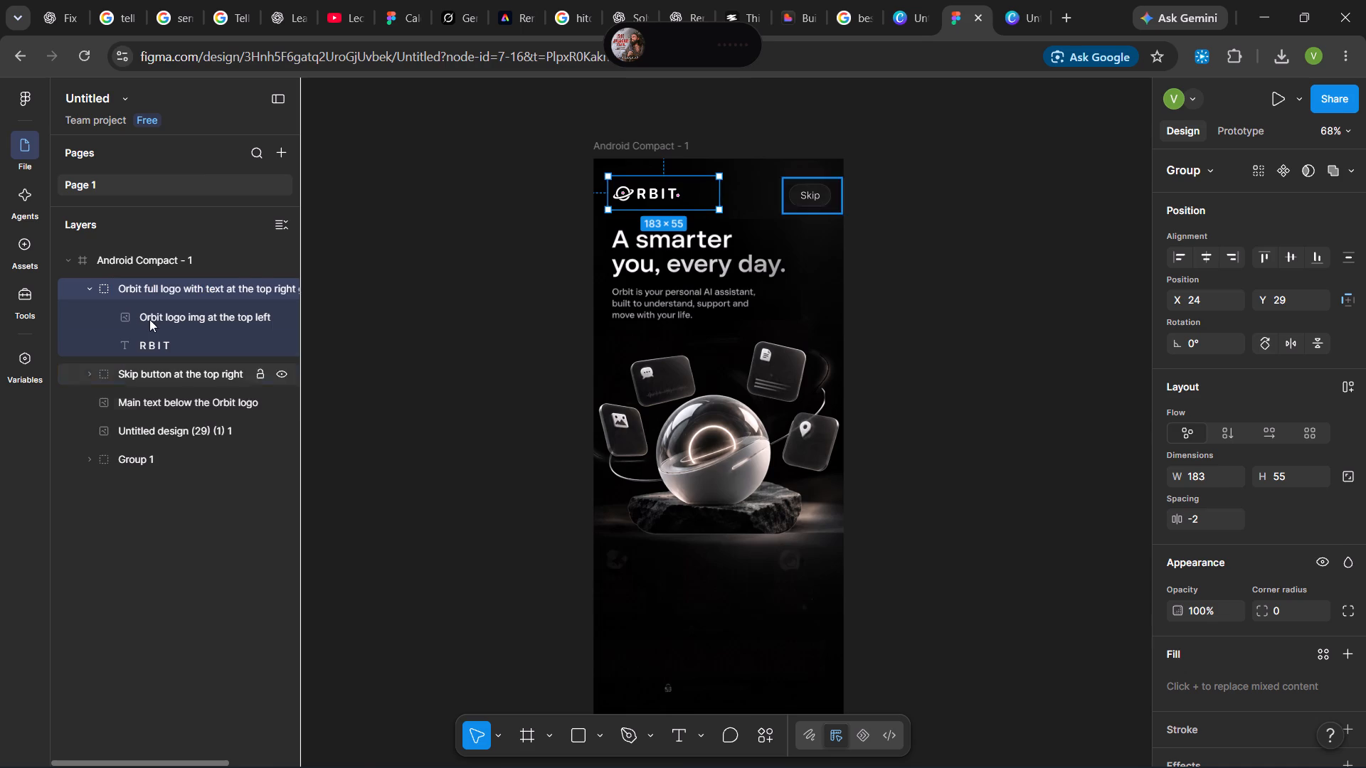
Append "group" to the Skip group's name so it reads "Skip button at the top right group".
left_click(166, 369)
right_click(166, 369)
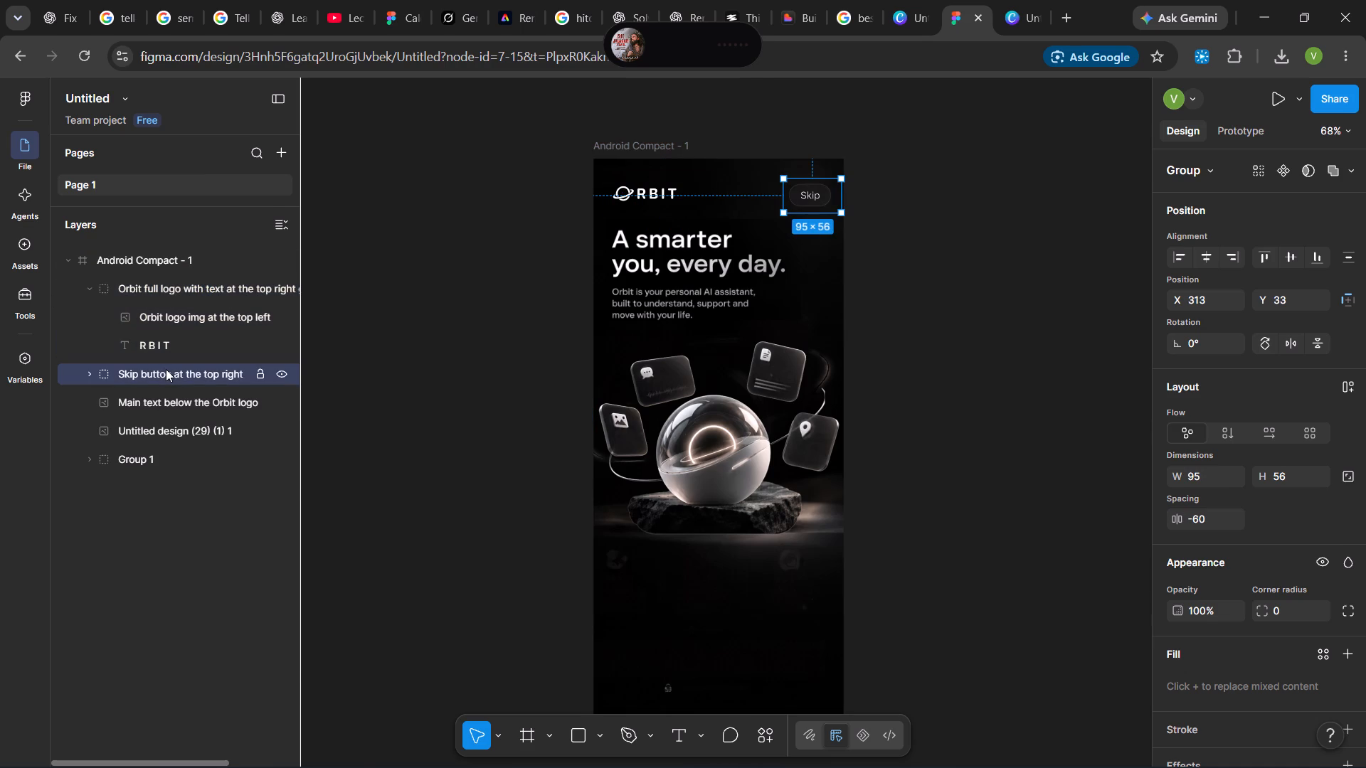
left_click(229, 393)
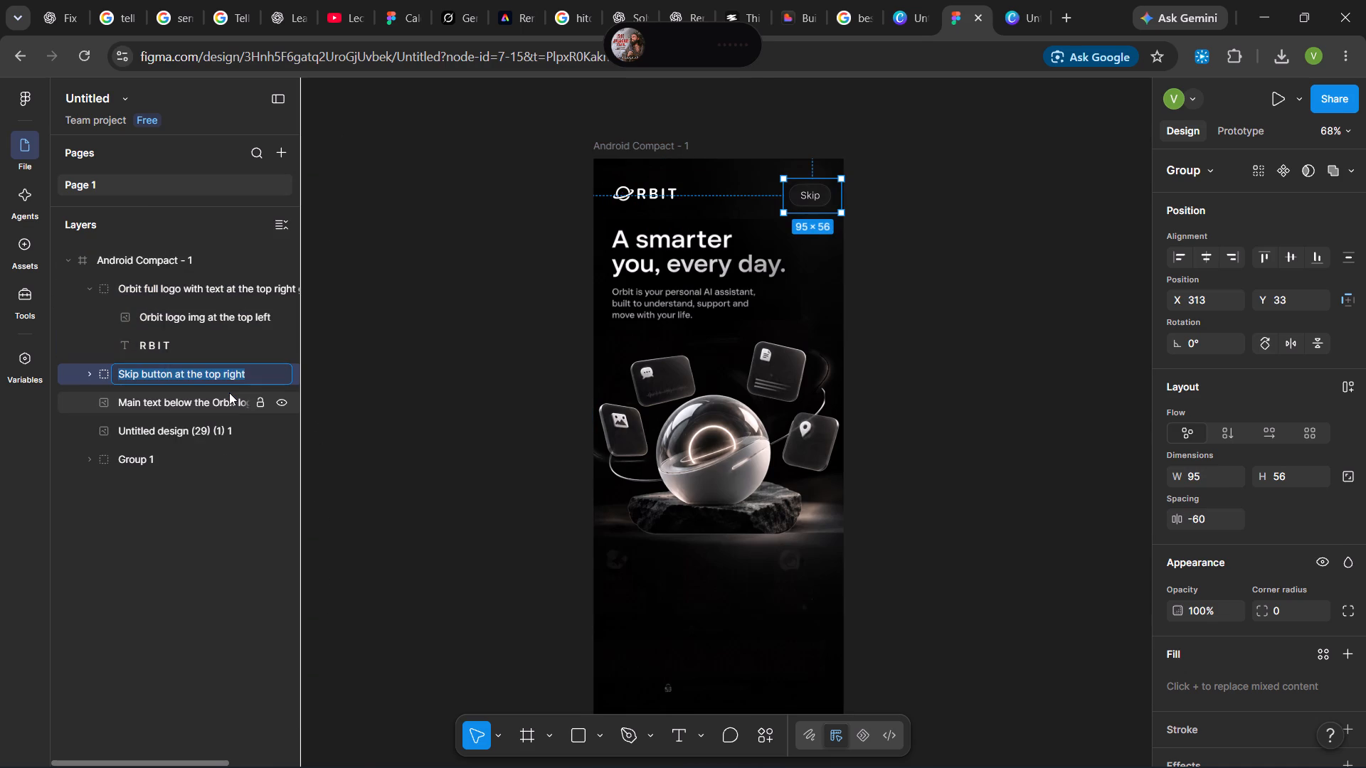
key("Right")
key("space")
type("group")
key("Return")
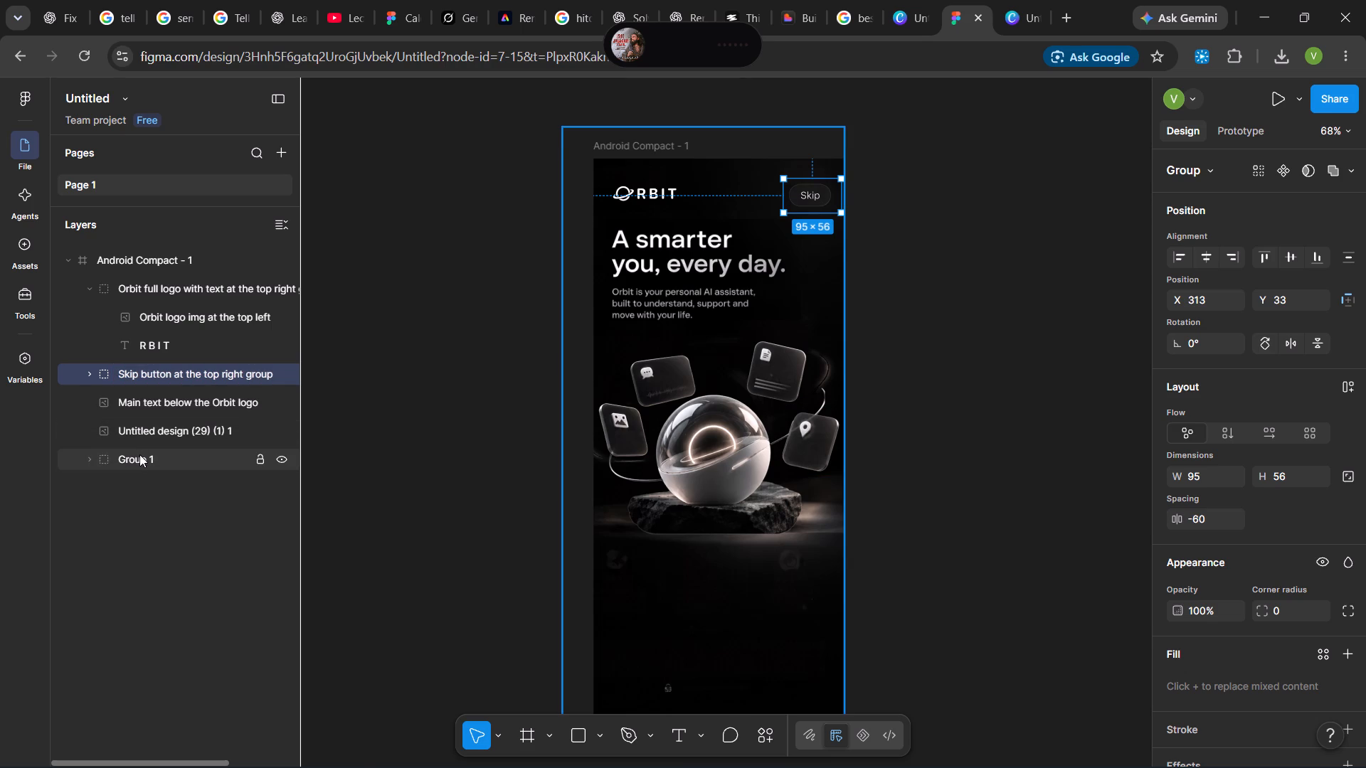
left_click(370, 411)
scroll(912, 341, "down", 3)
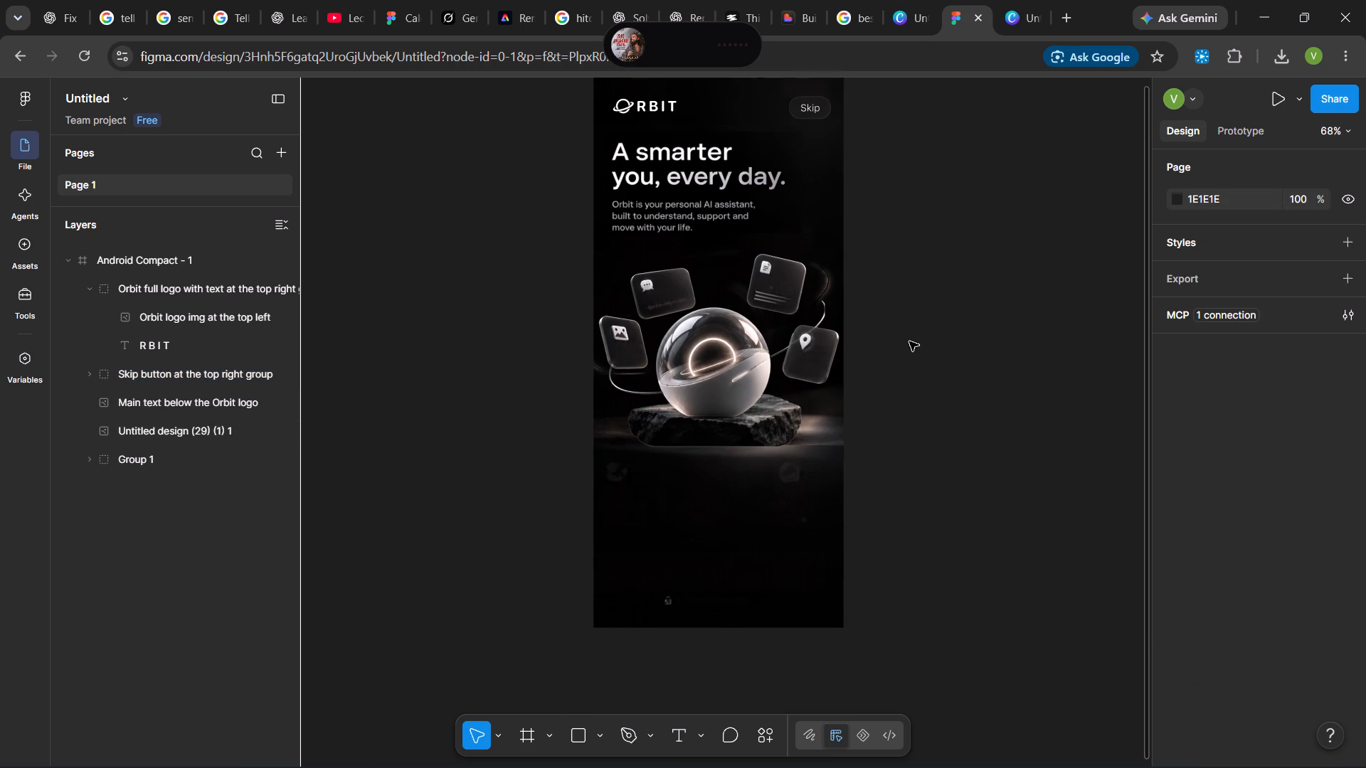